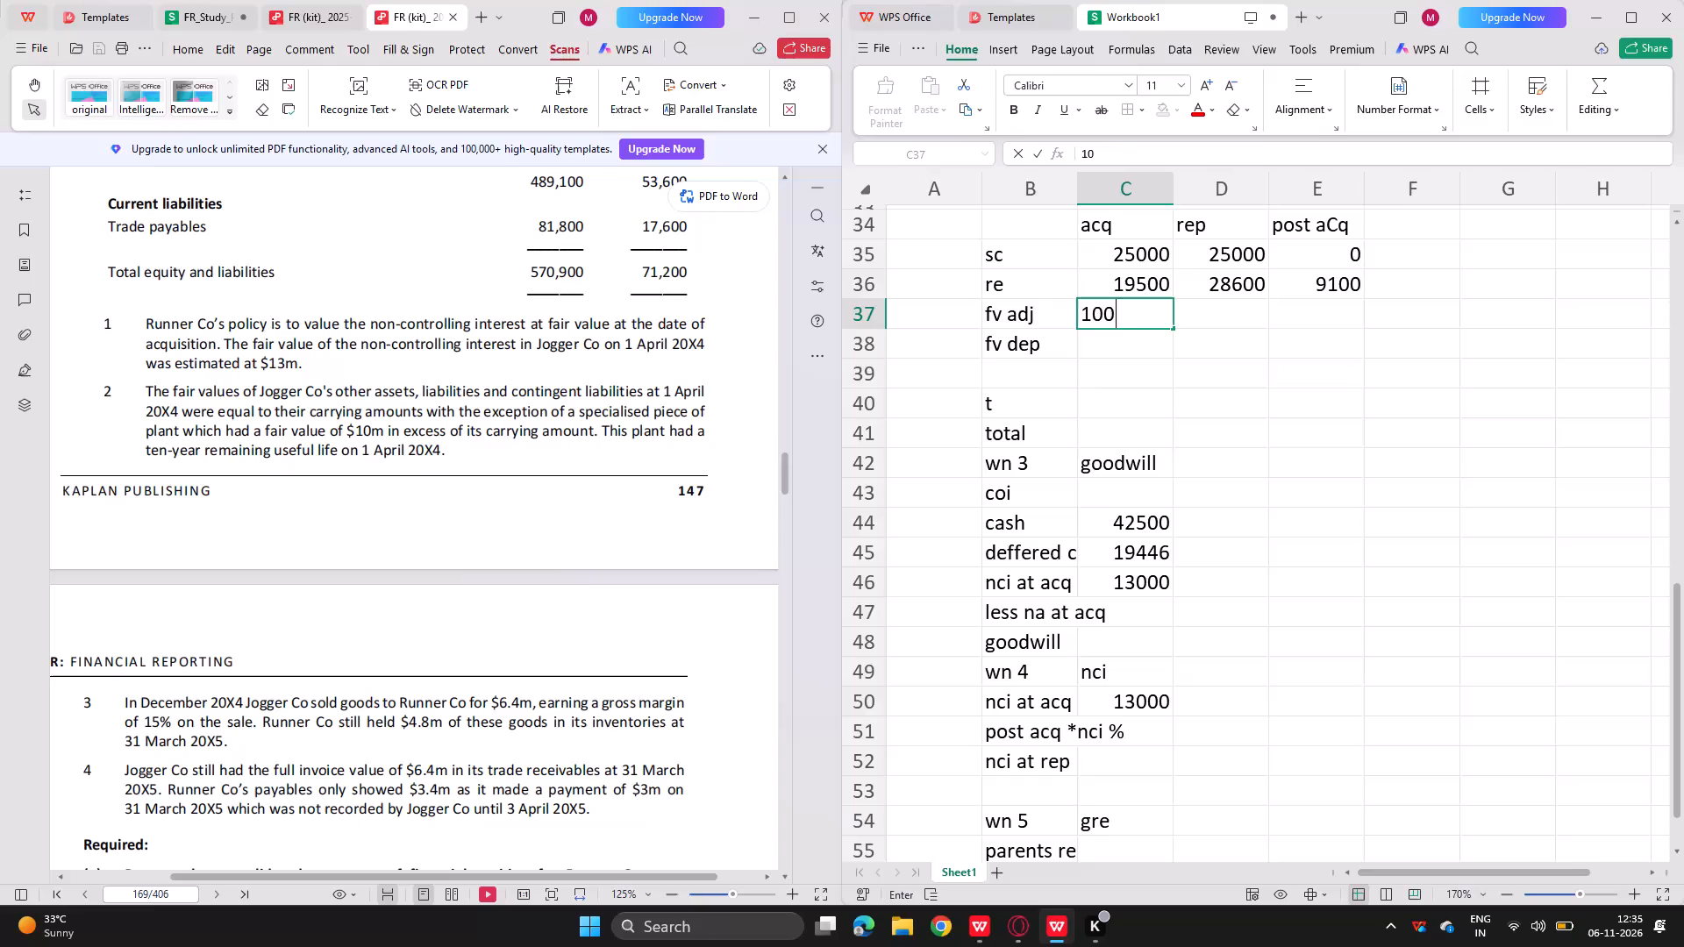
Fill the fv adj row with 10000 for both acq and rep, and calculate post acq as rep minus acq.
text(00)
key(Right)
text(1000)
key(0)
key(Right)
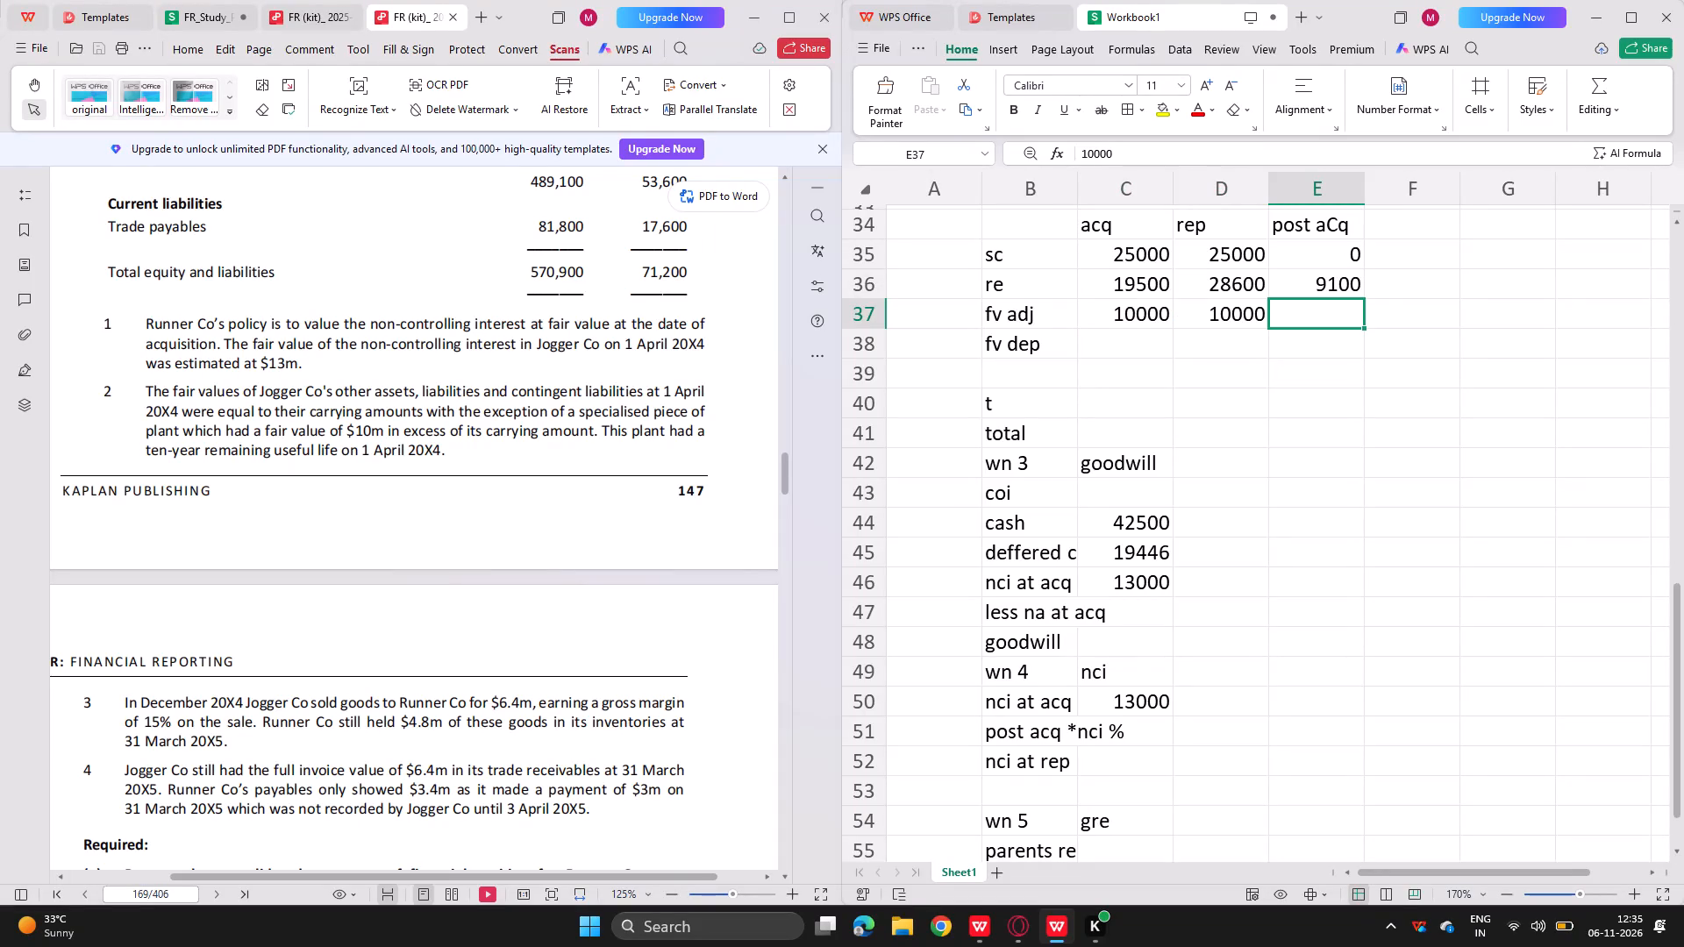
key(equal)
key(Left)
key(minus)
key(Left)
key(Left)
key(Return)
Calculate fv dep in the rep column as the negative of the rep fair value adjustment divided by 10.
key(Left)
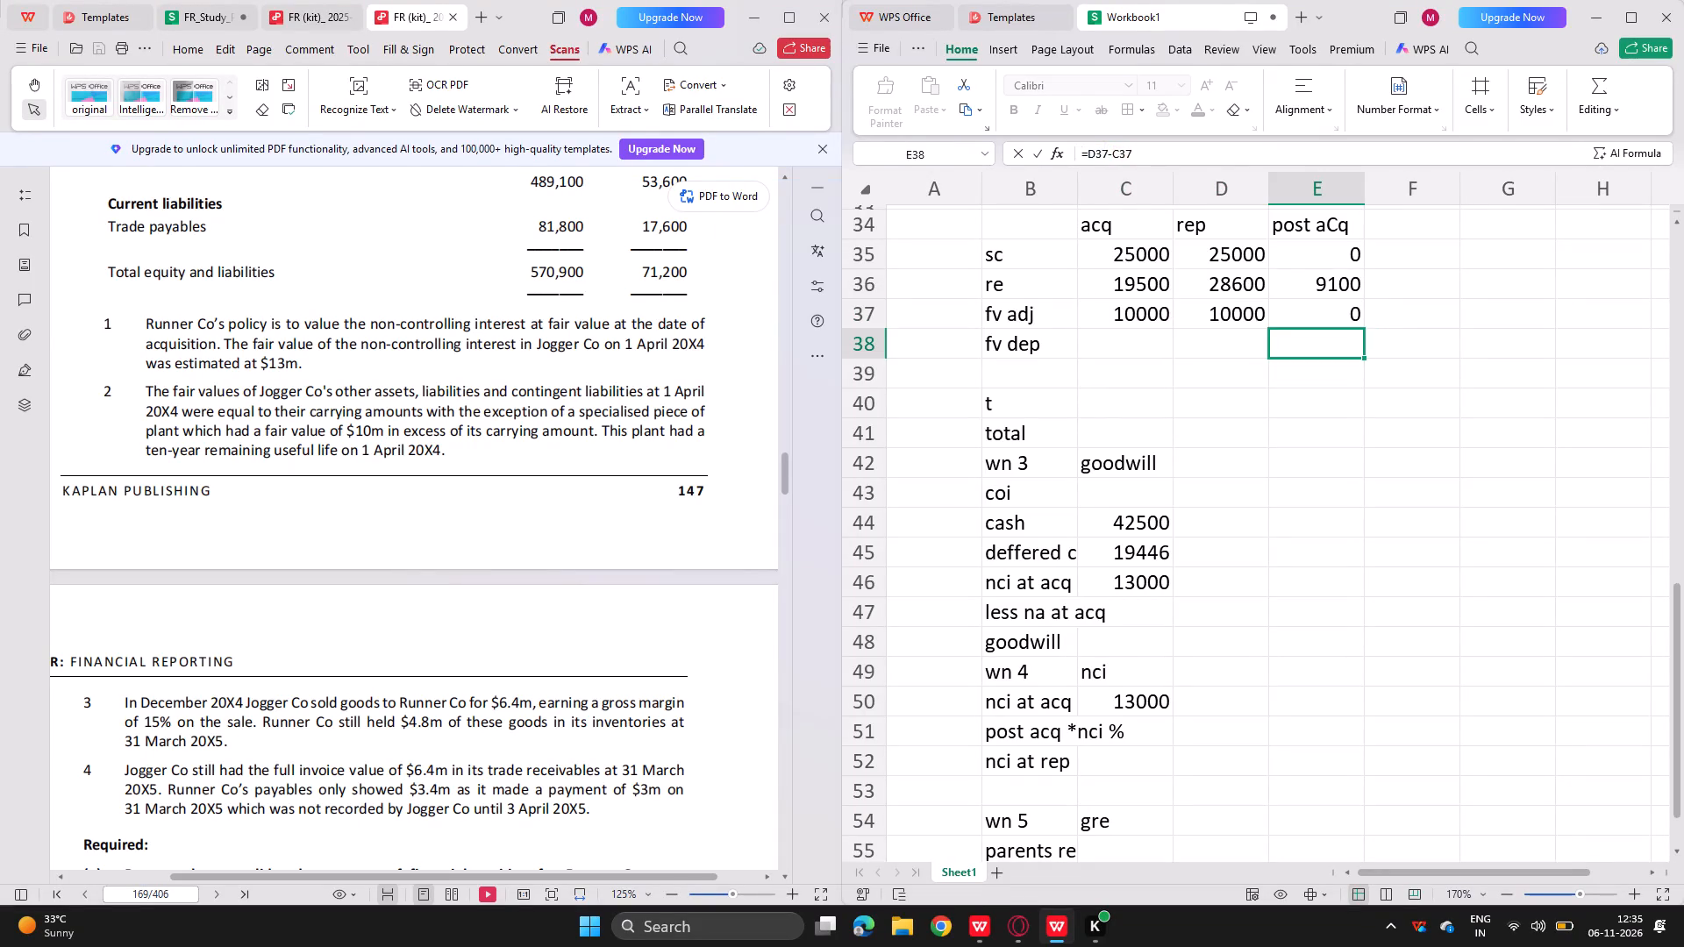
key(Left)
key(Right)
text(=-)
key(Up)
key(slash)
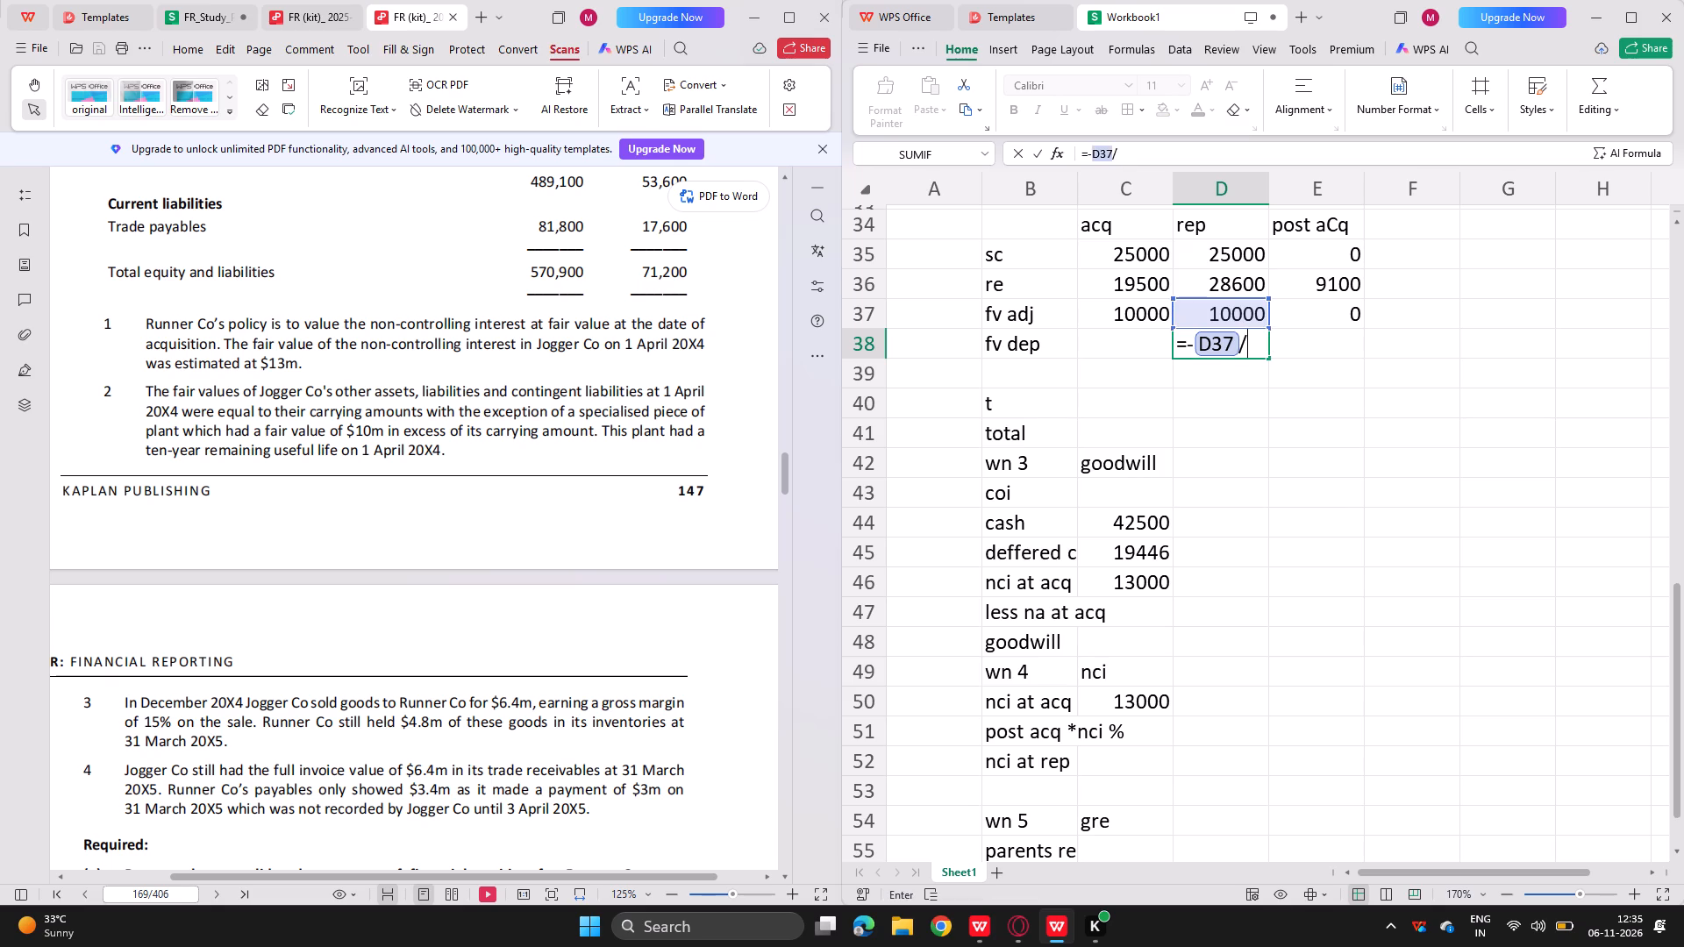
text(10)
key(Return)
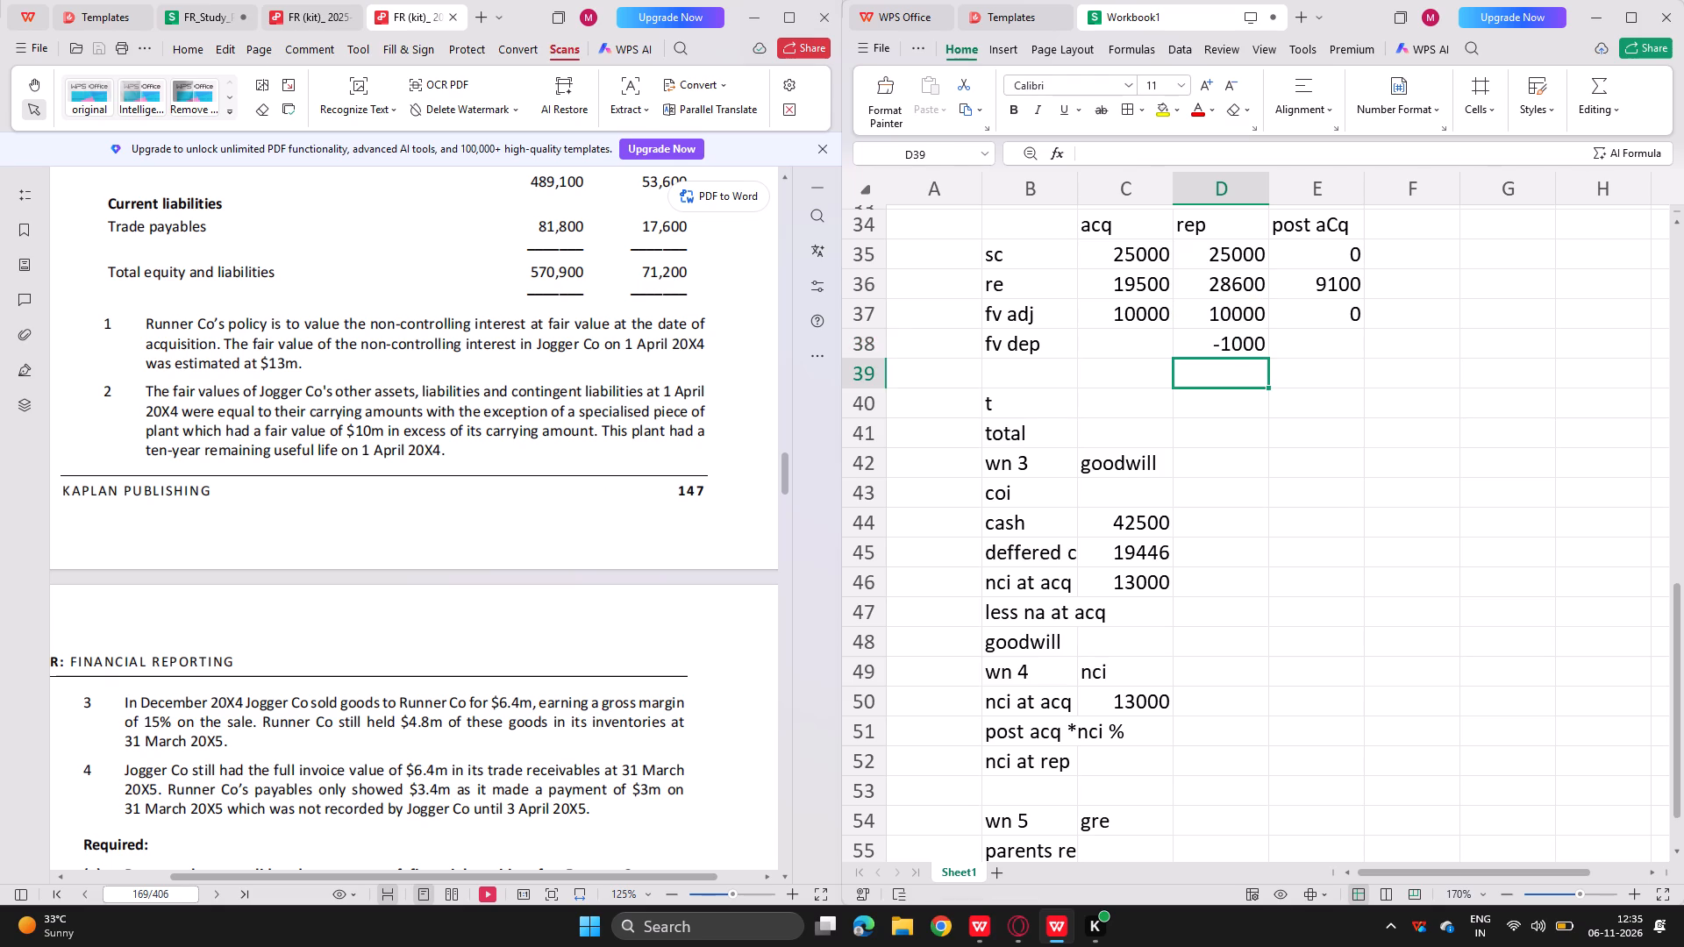
Check the model answer's net assets working, and copy the fv adj post acq formula into the fv dep row.
click(315, 0)
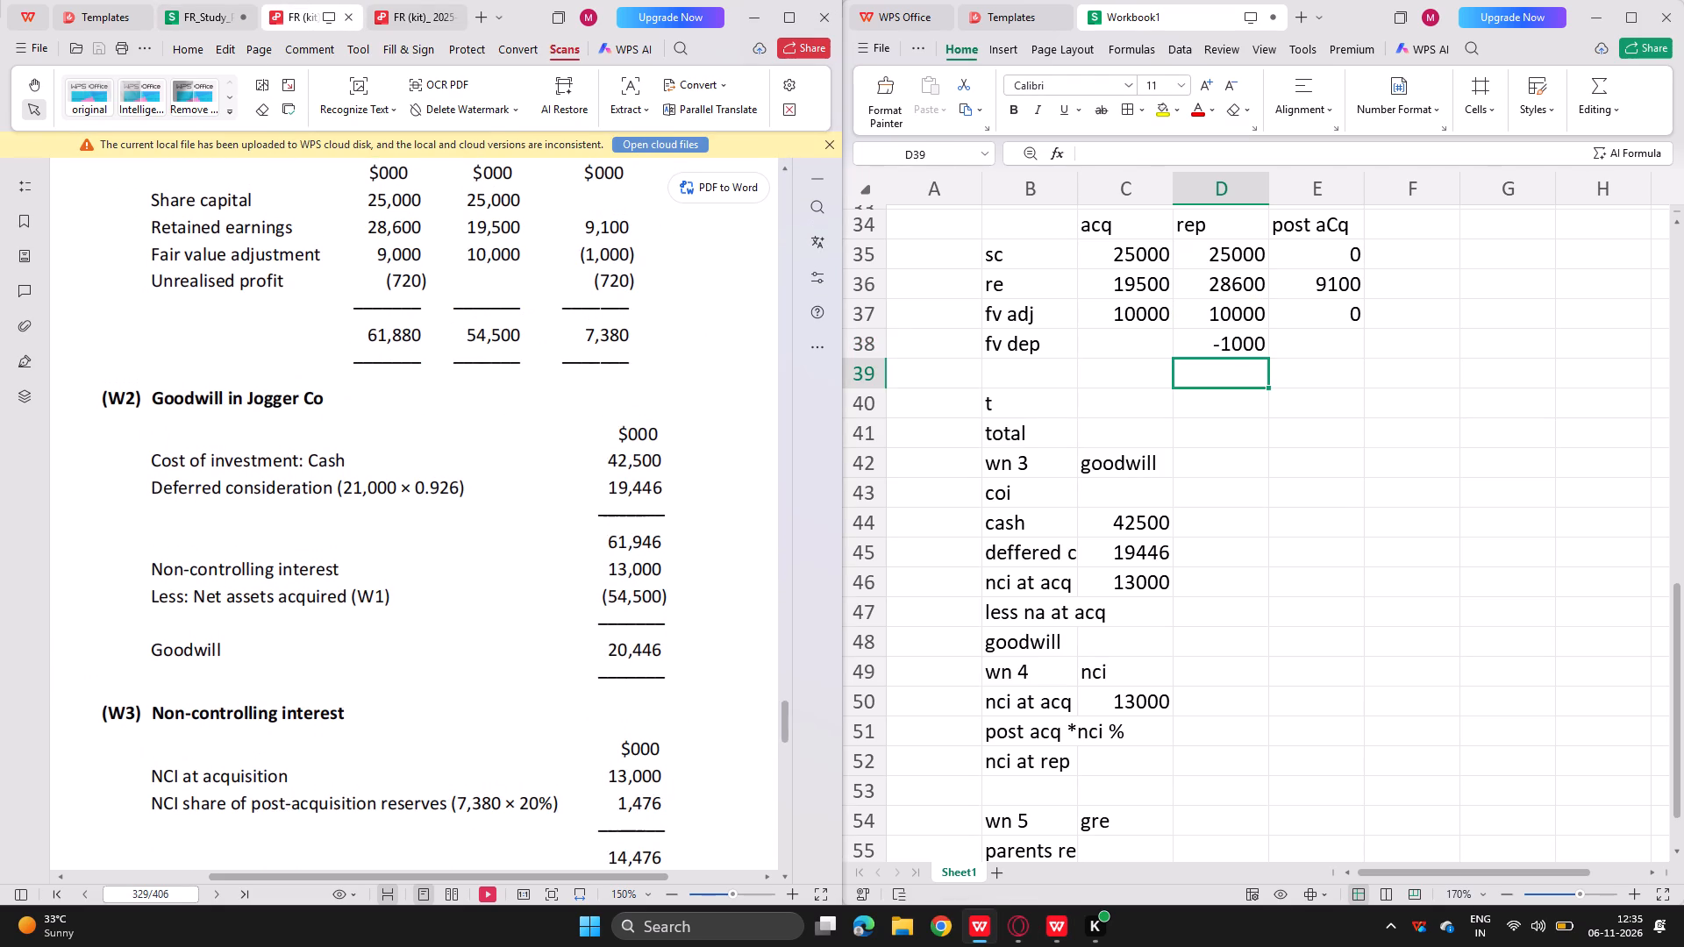
click(414, 0)
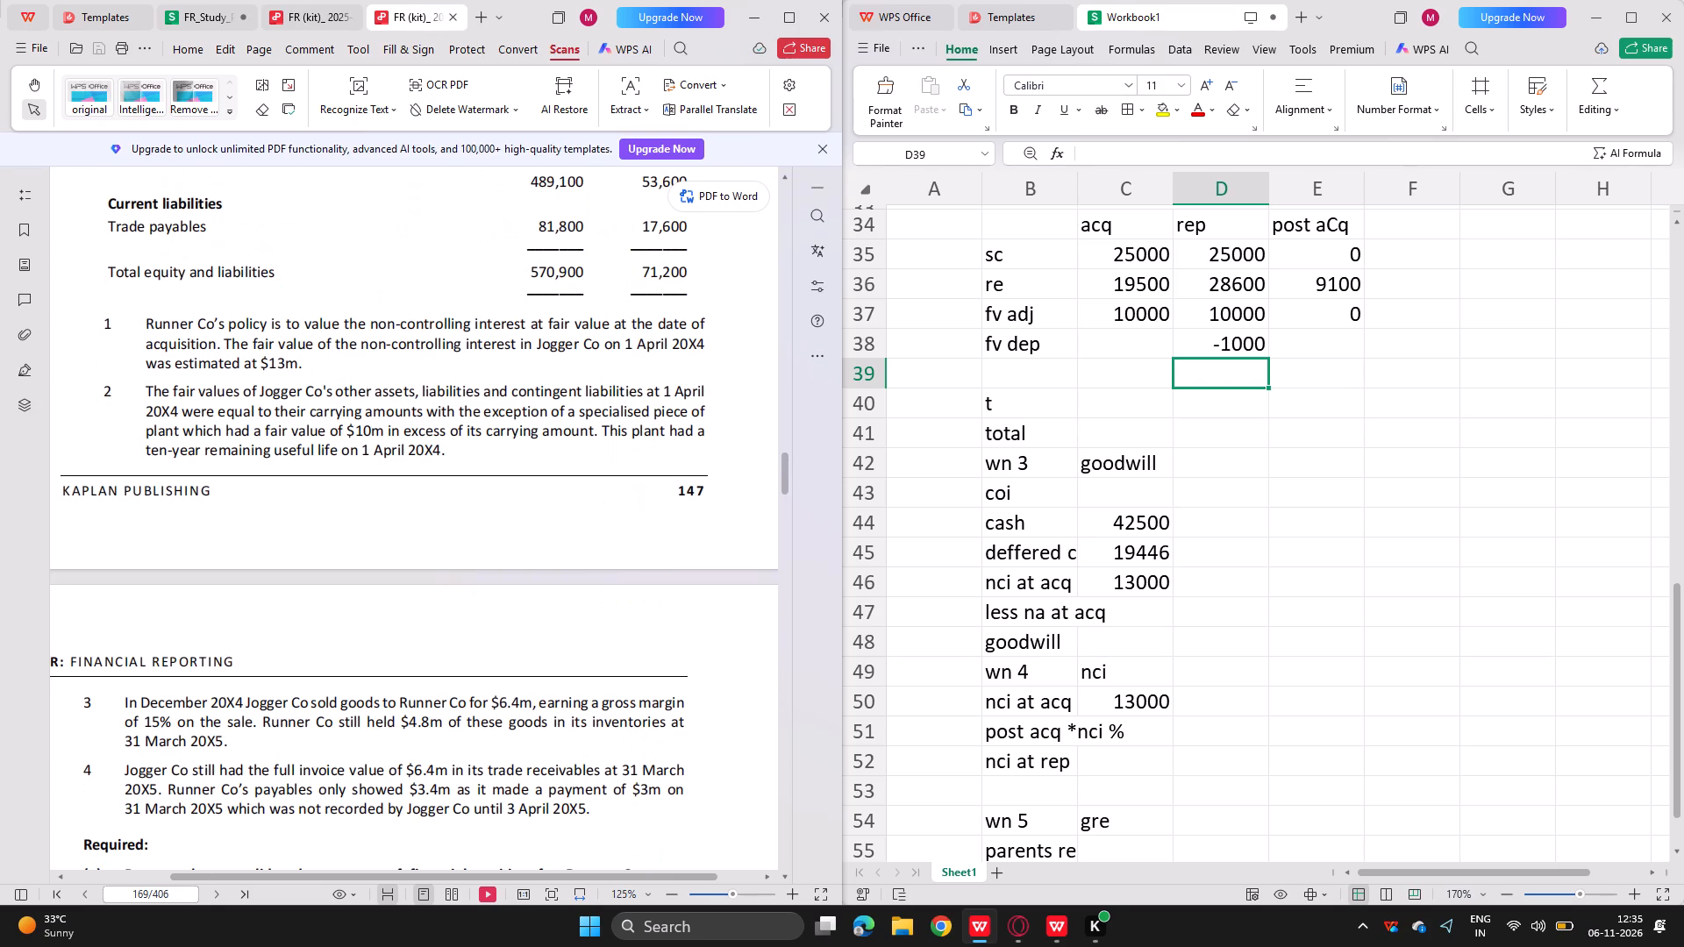
click(297, 5)
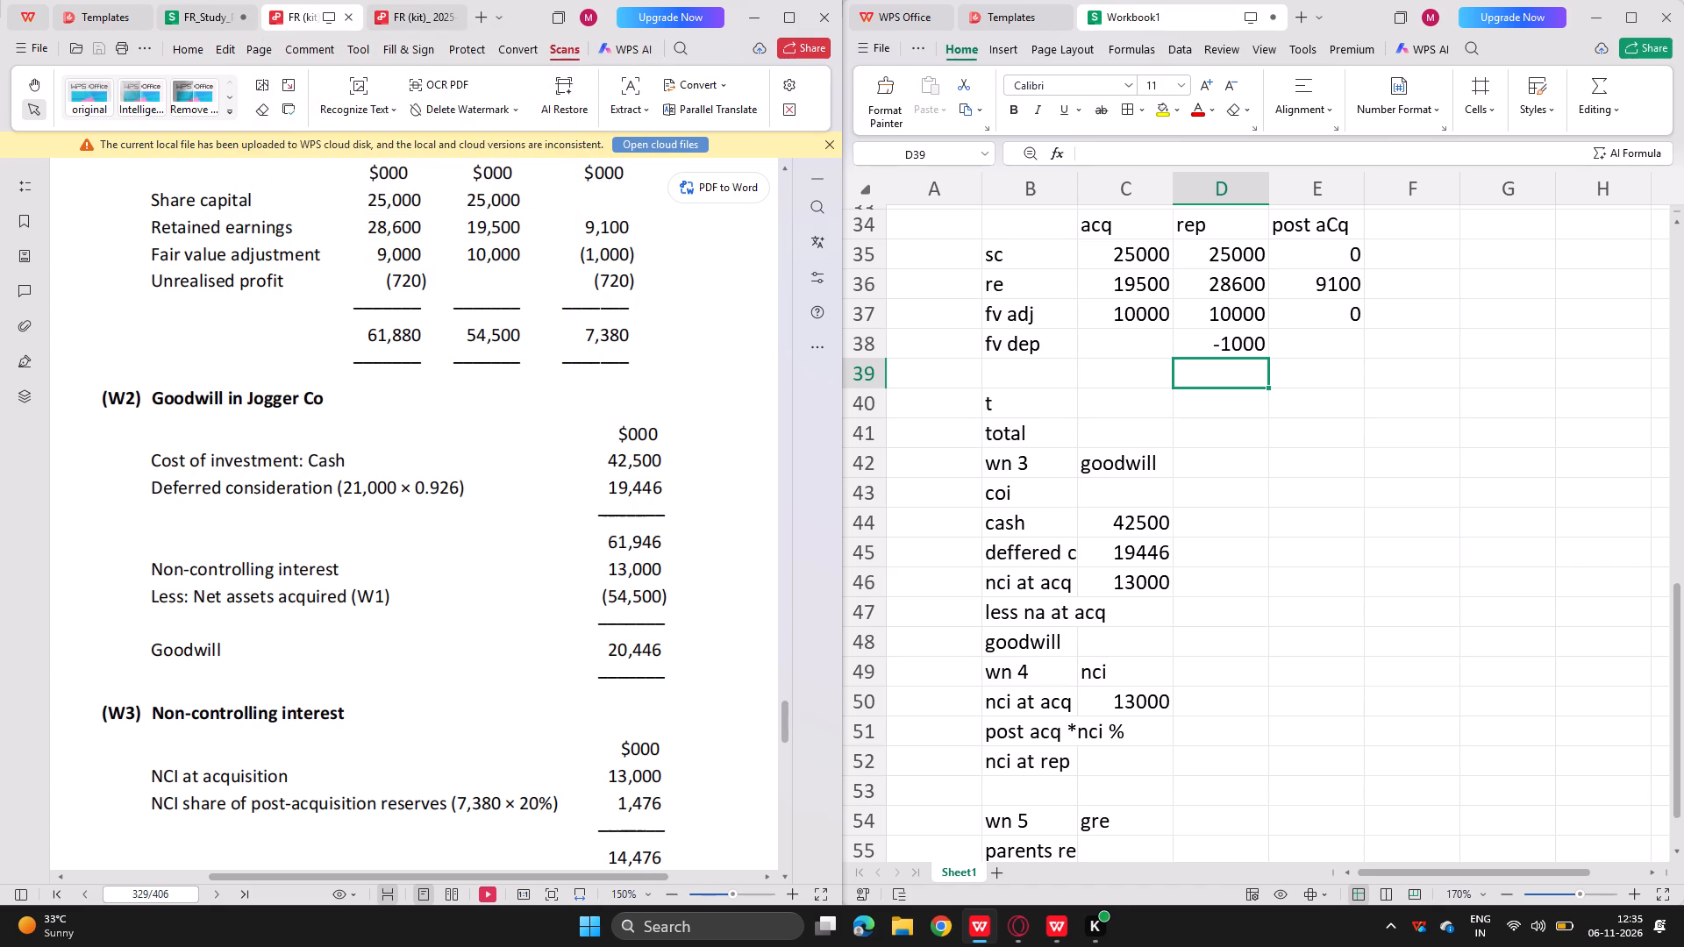
scroll(175, 399, up, 1)
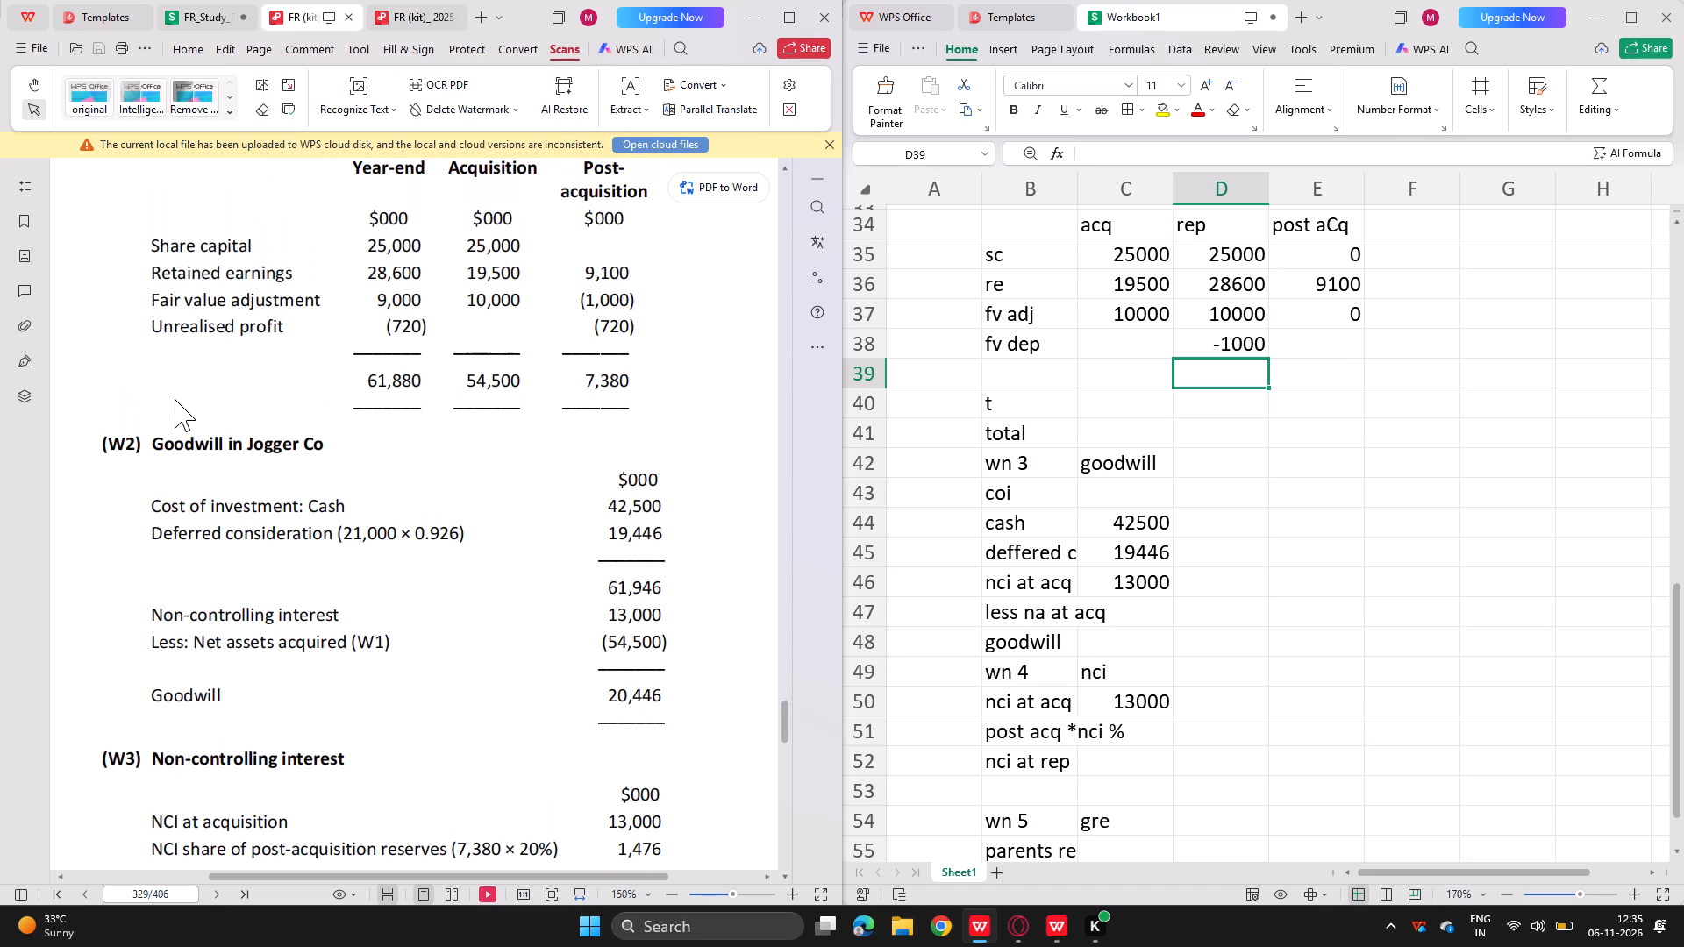
click(400, 0)
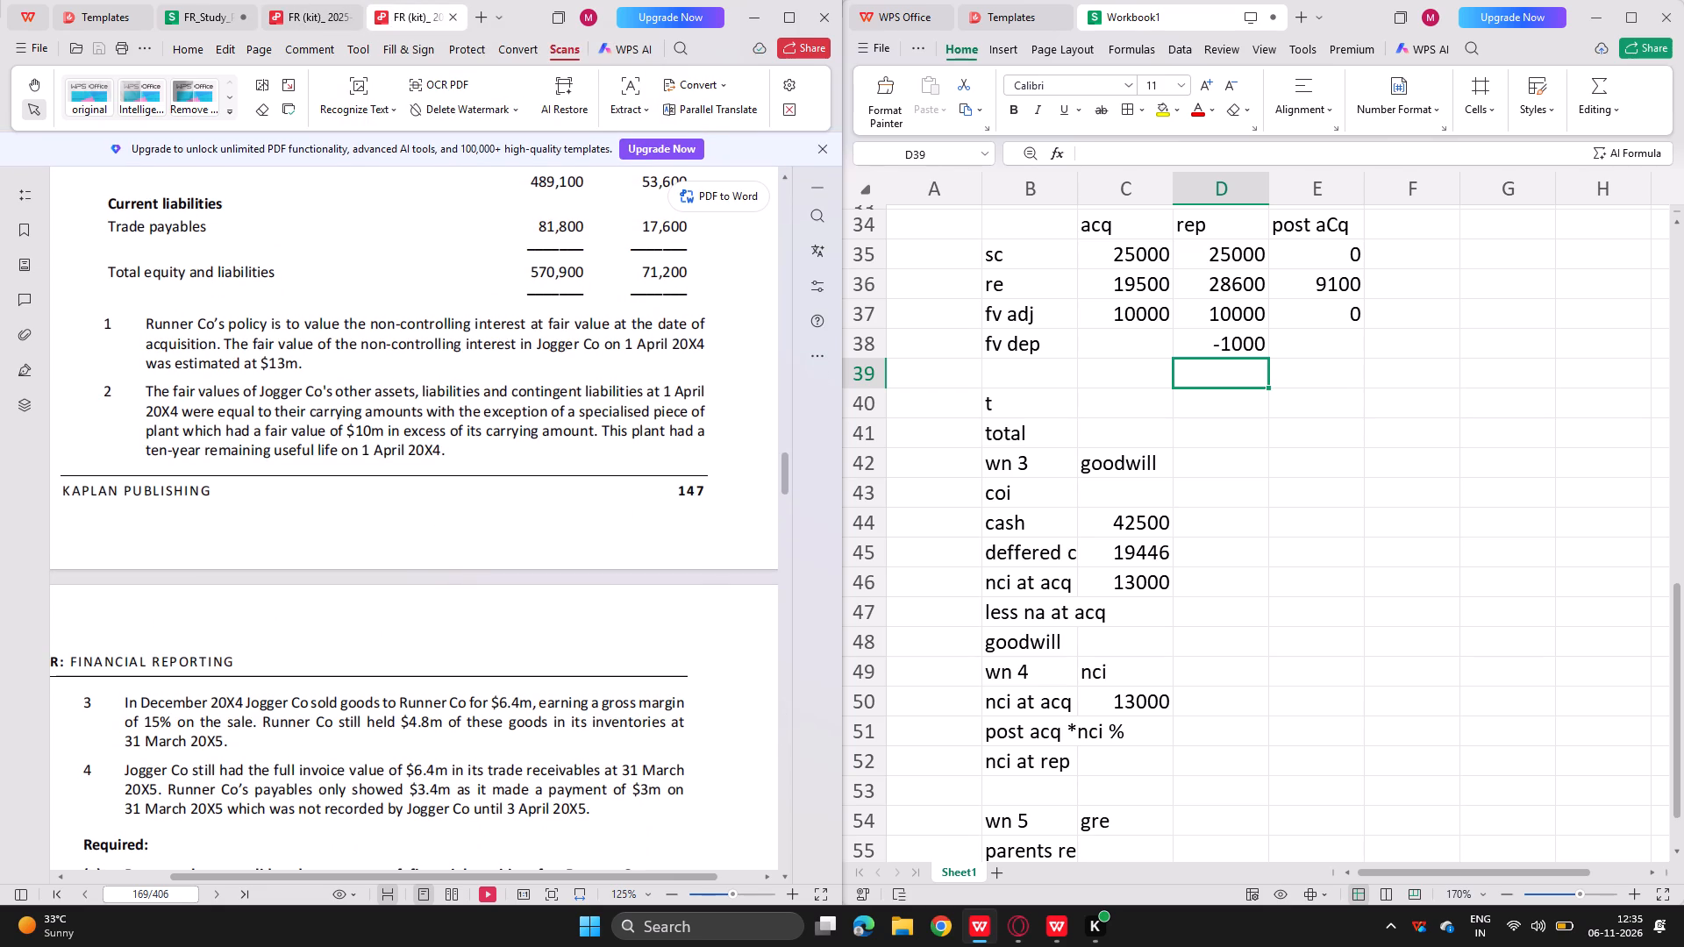
click(1314, 321)
click(1315, 298)
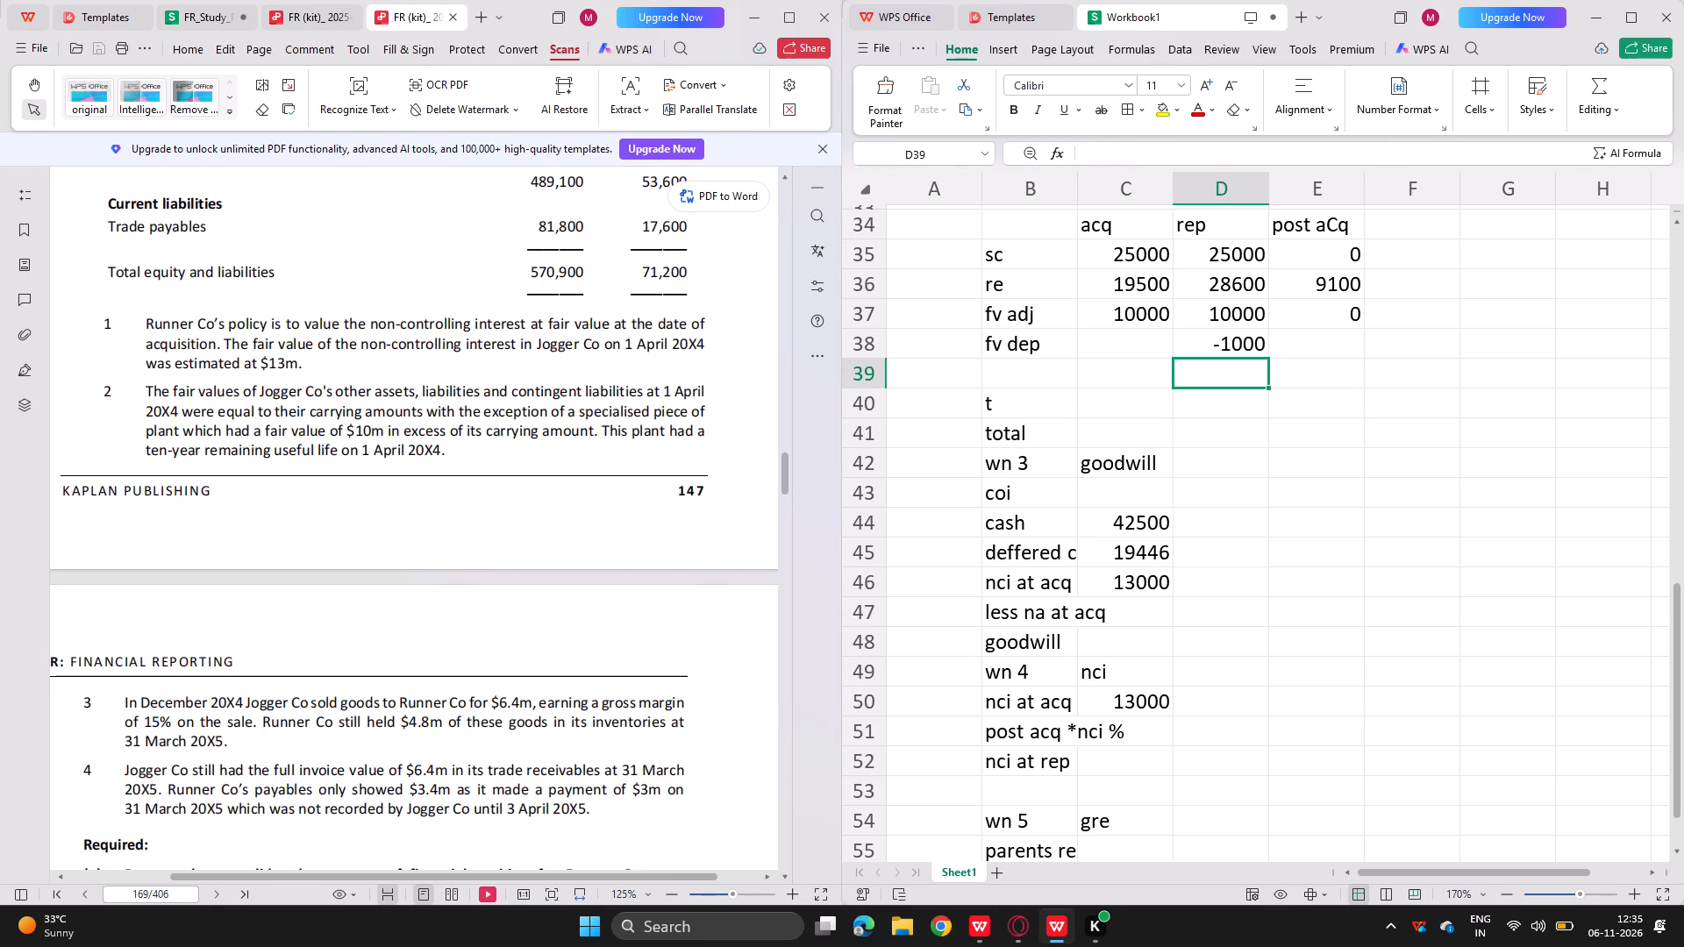
key(ctrl+c)
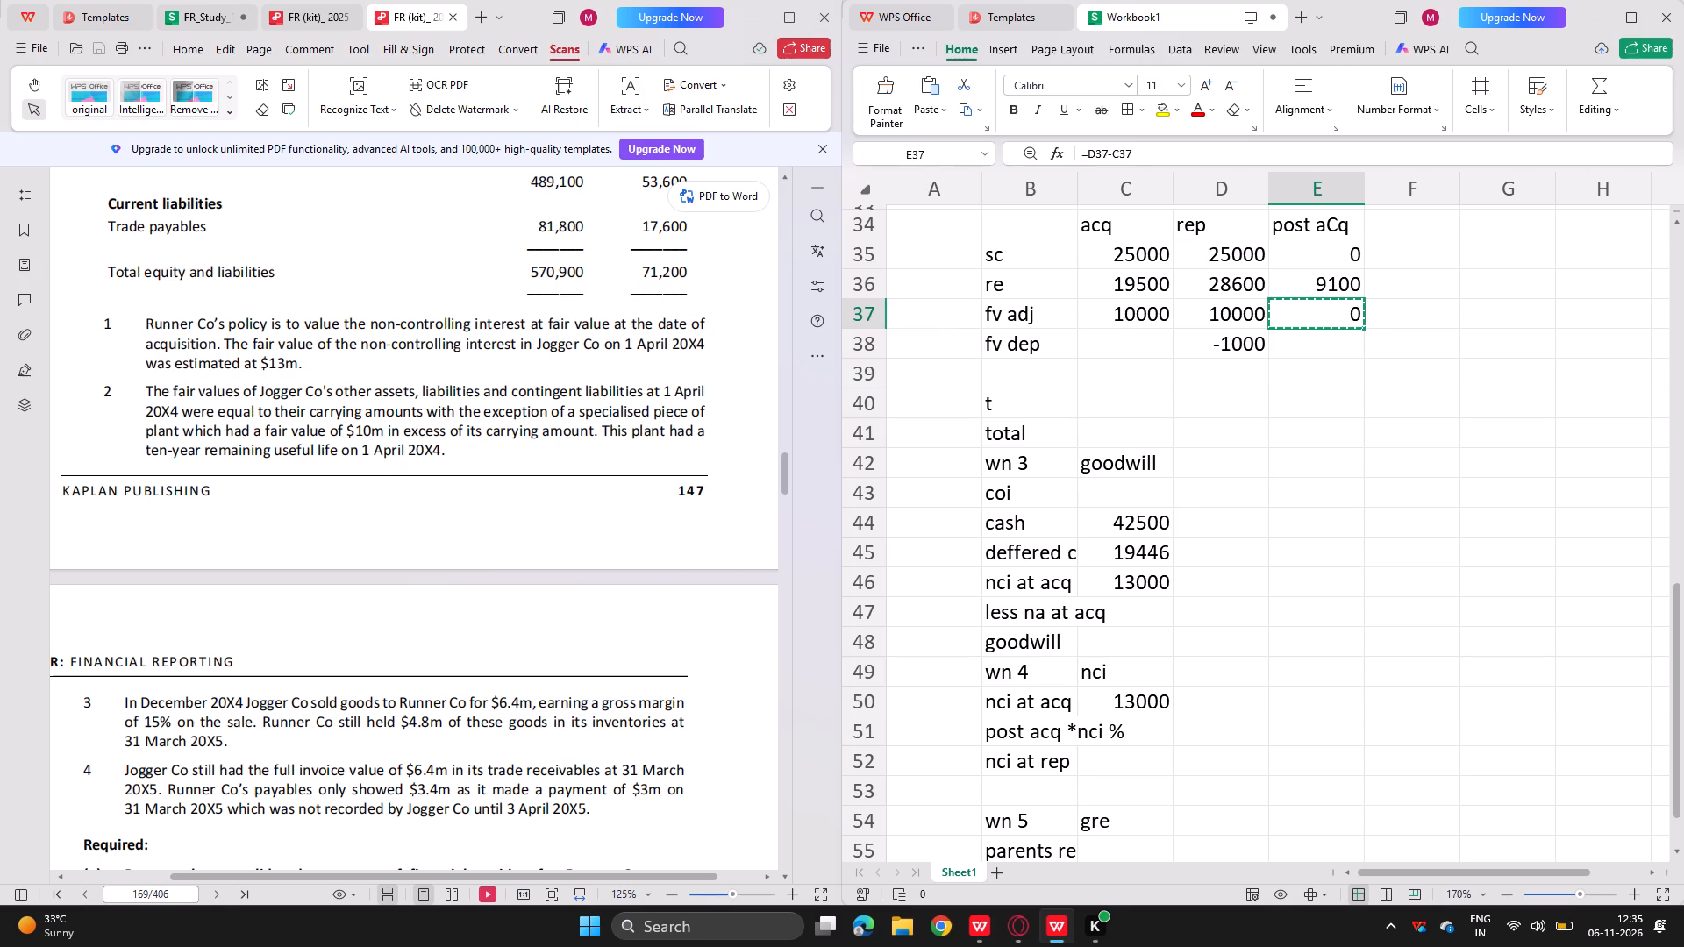
key(Down)
key(ctrl+v)
click(1177, 392)
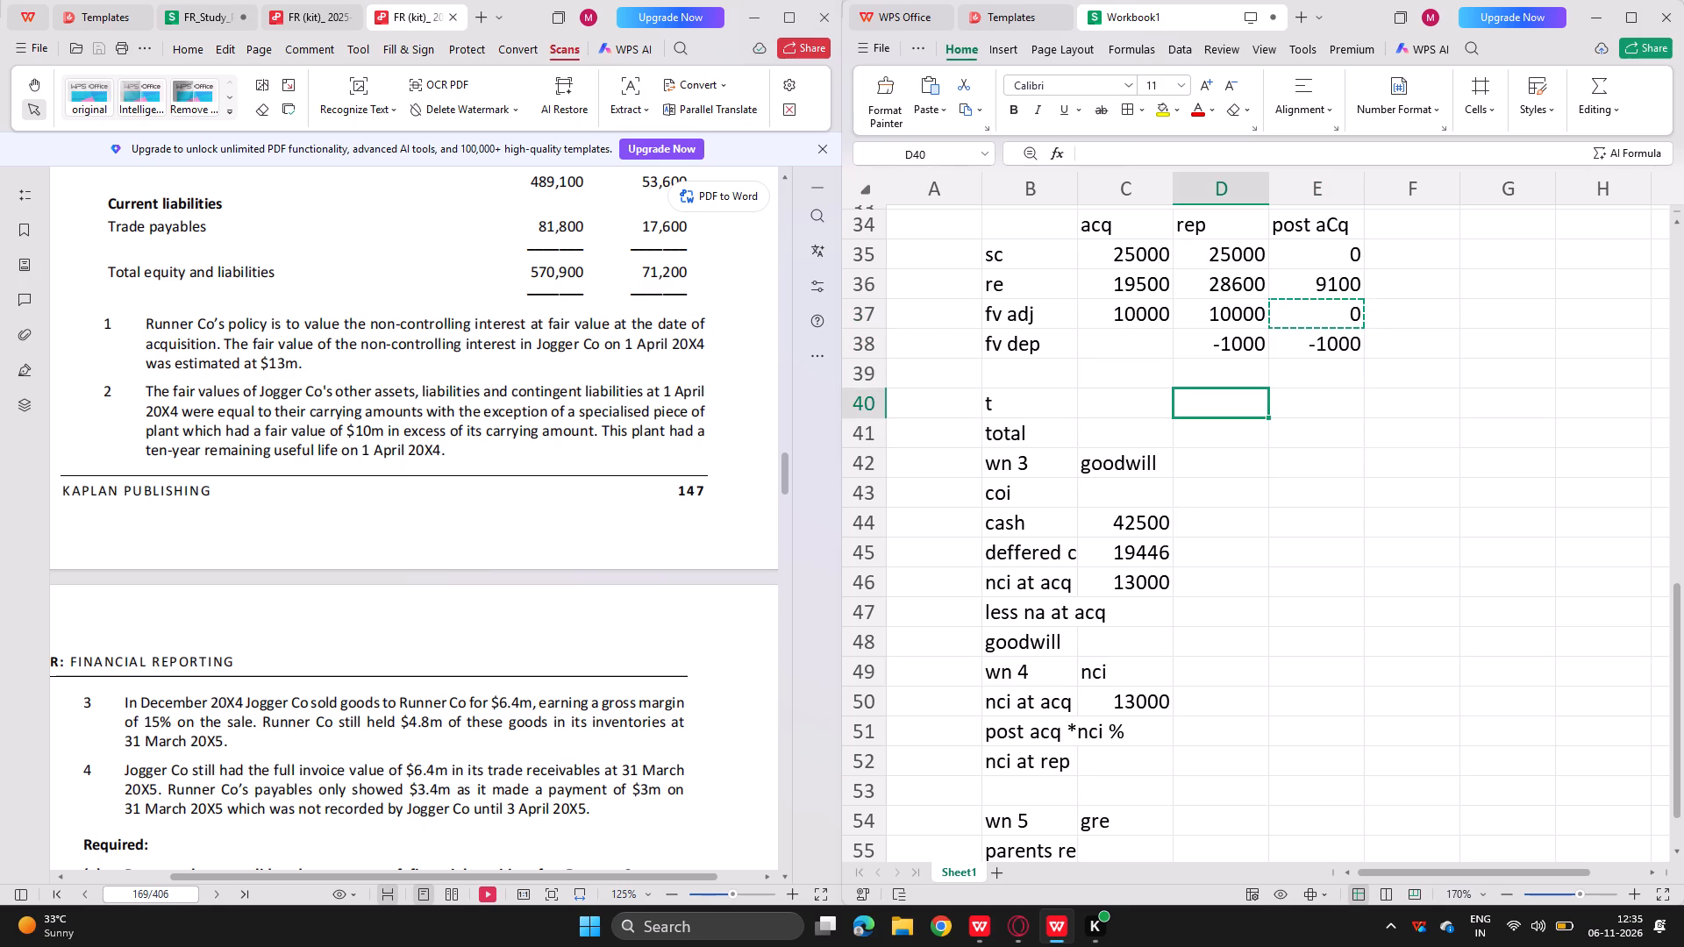
key(Escape)
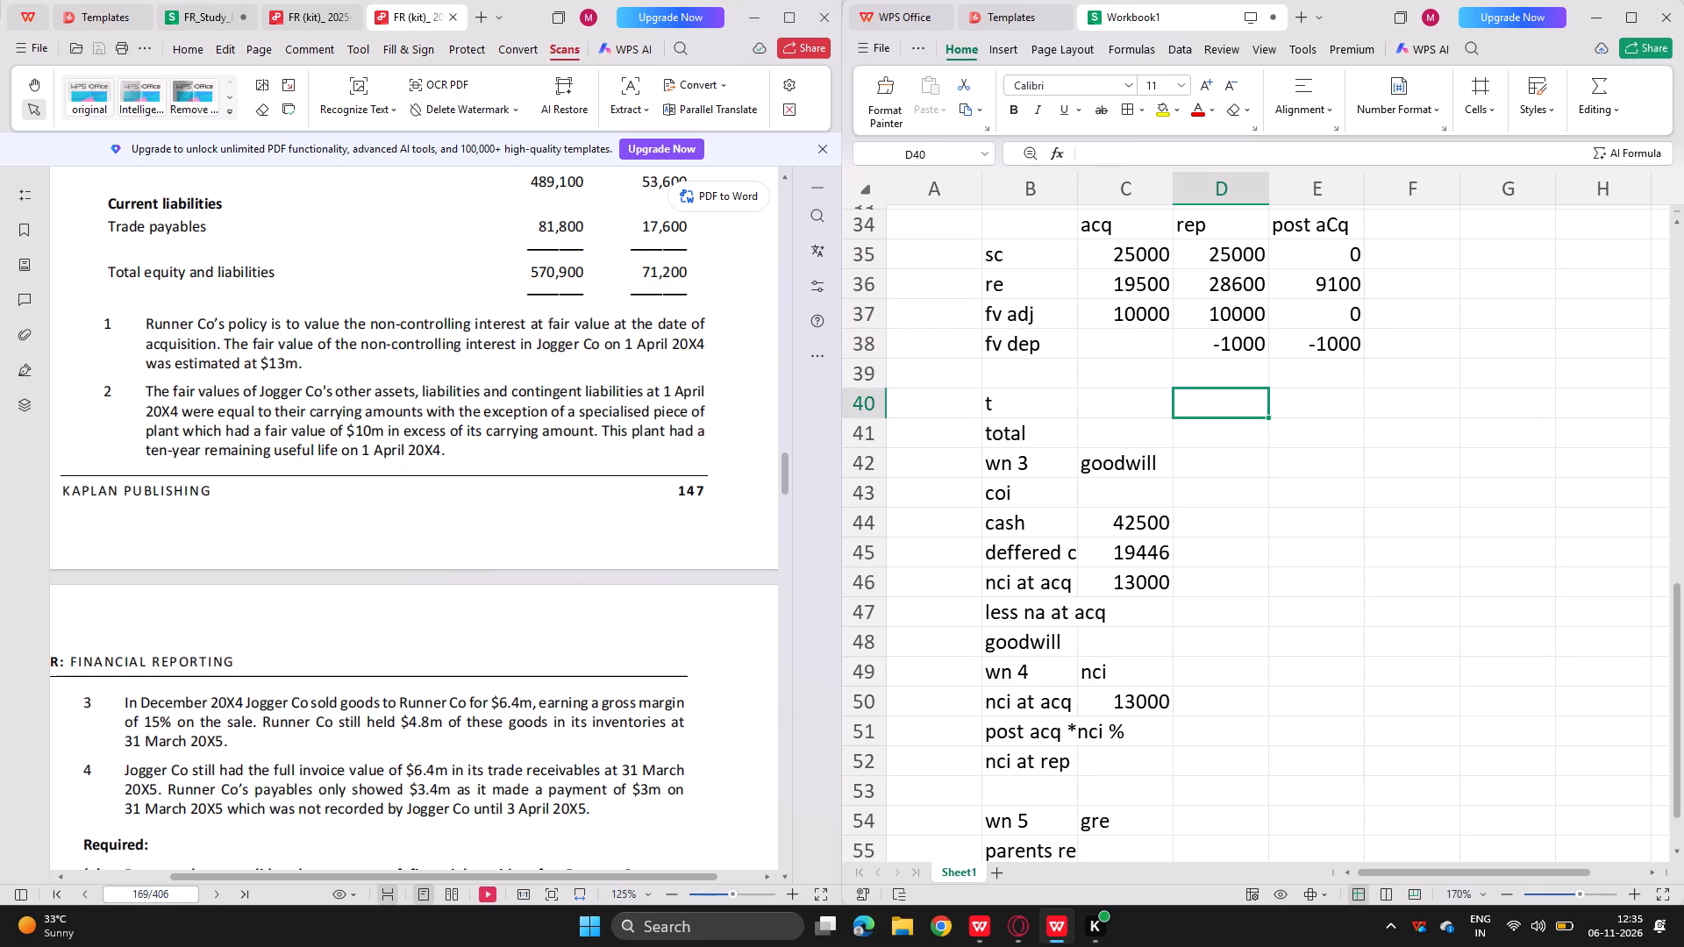
Compare question notes 3 and 4 with the model answer's intercompany working, retained earnings working and consolidated statement of financial position.
scroll(628, 481, down, 1)
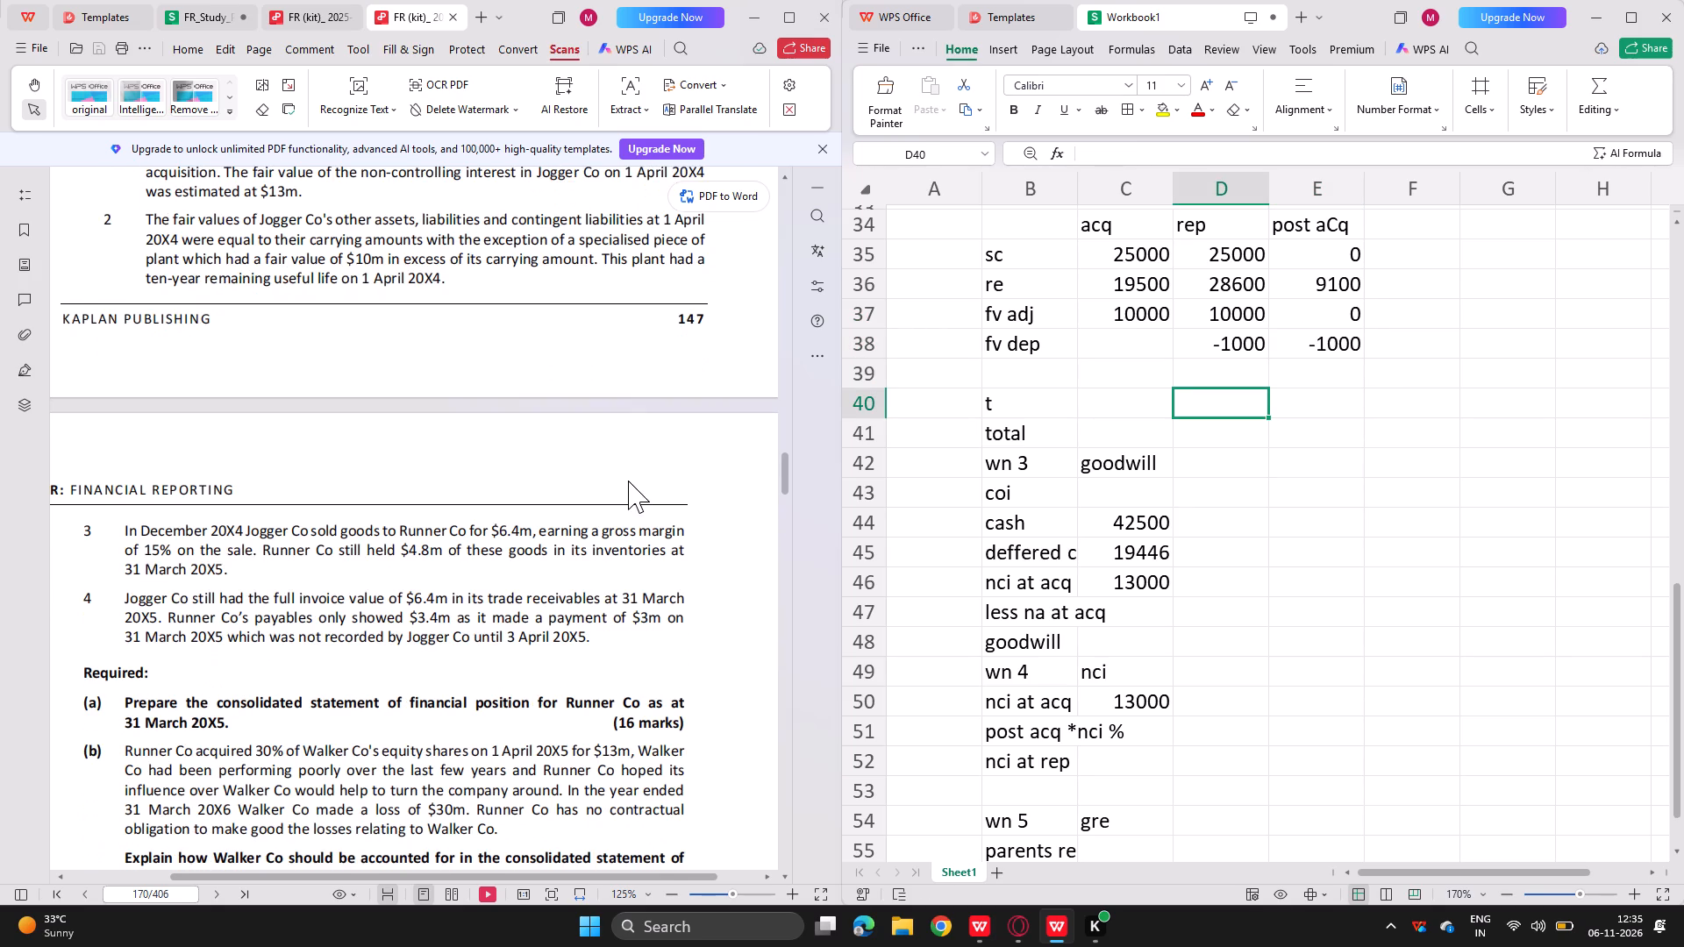
scroll(628, 481, down, 1)
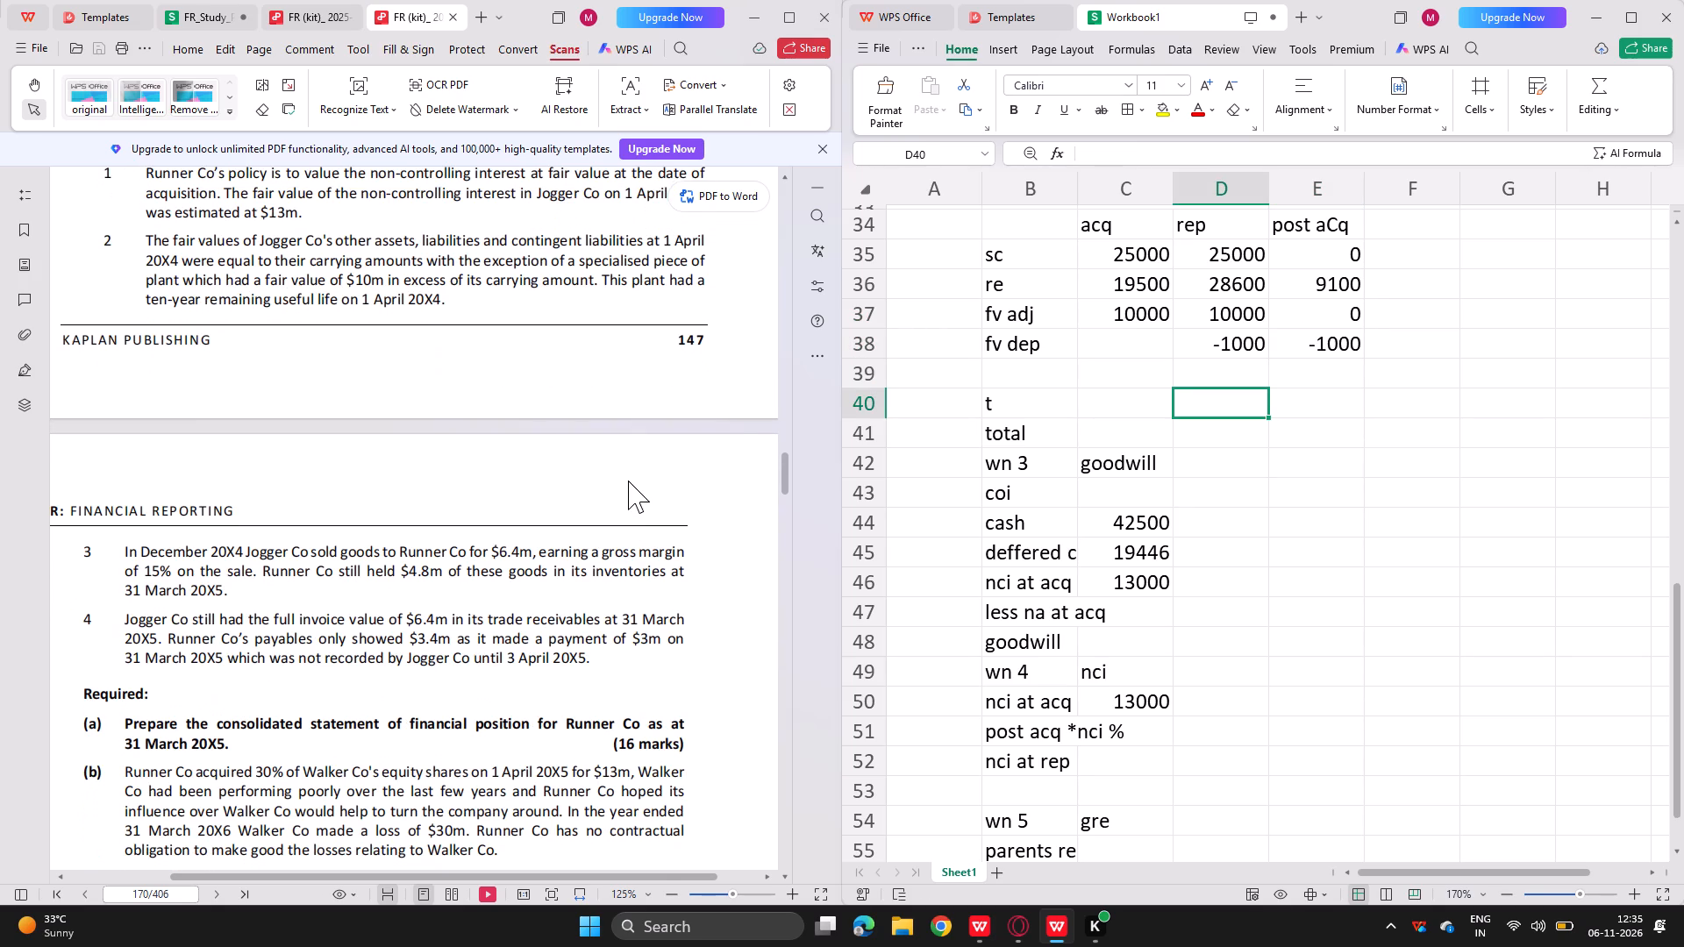
scroll(628, 481, down, 1)
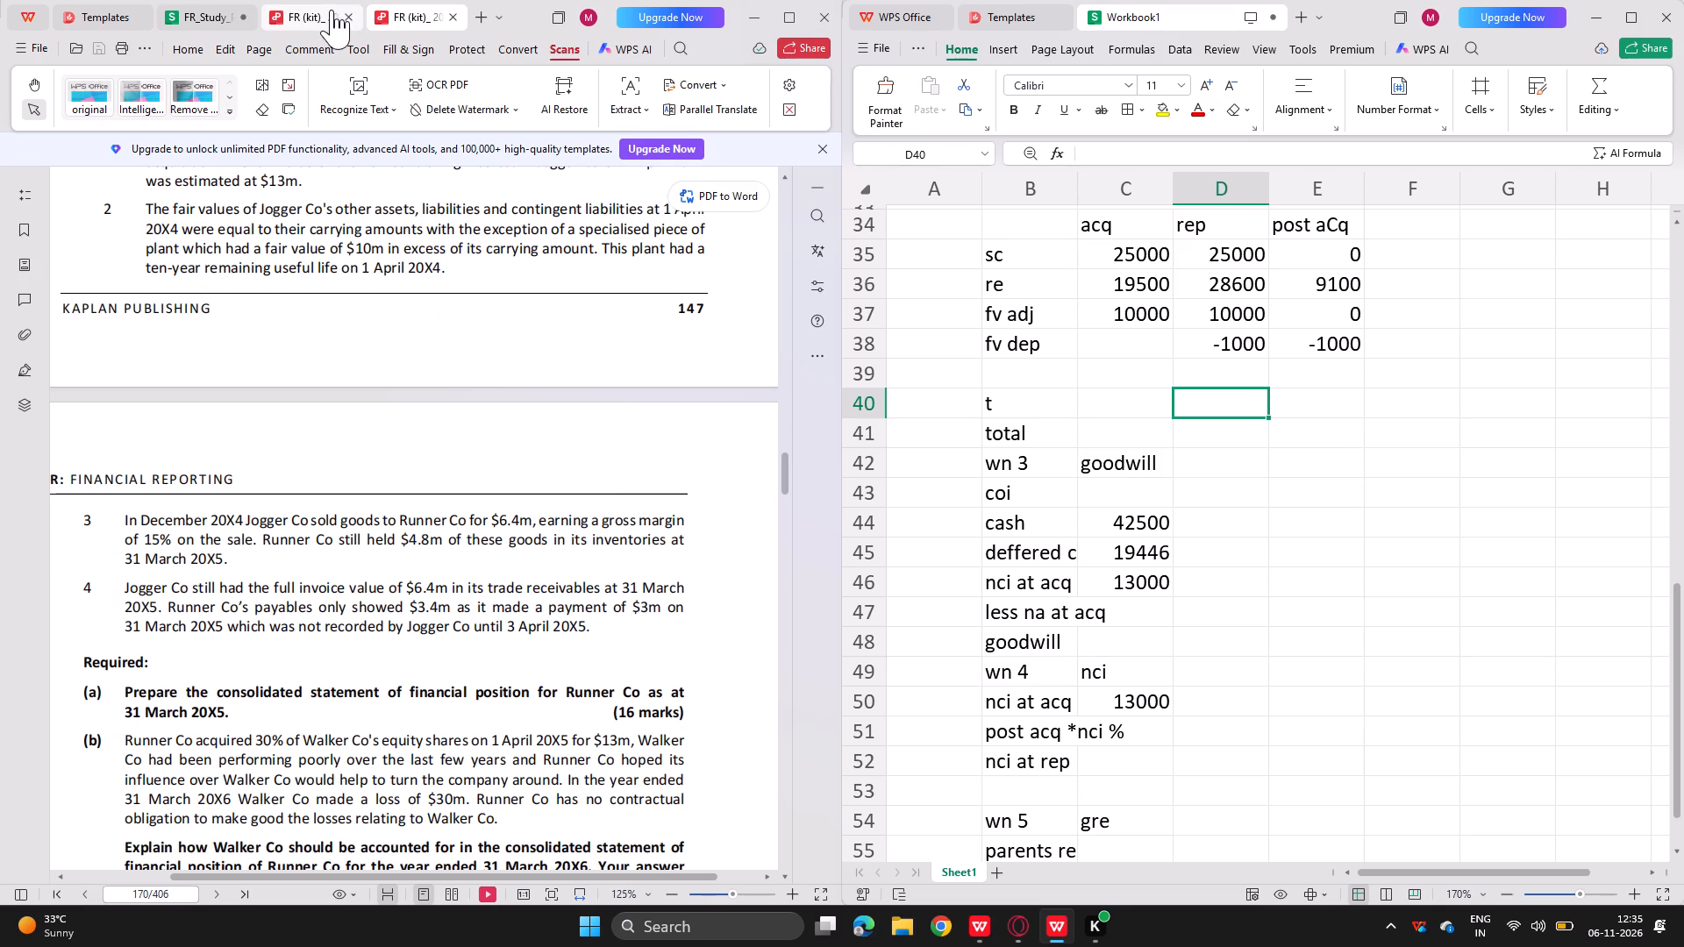
click(307, 2)
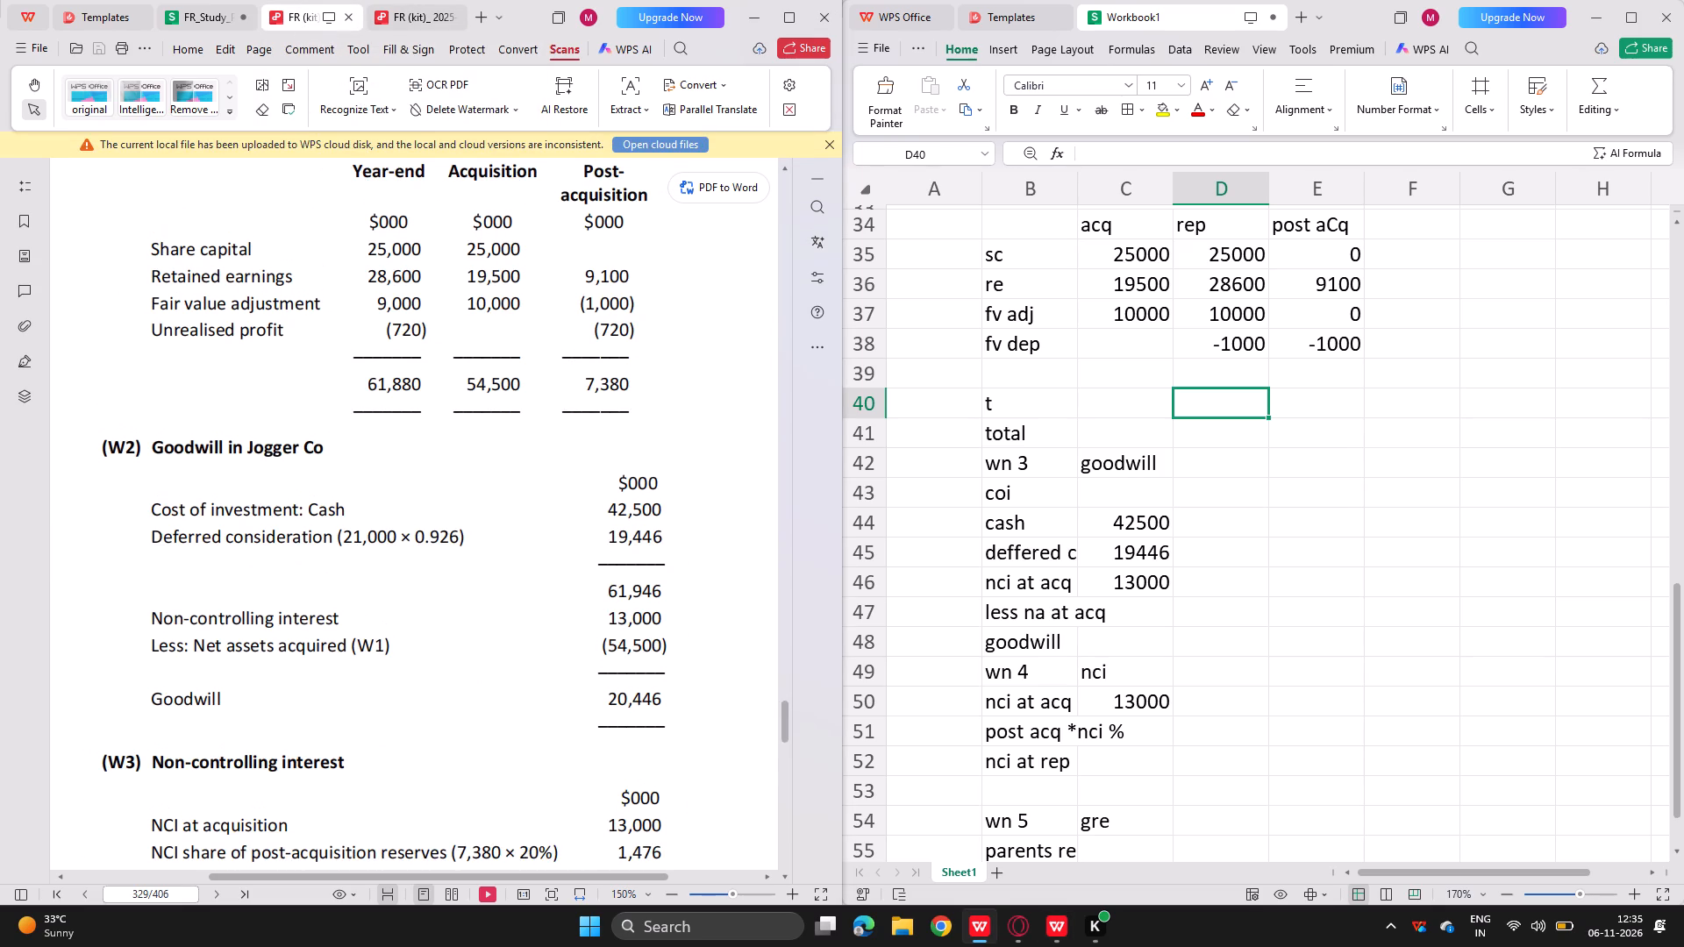
scroll(344, 348, down, 2)
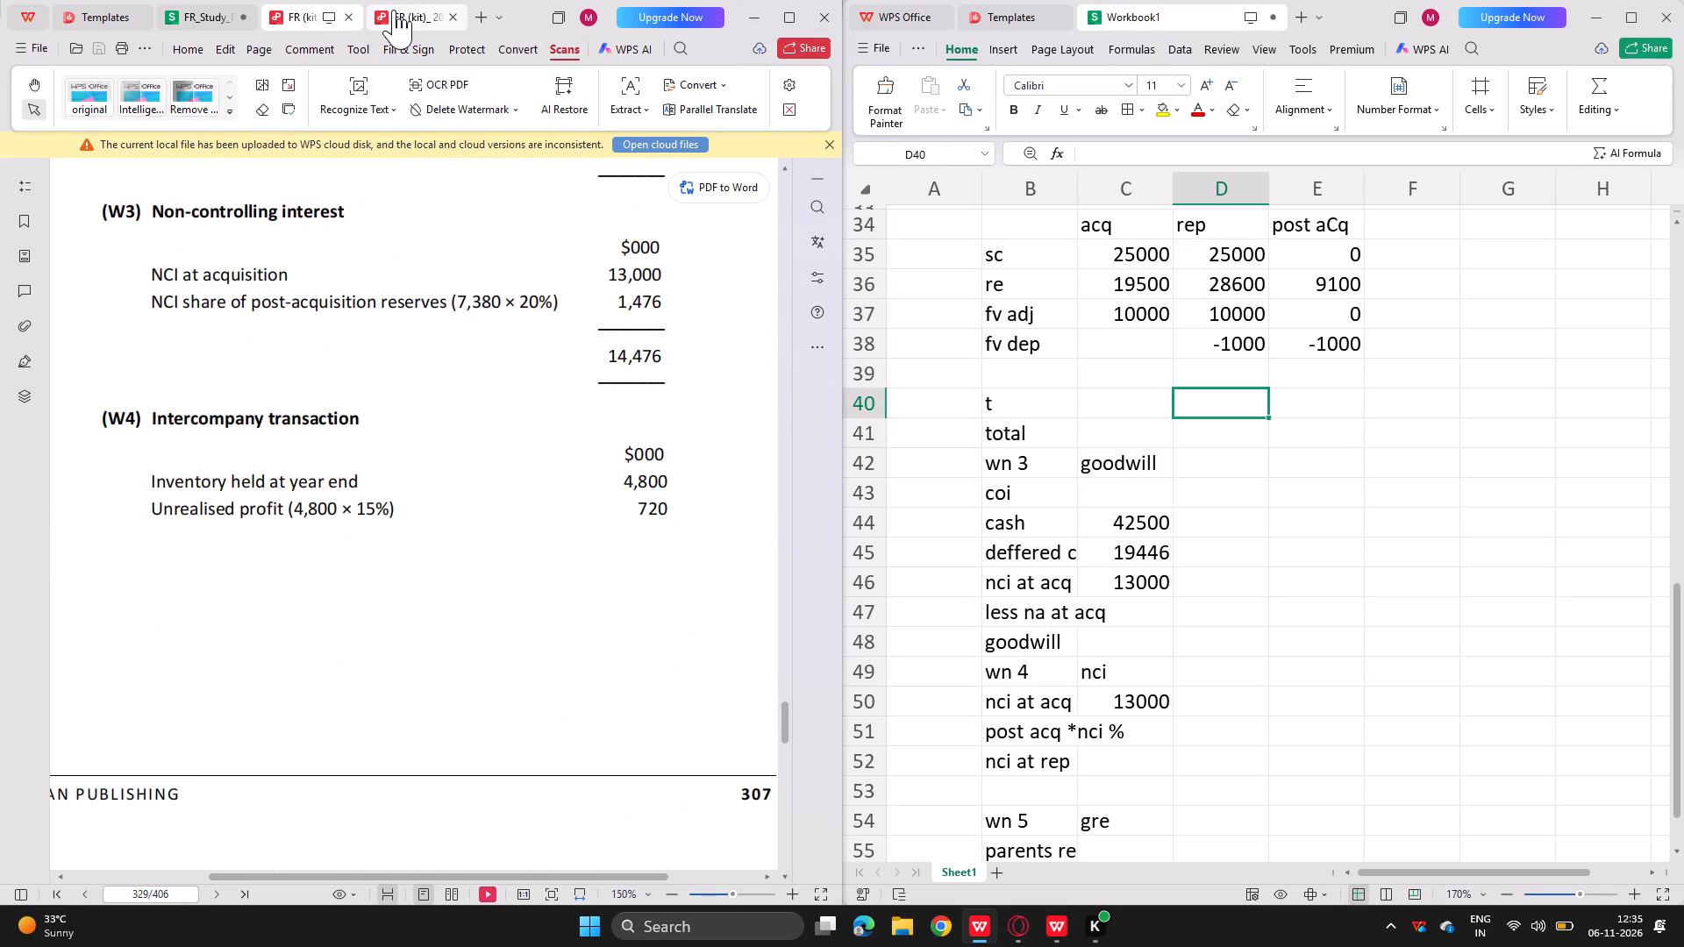
click(396, 10)
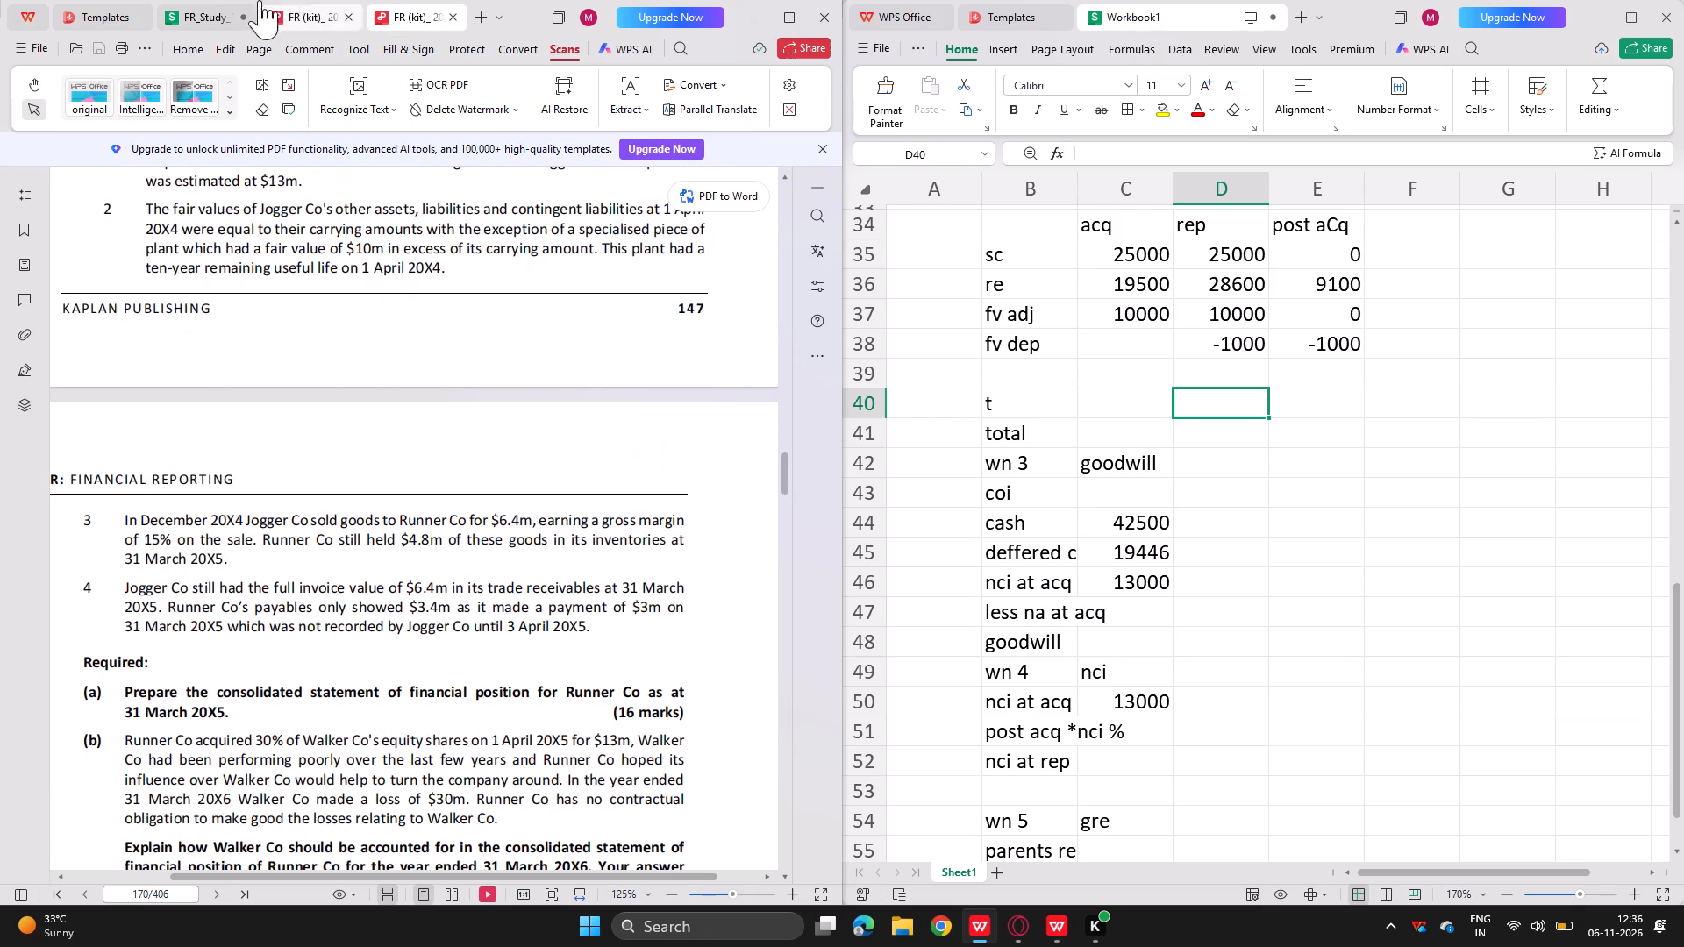
click(289, 0)
scroll(236, 417, down, 1)
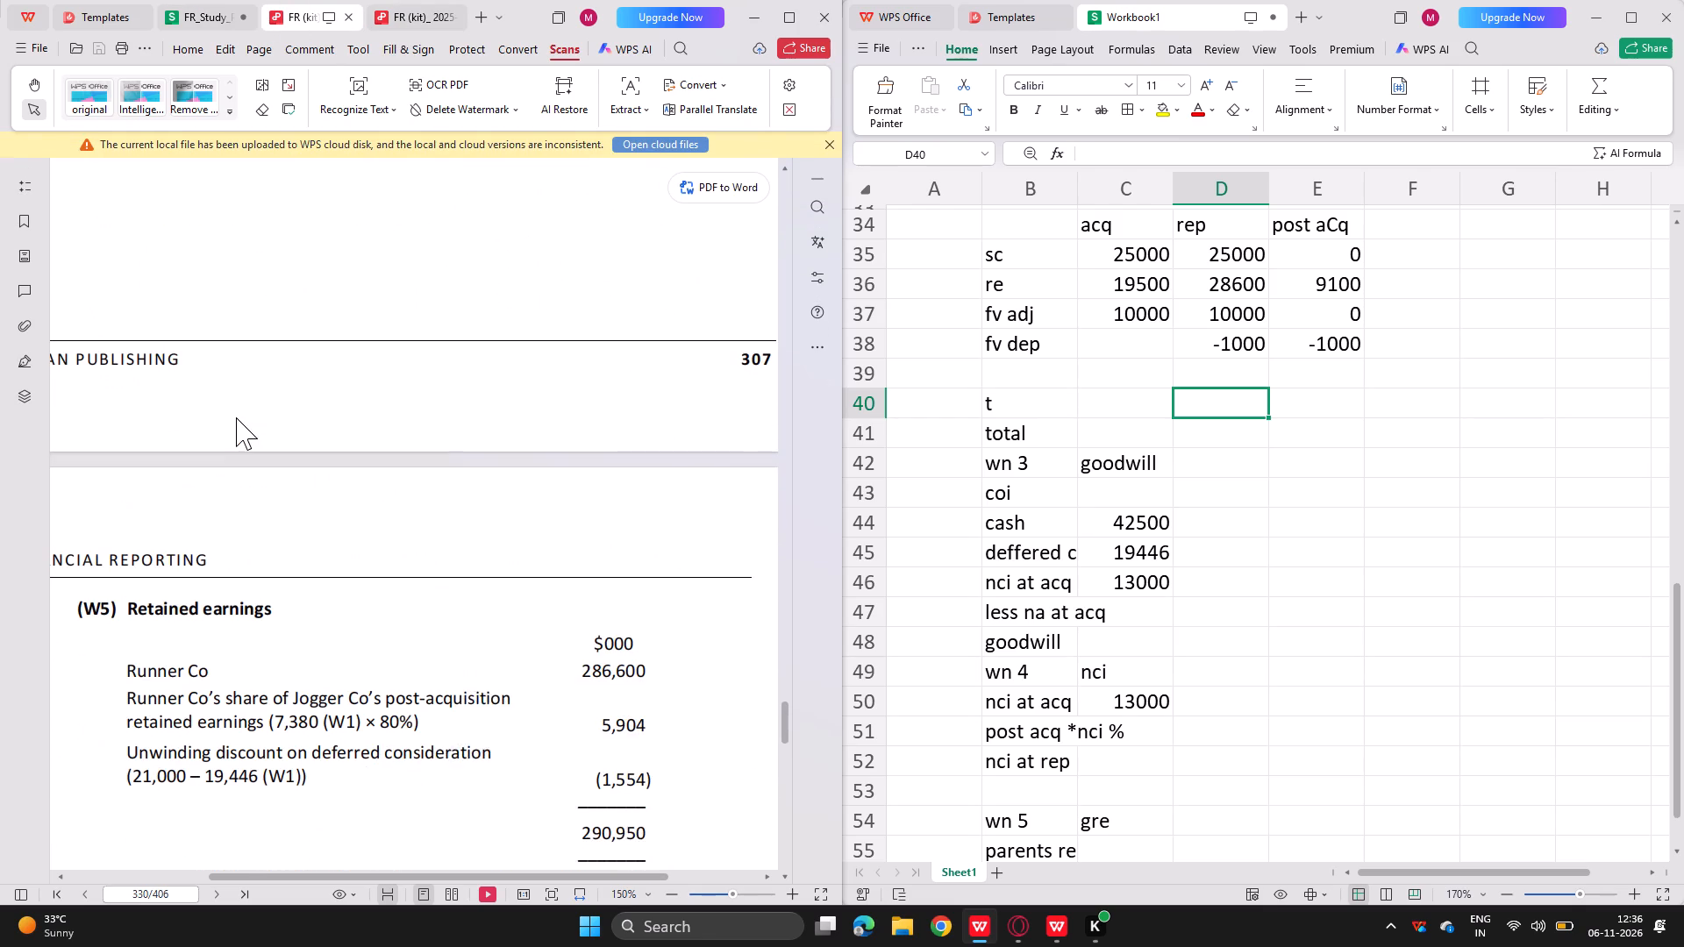
scroll(236, 417, down, 2)
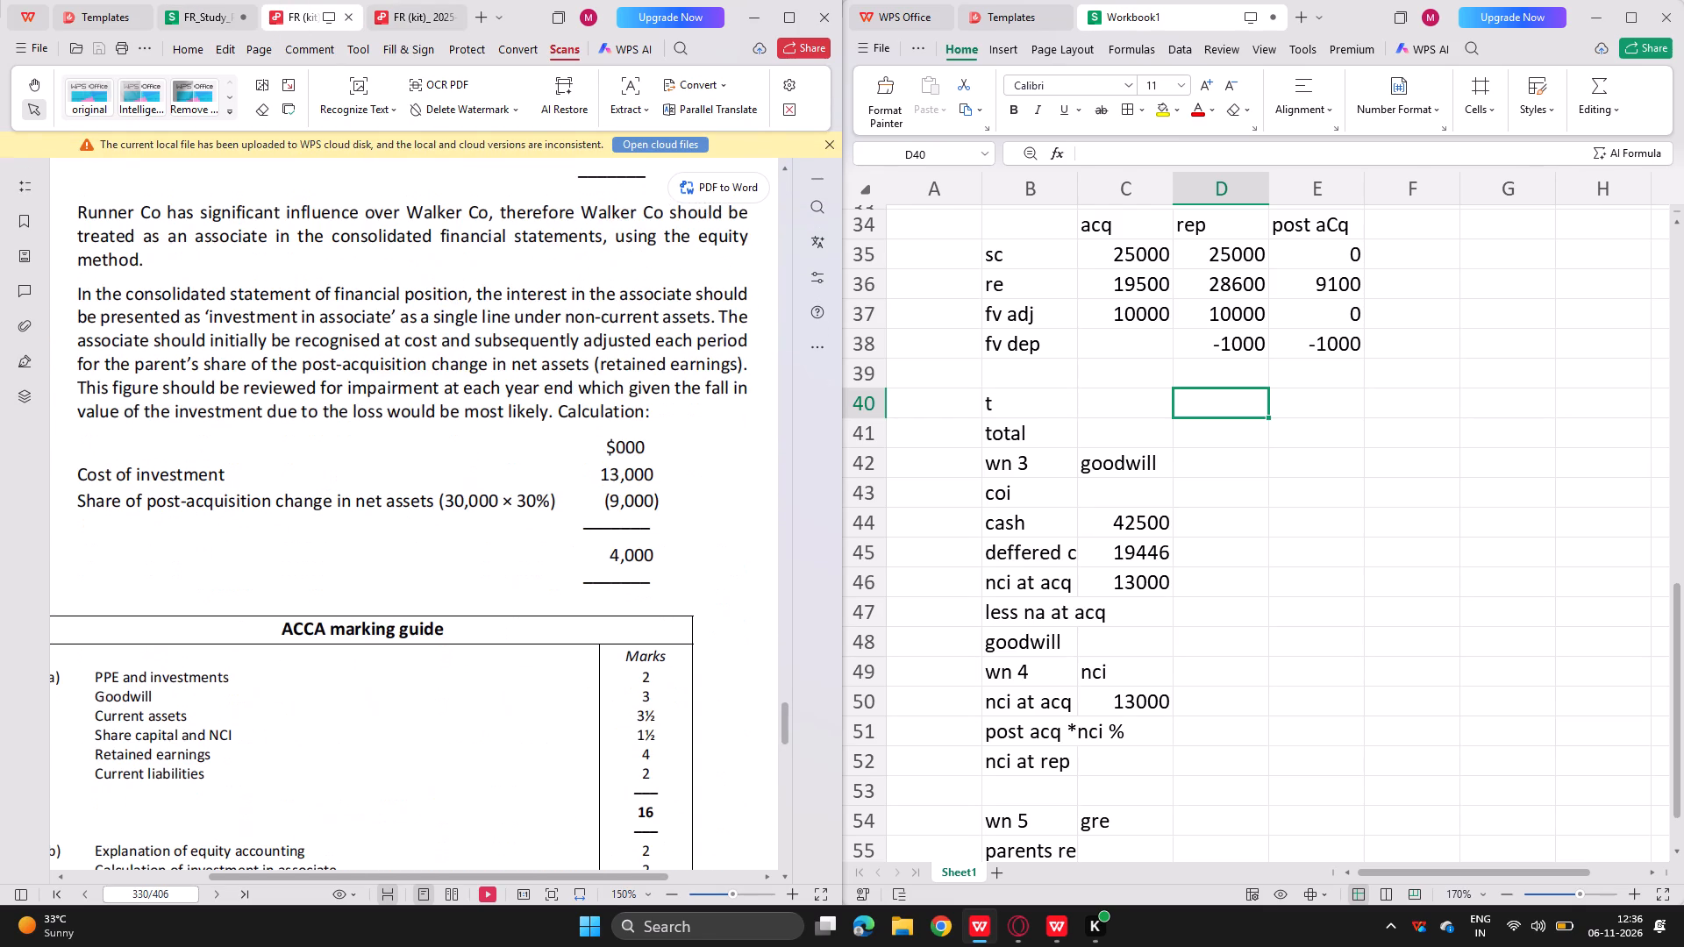
scroll(236, 417, up, 6)
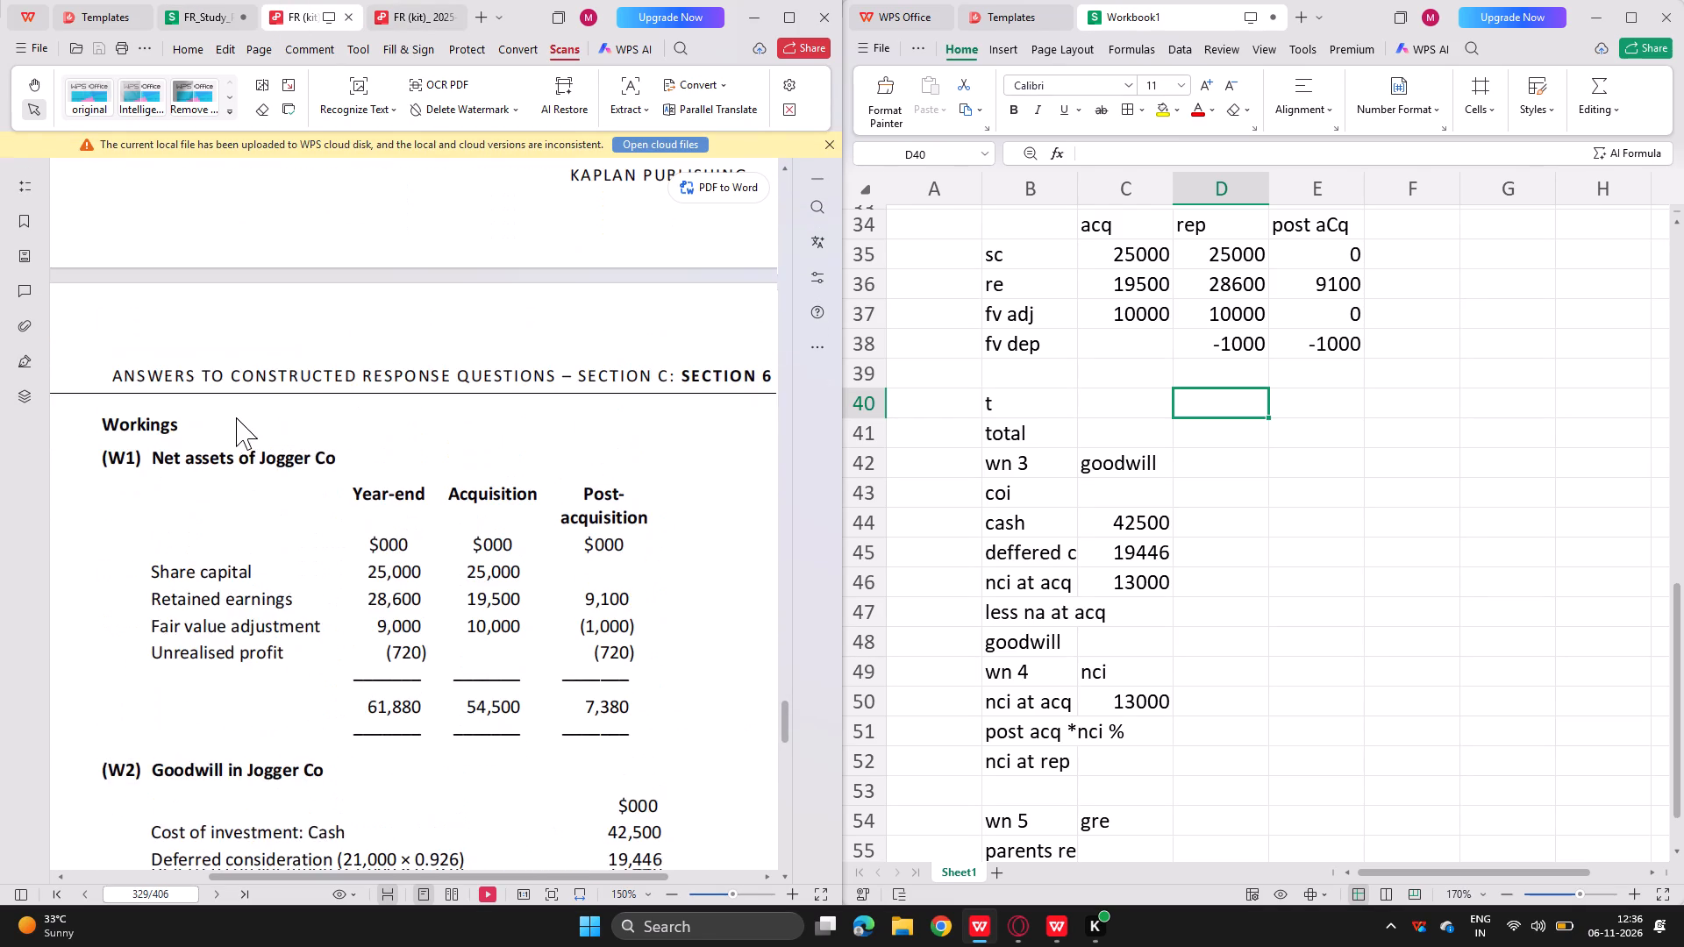
scroll(236, 417, up, 4)
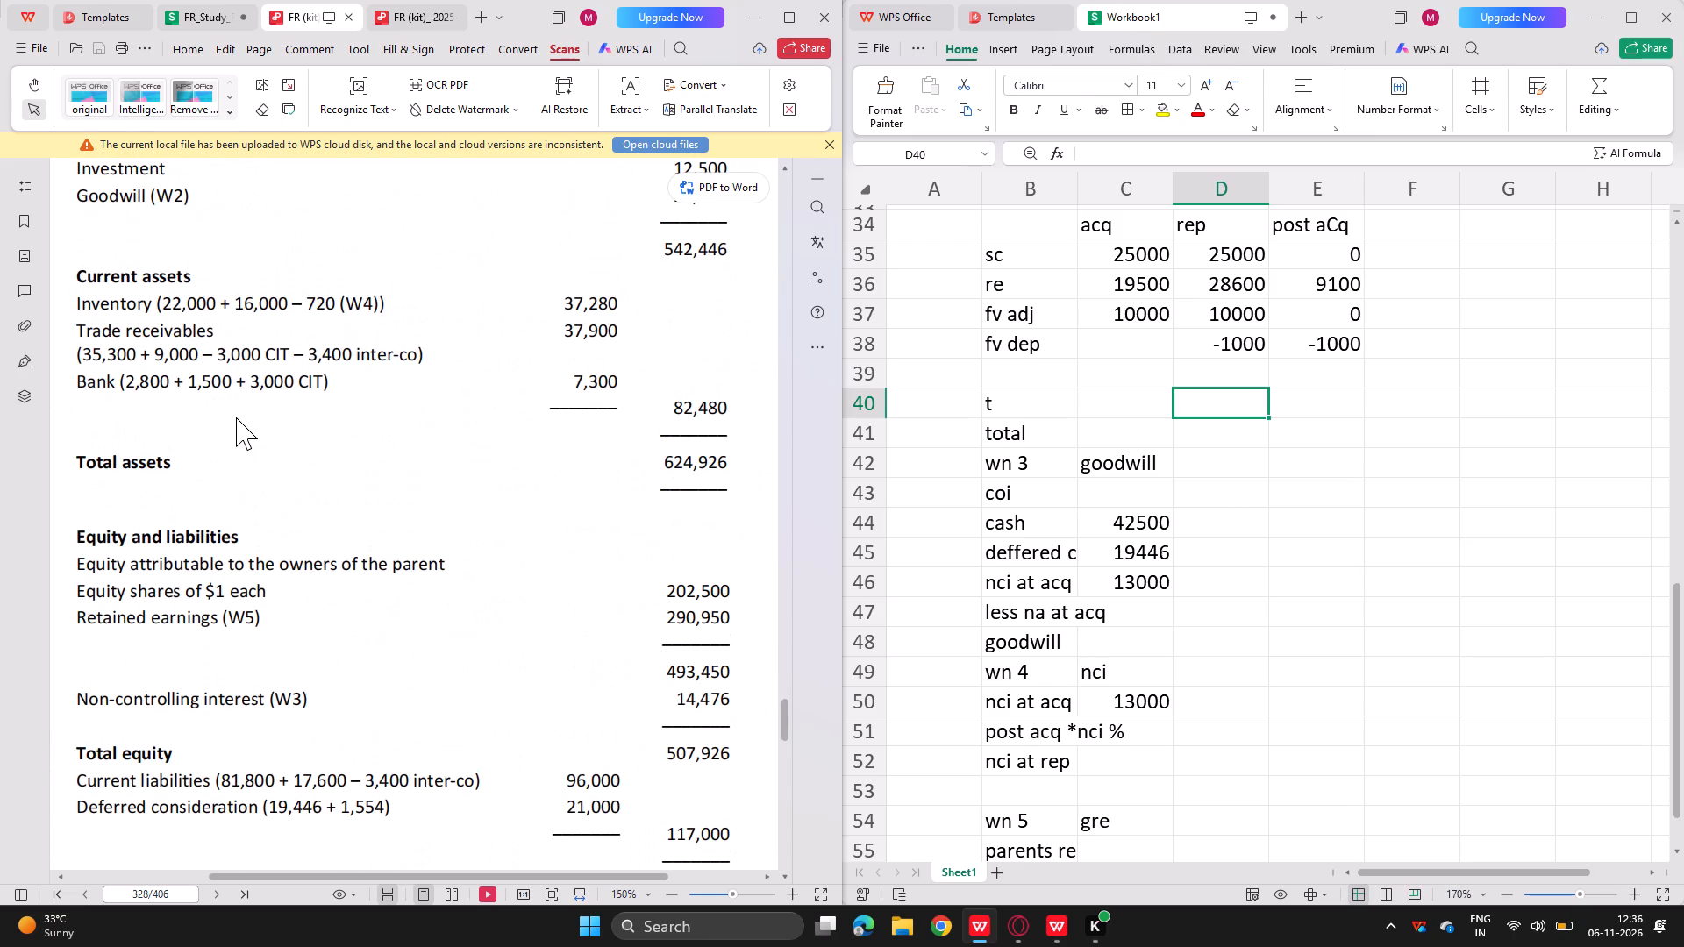
scroll(236, 417, up, 1)
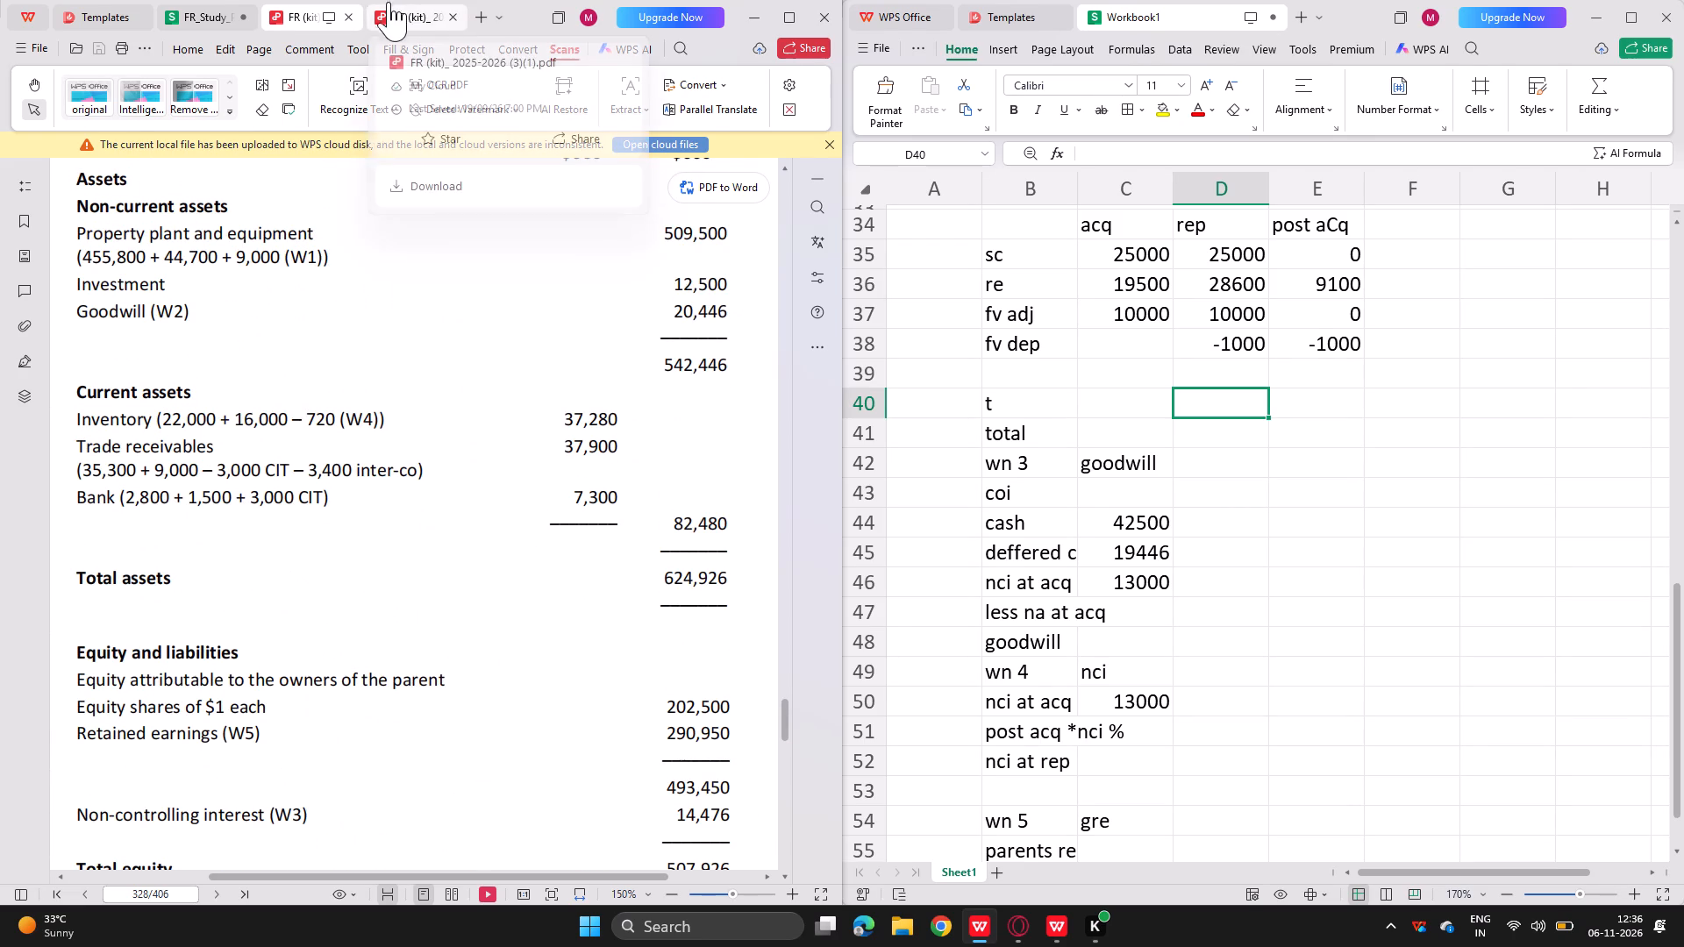
scroll(297, 367, right, 1)
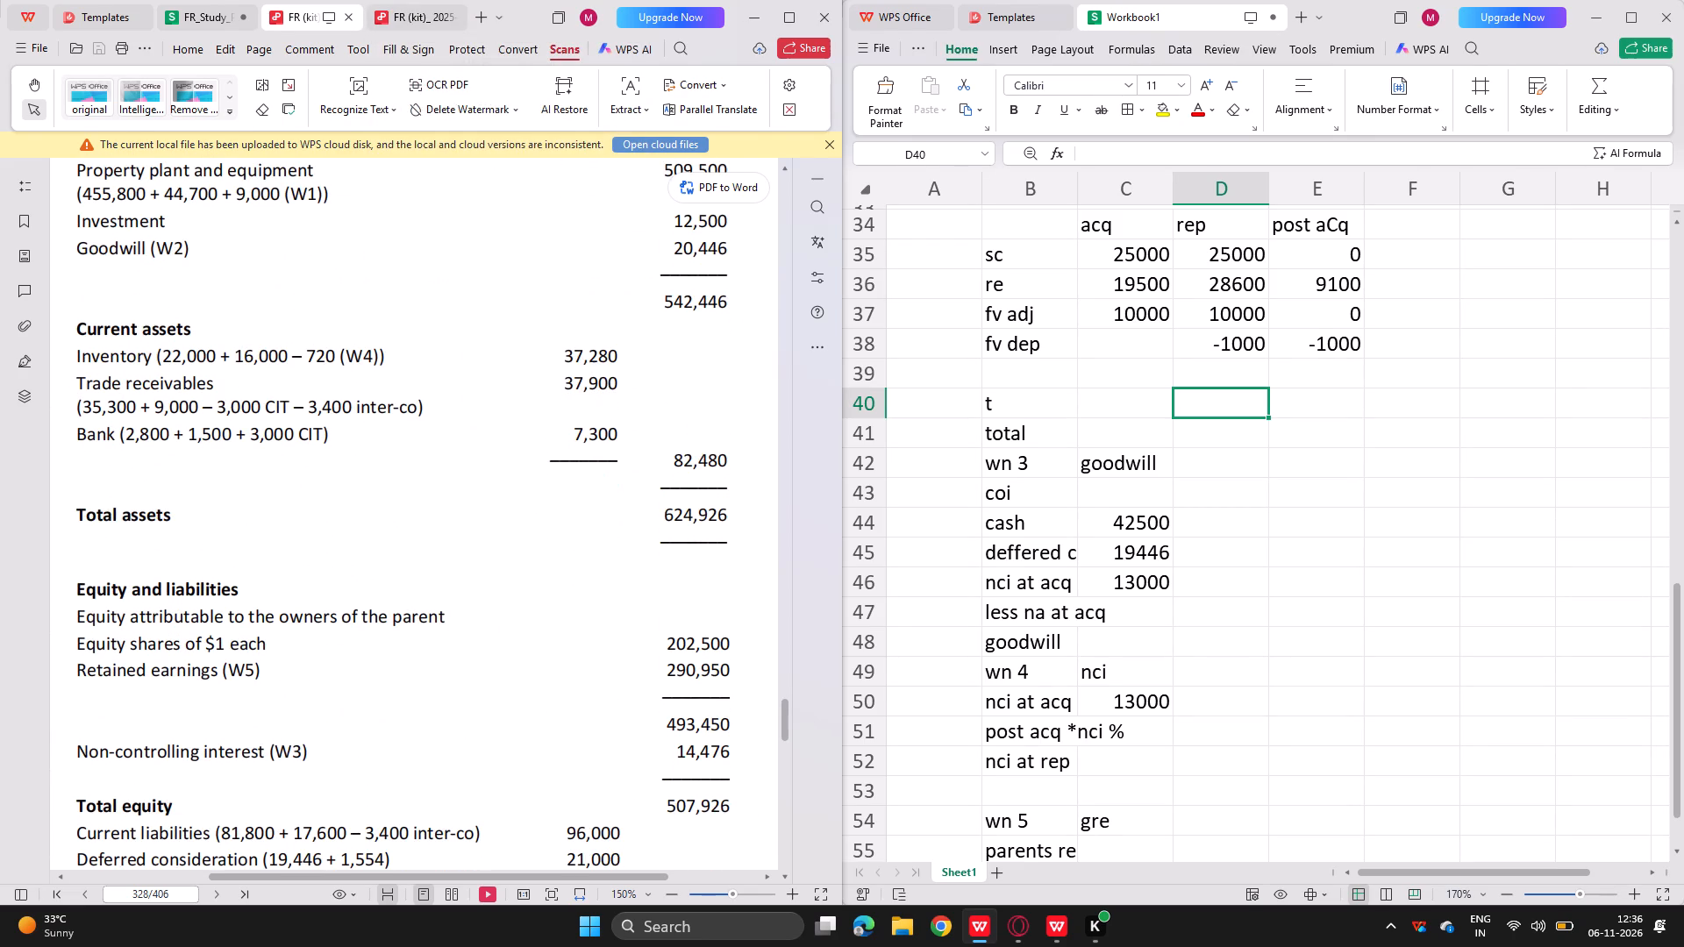
scroll(297, 367, down, 2)
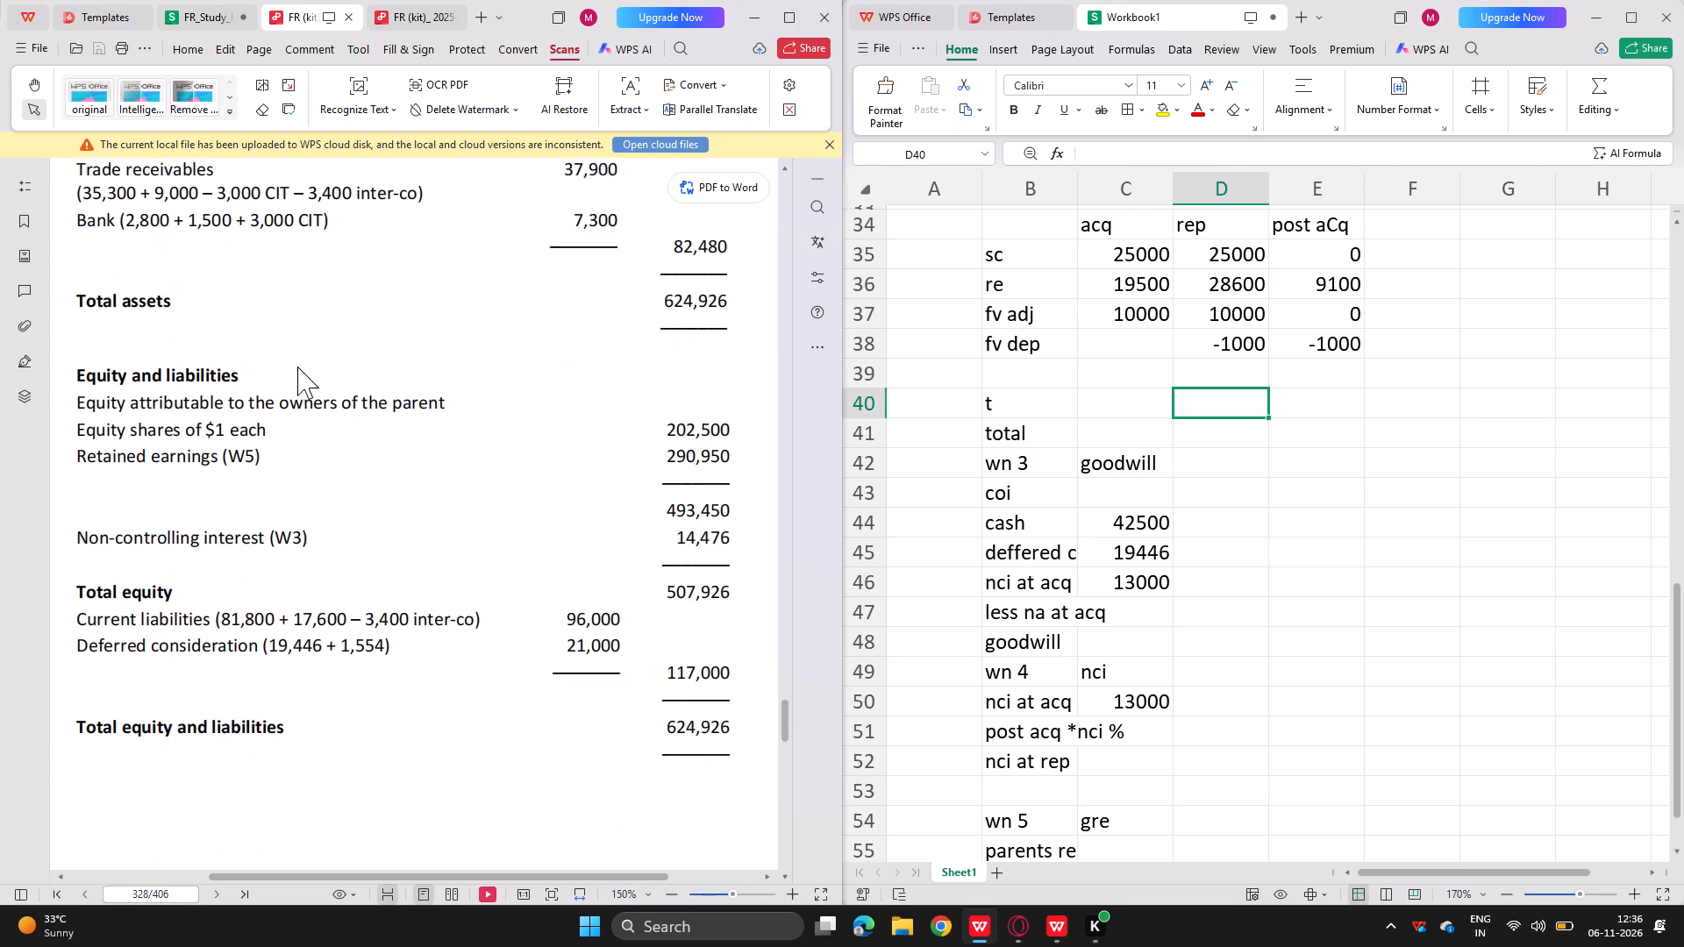
scroll(297, 367, down, 1)
click(376, 0)
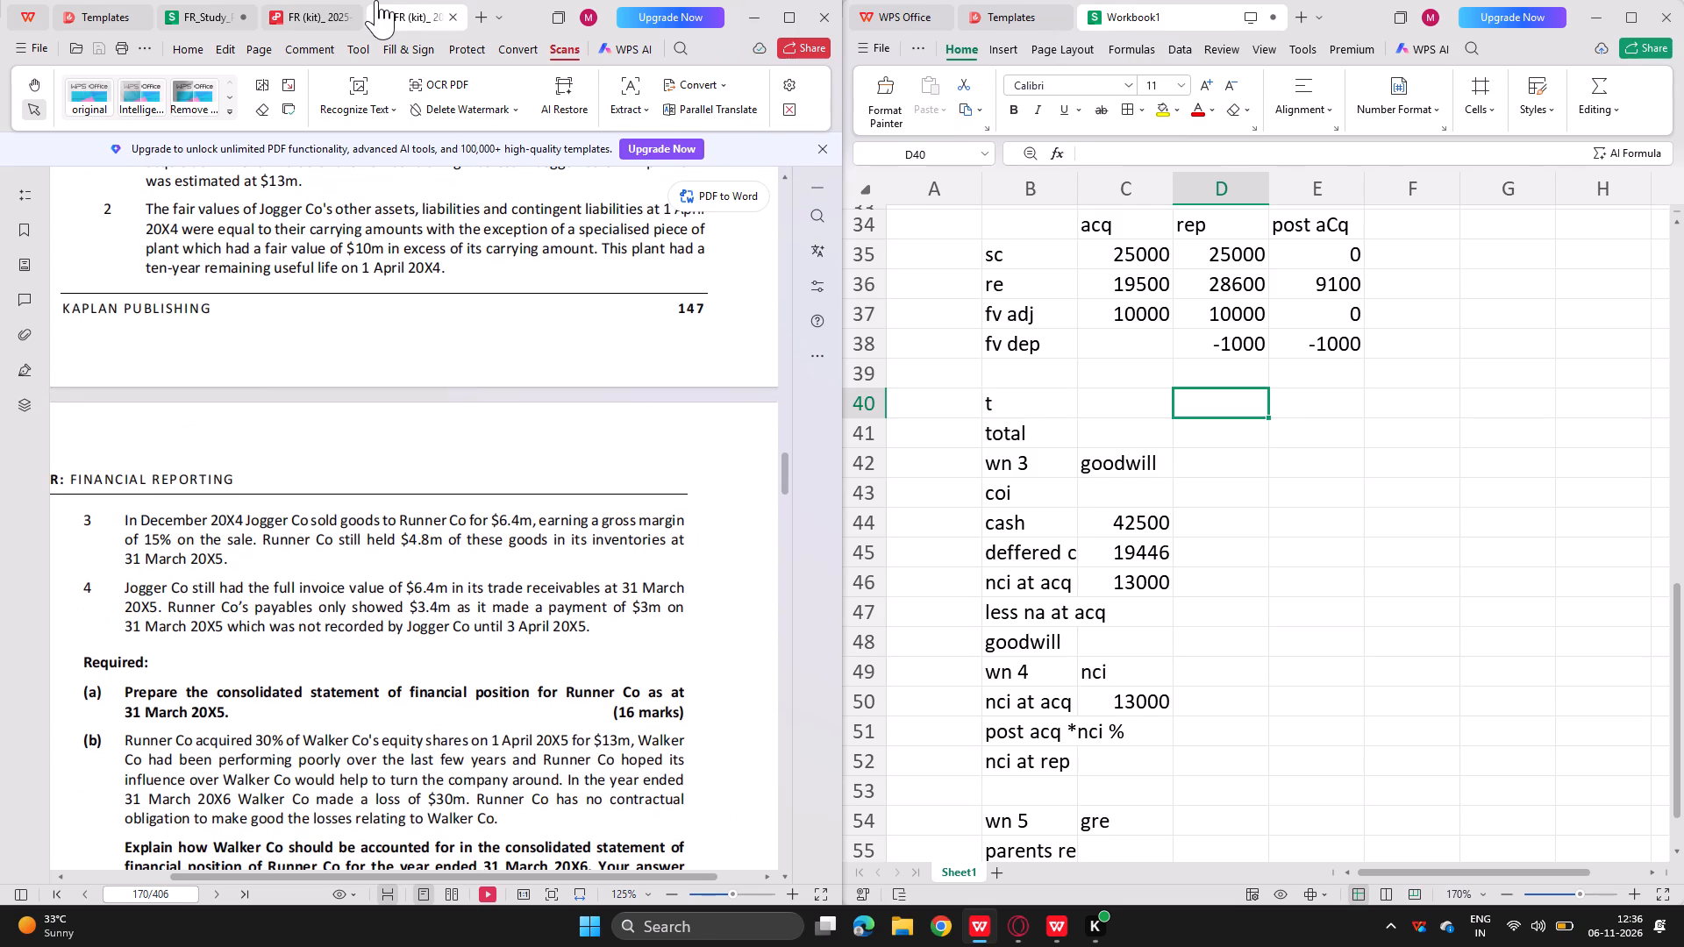
Calculate the profit on the intercompany sale as 6400*0.15 in empty cell E48.
scroll(1287, 563, down, 2)
click(1302, 557)
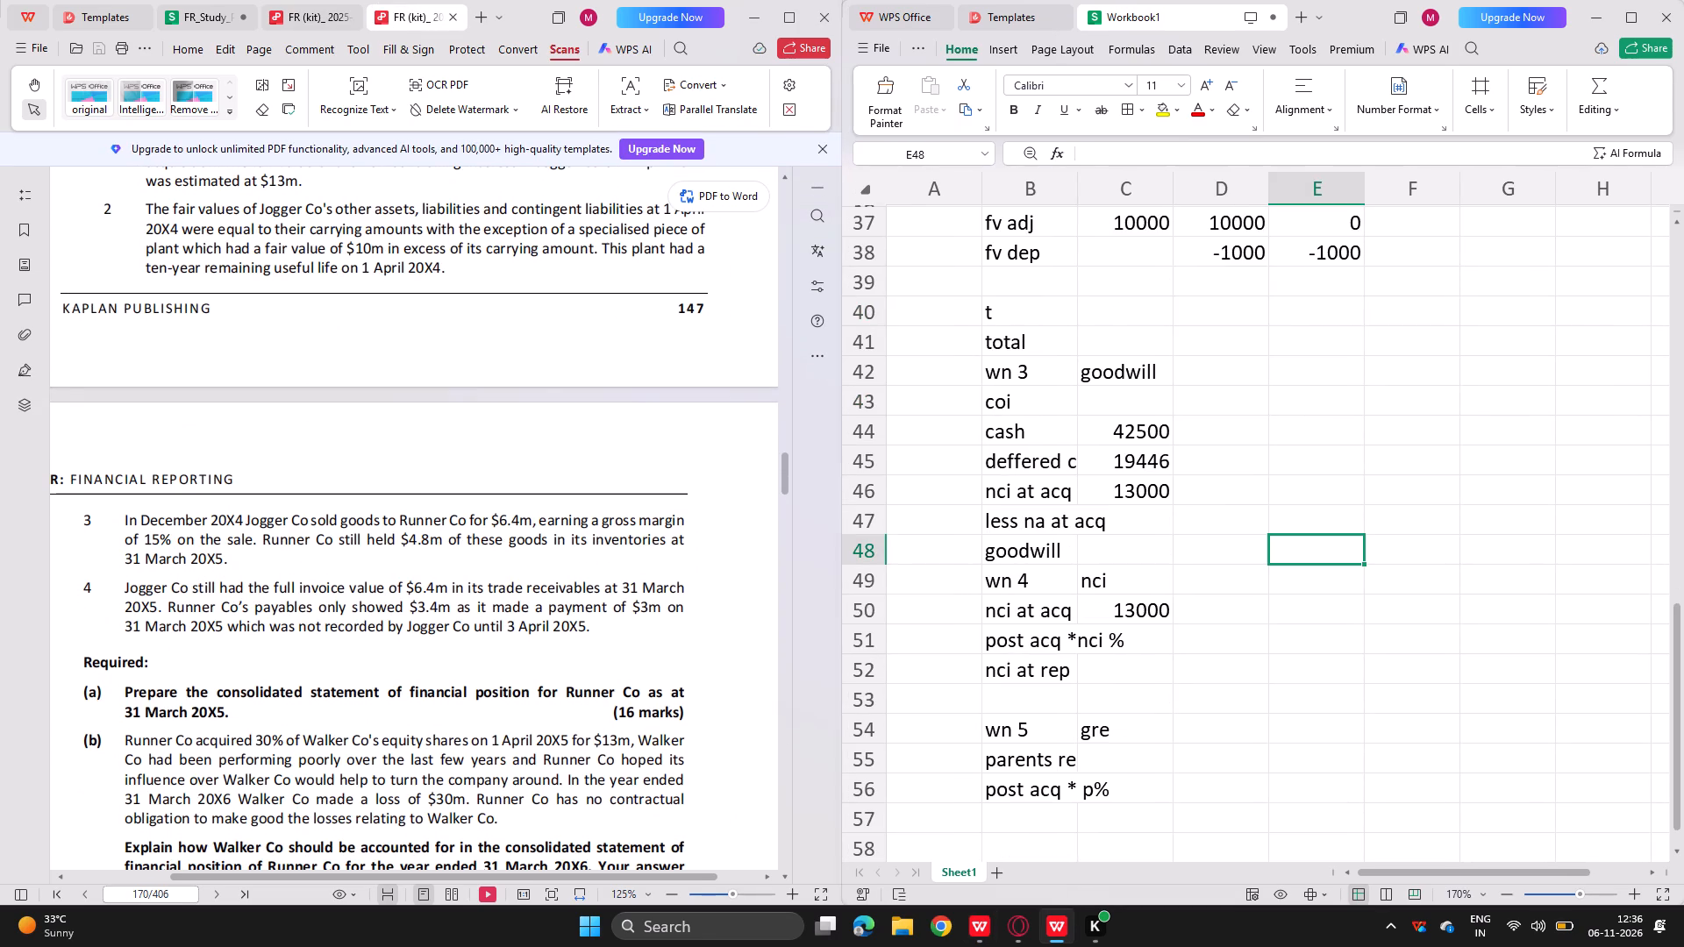
key(equal)
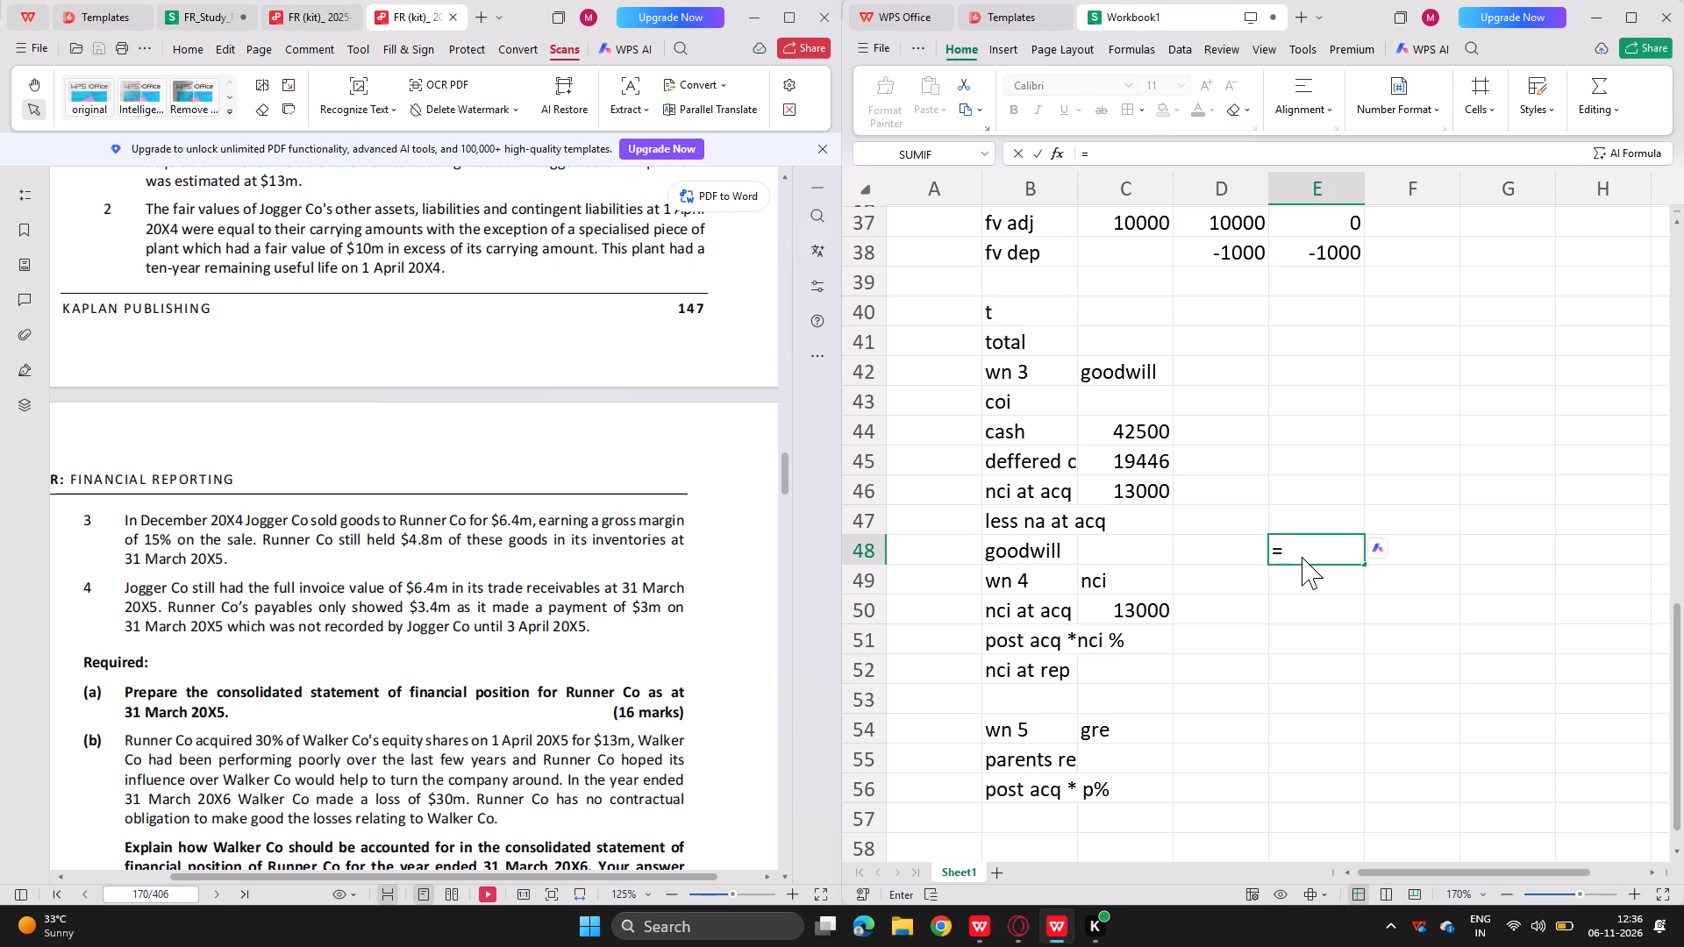
text(6400*0.15)
key(Return)
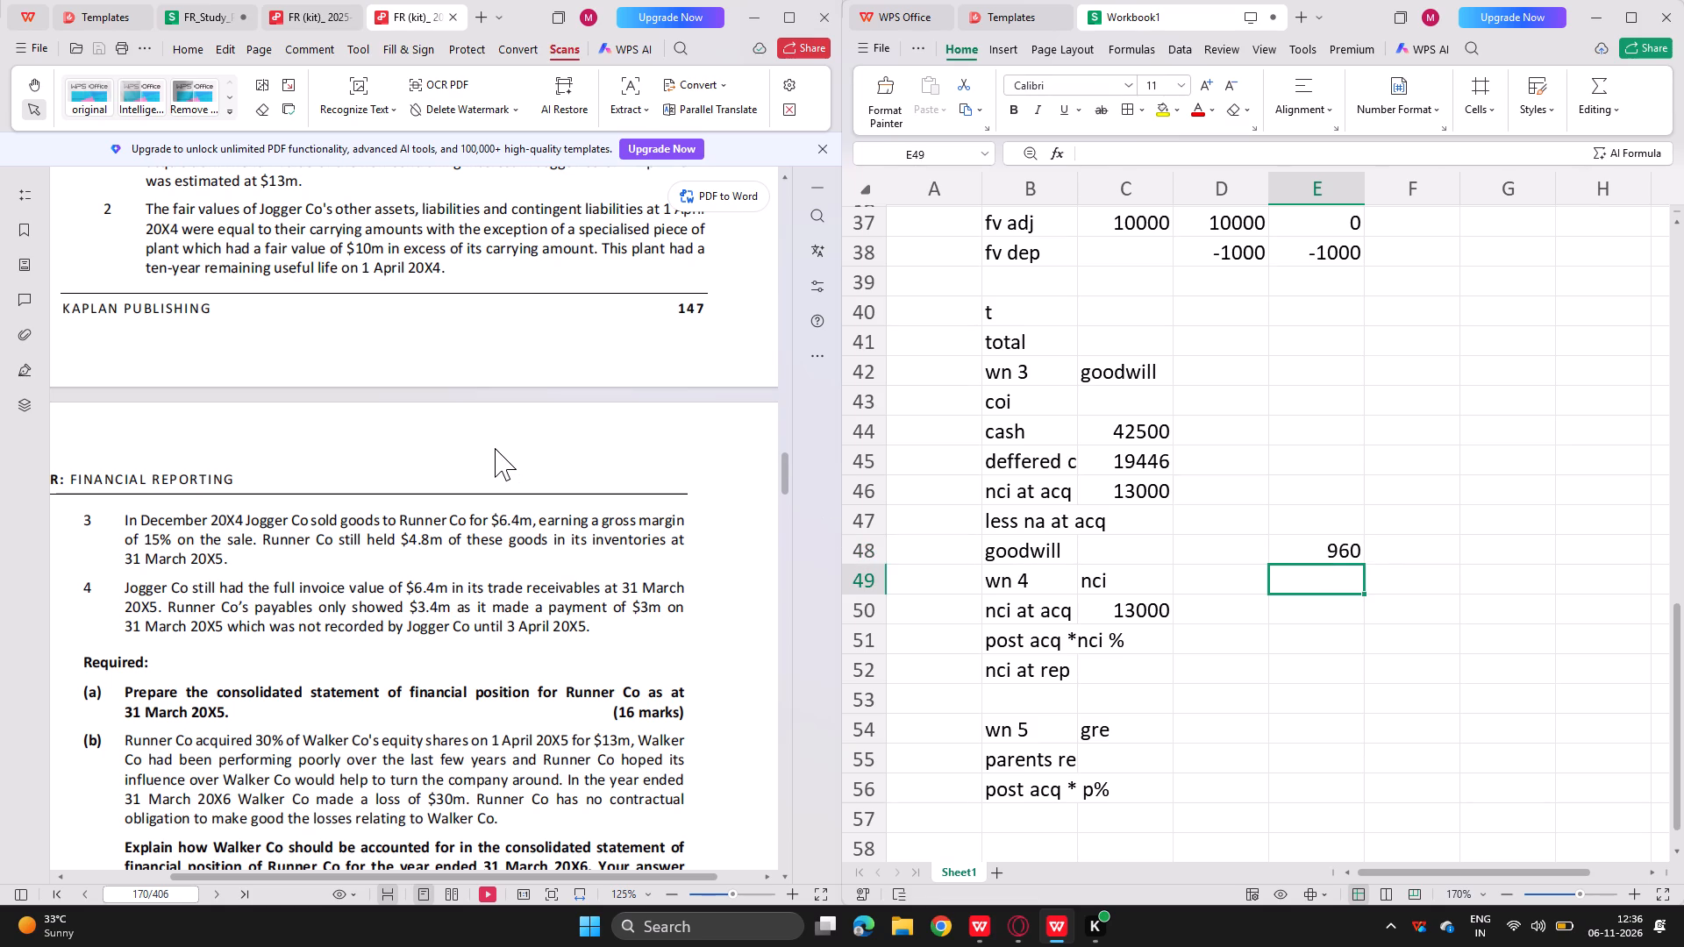
Review the assets, equity and liabilities in the model answer's consolidated statement of financial position for Runner Co.
click(293, 0)
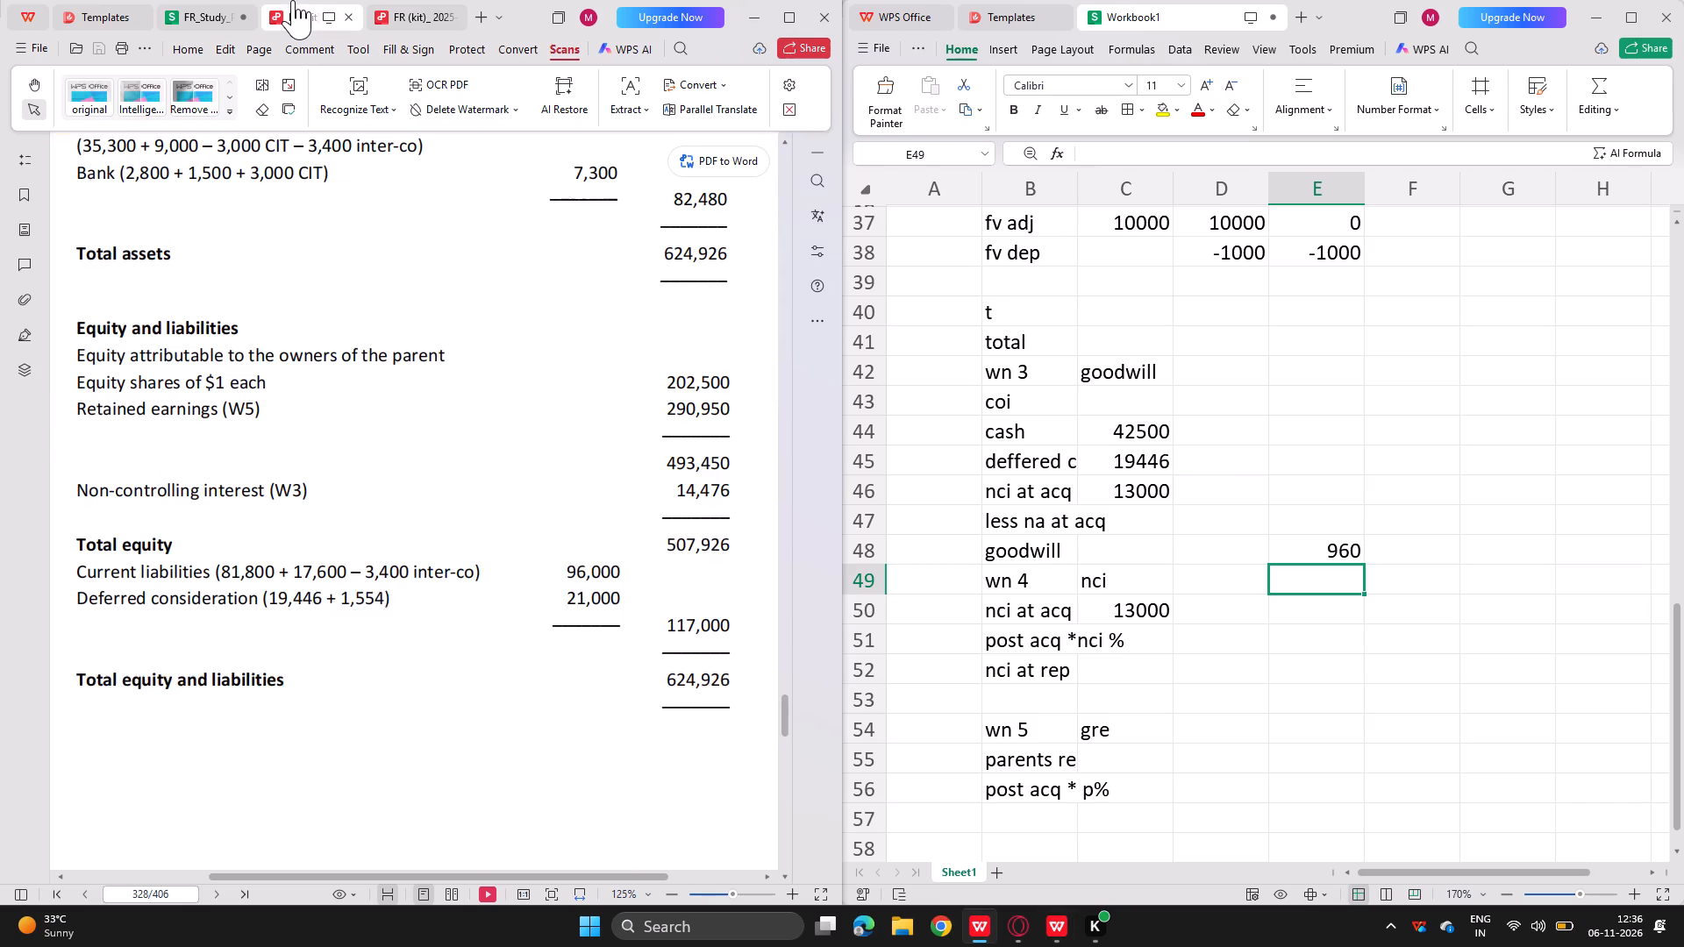
scroll(341, 518, down, 2)
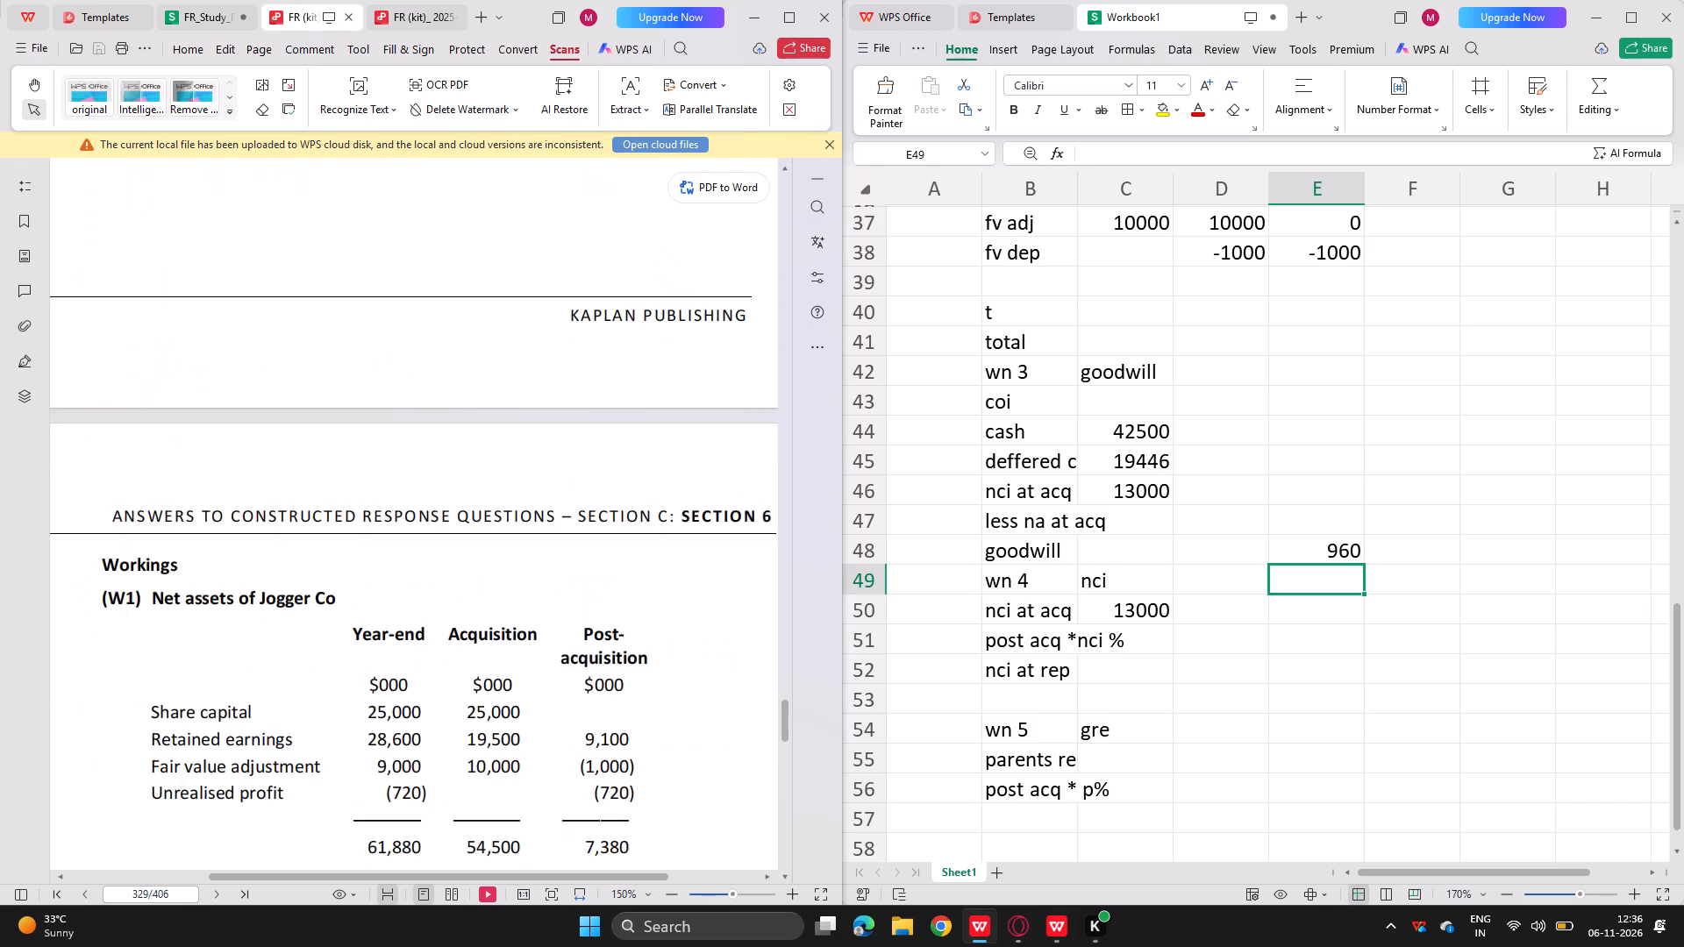
scroll(341, 518, up, 2)
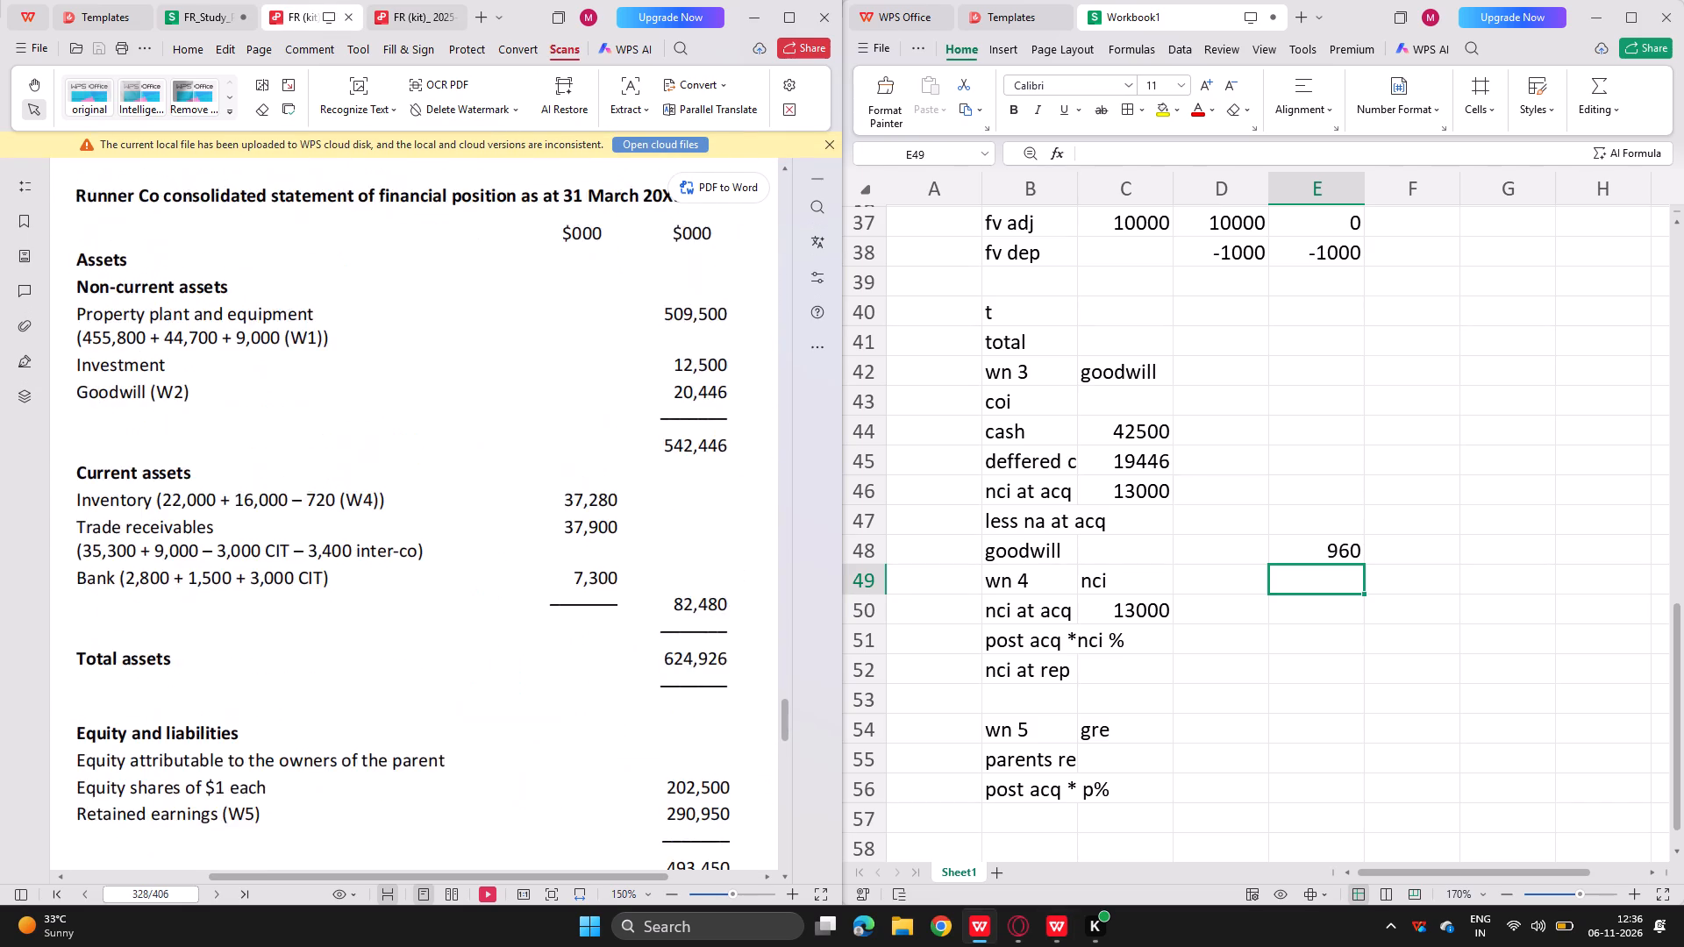
scroll(341, 518, up, 2)
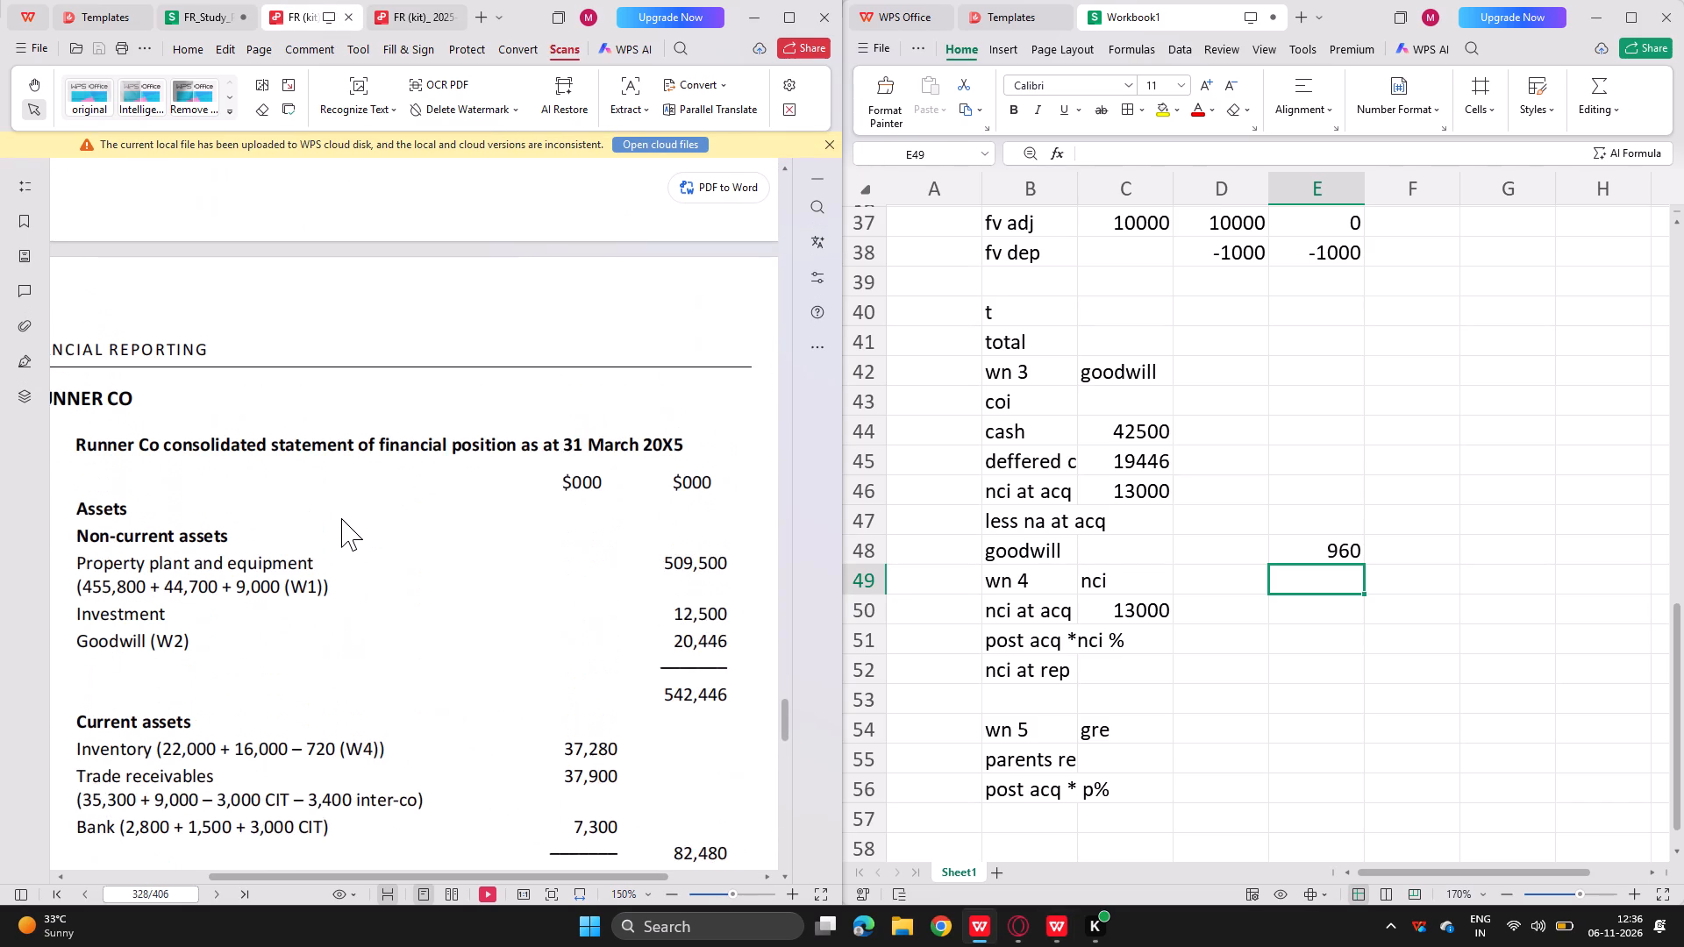
scroll(341, 518, right, 1)
scroll(341, 518, down, 2)
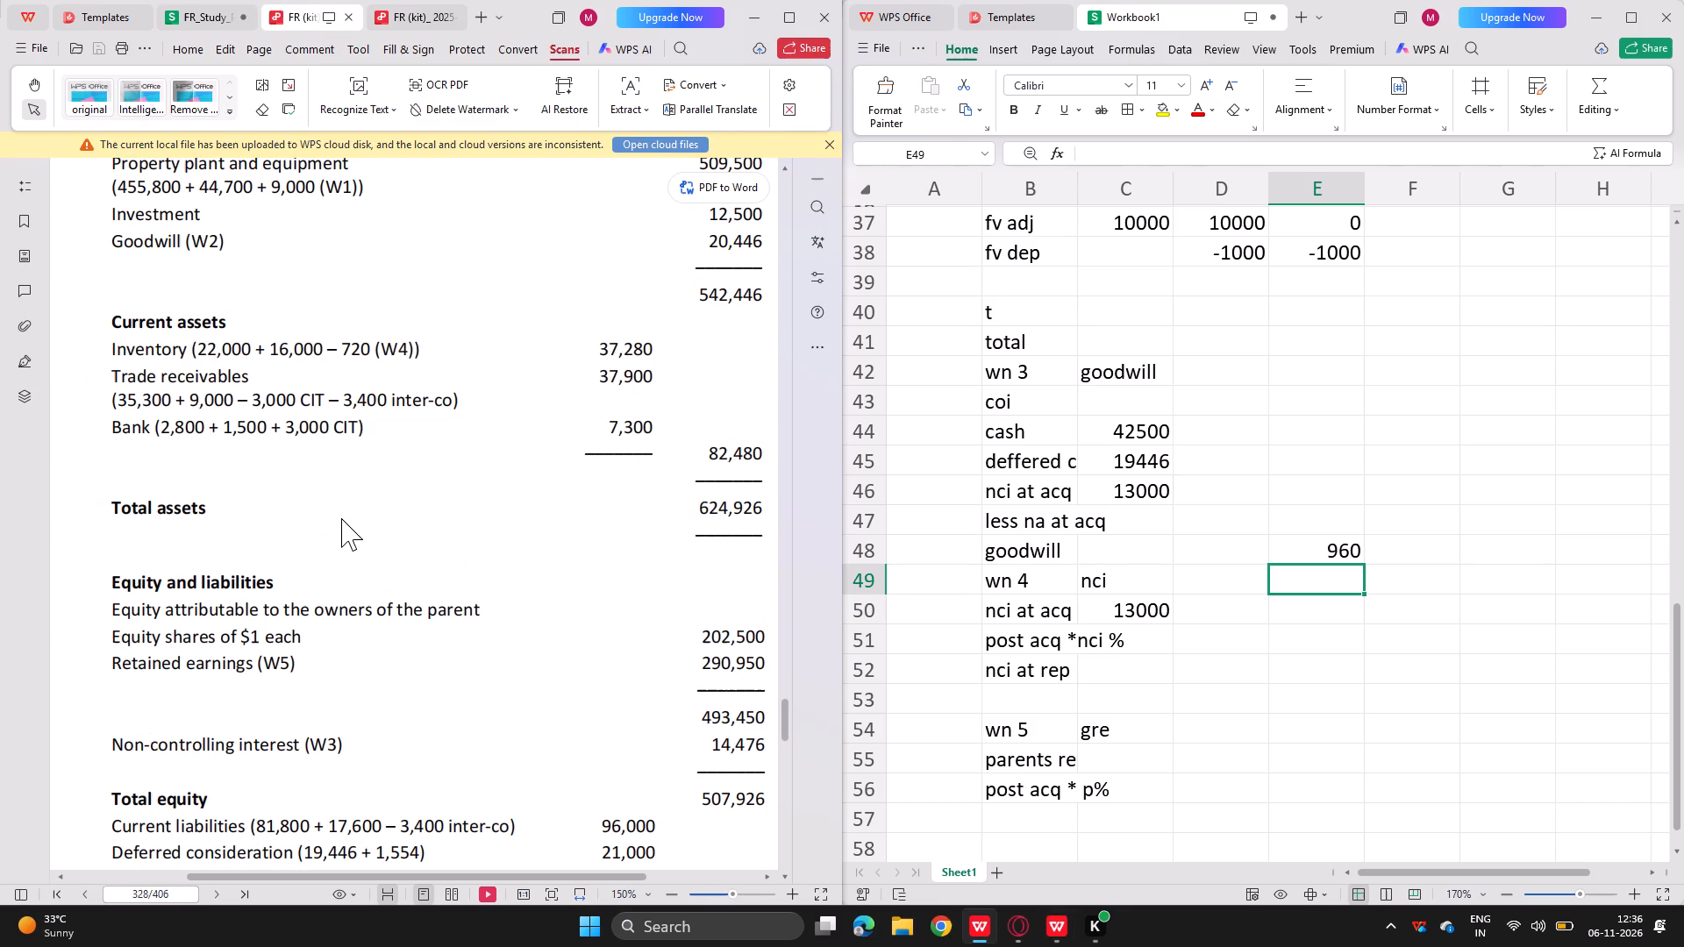
scroll(341, 505, down, 3)
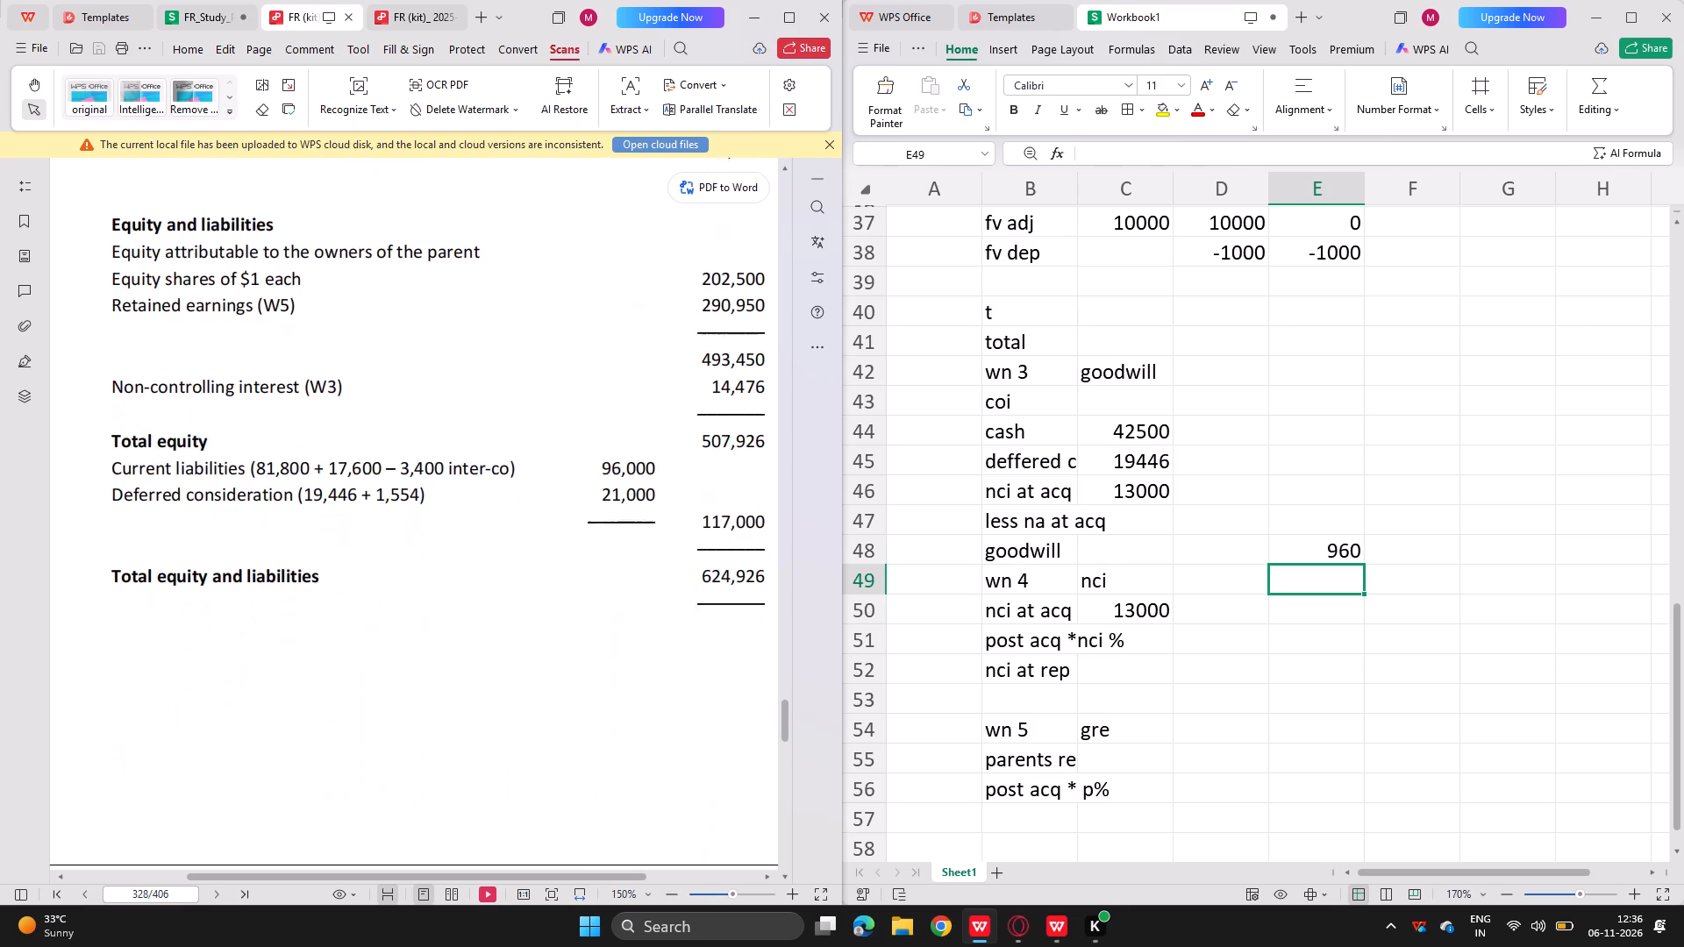
Examine the model answer's workings W1 to W4, comparing the intercompany transaction with question notes 3 and 4.
scroll(341, 505, down, 3)
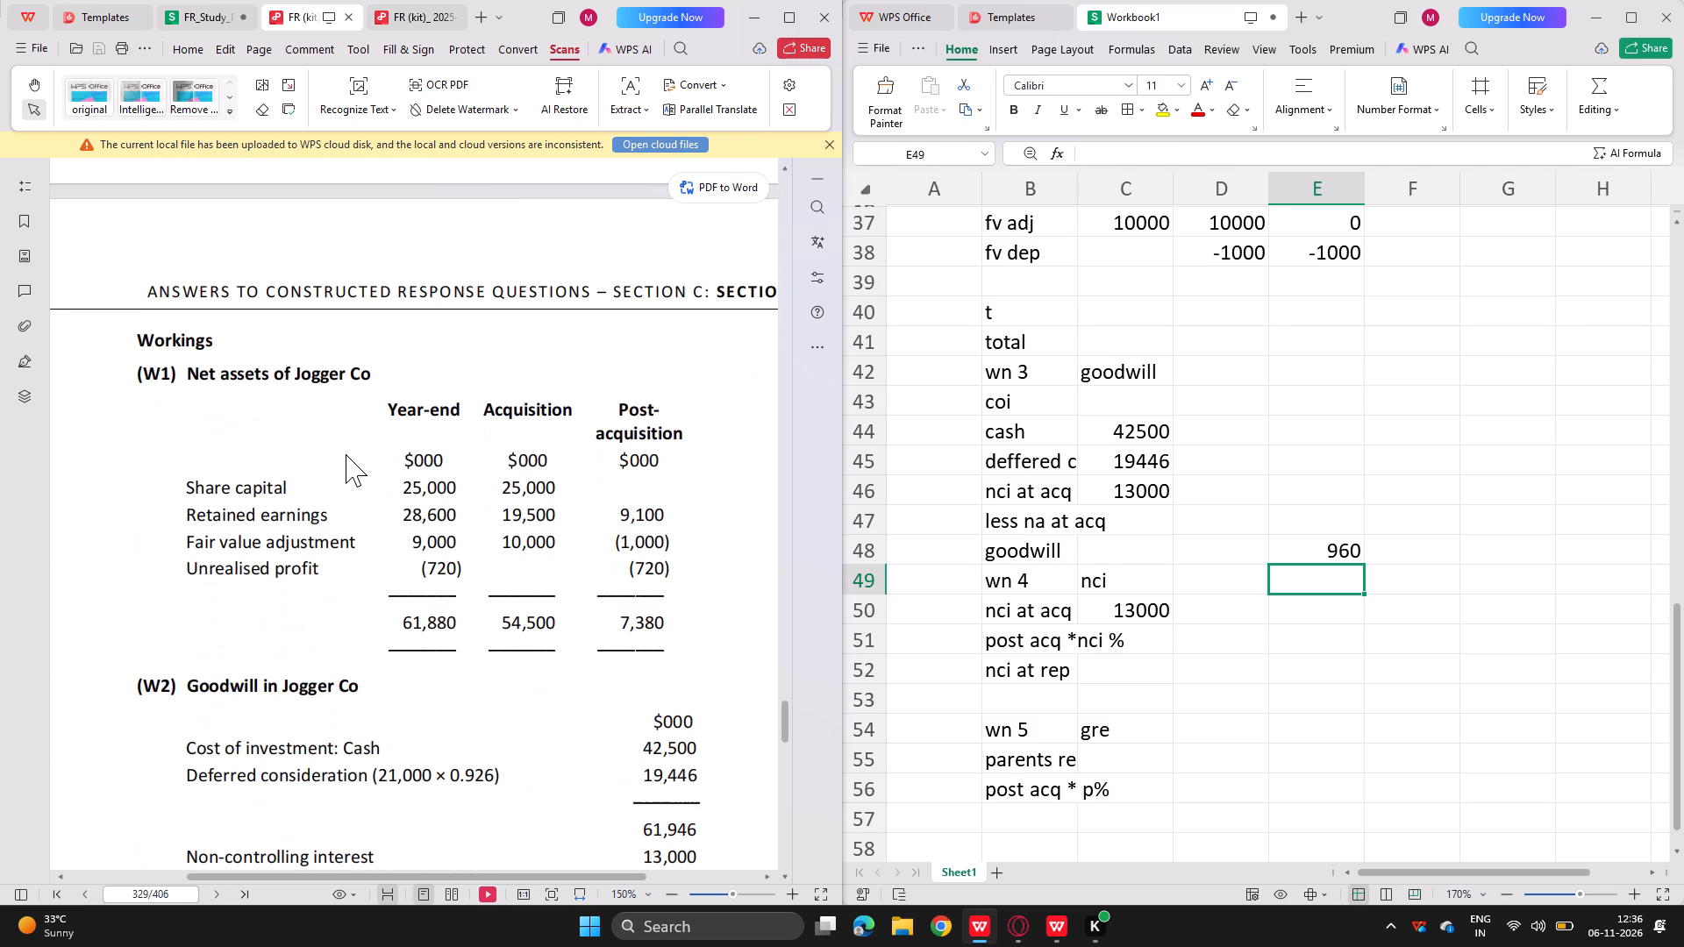
scroll(346, 454, down, 2)
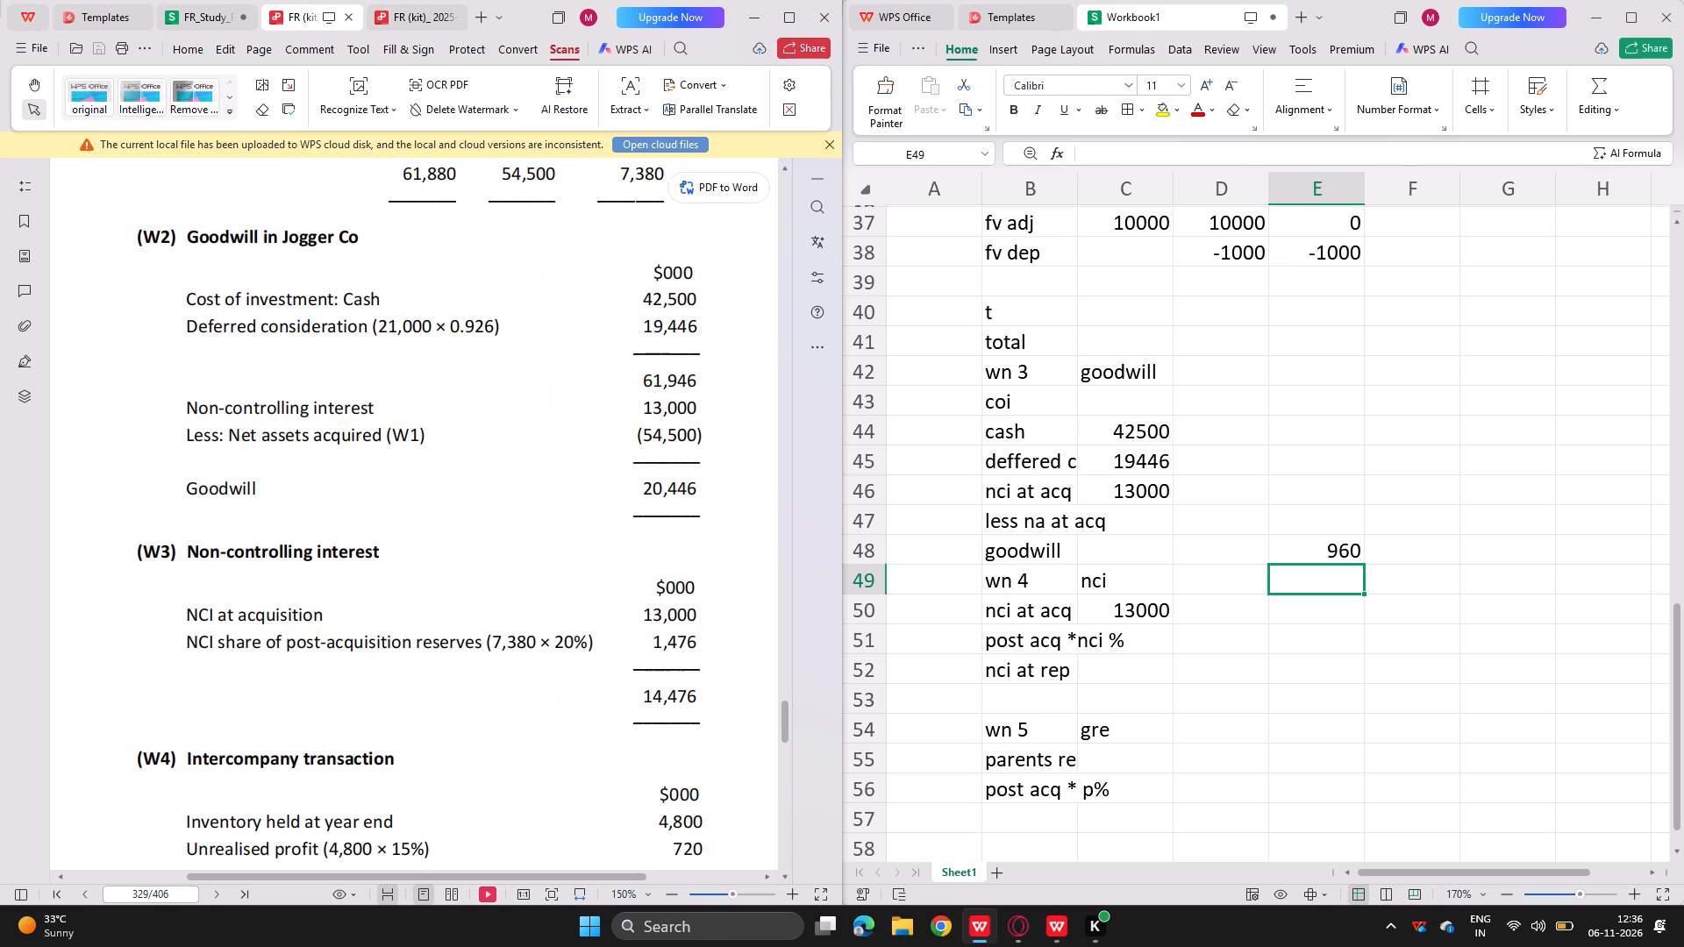
scroll(346, 431, down, 2)
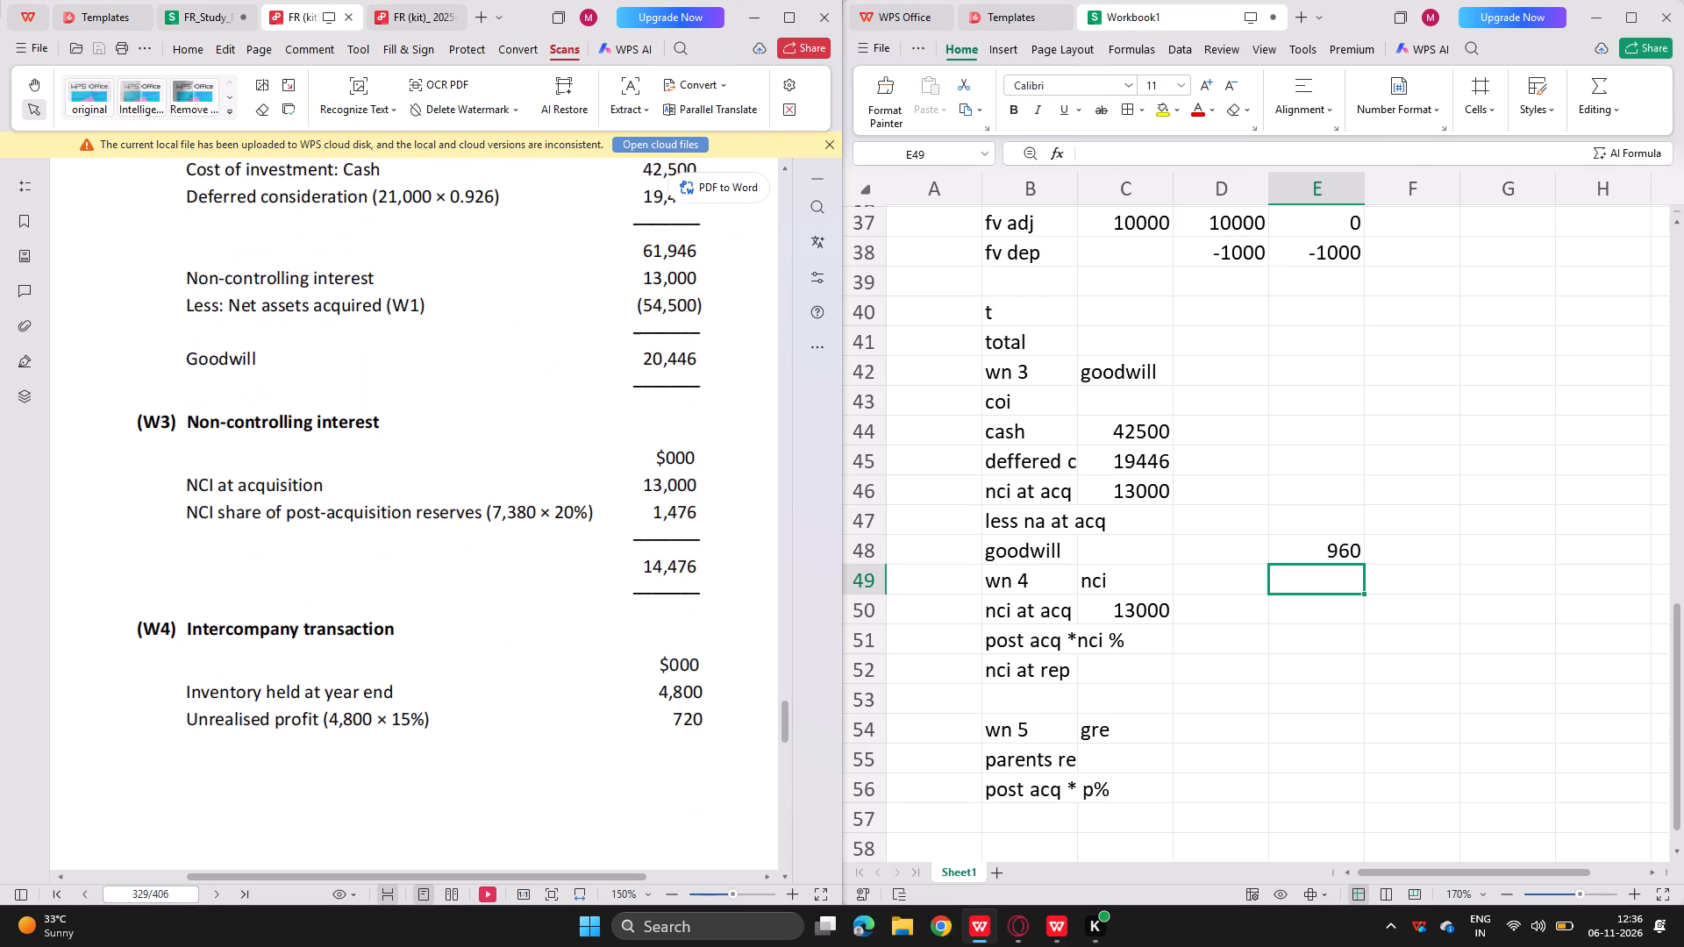
scroll(346, 431, down, 3)
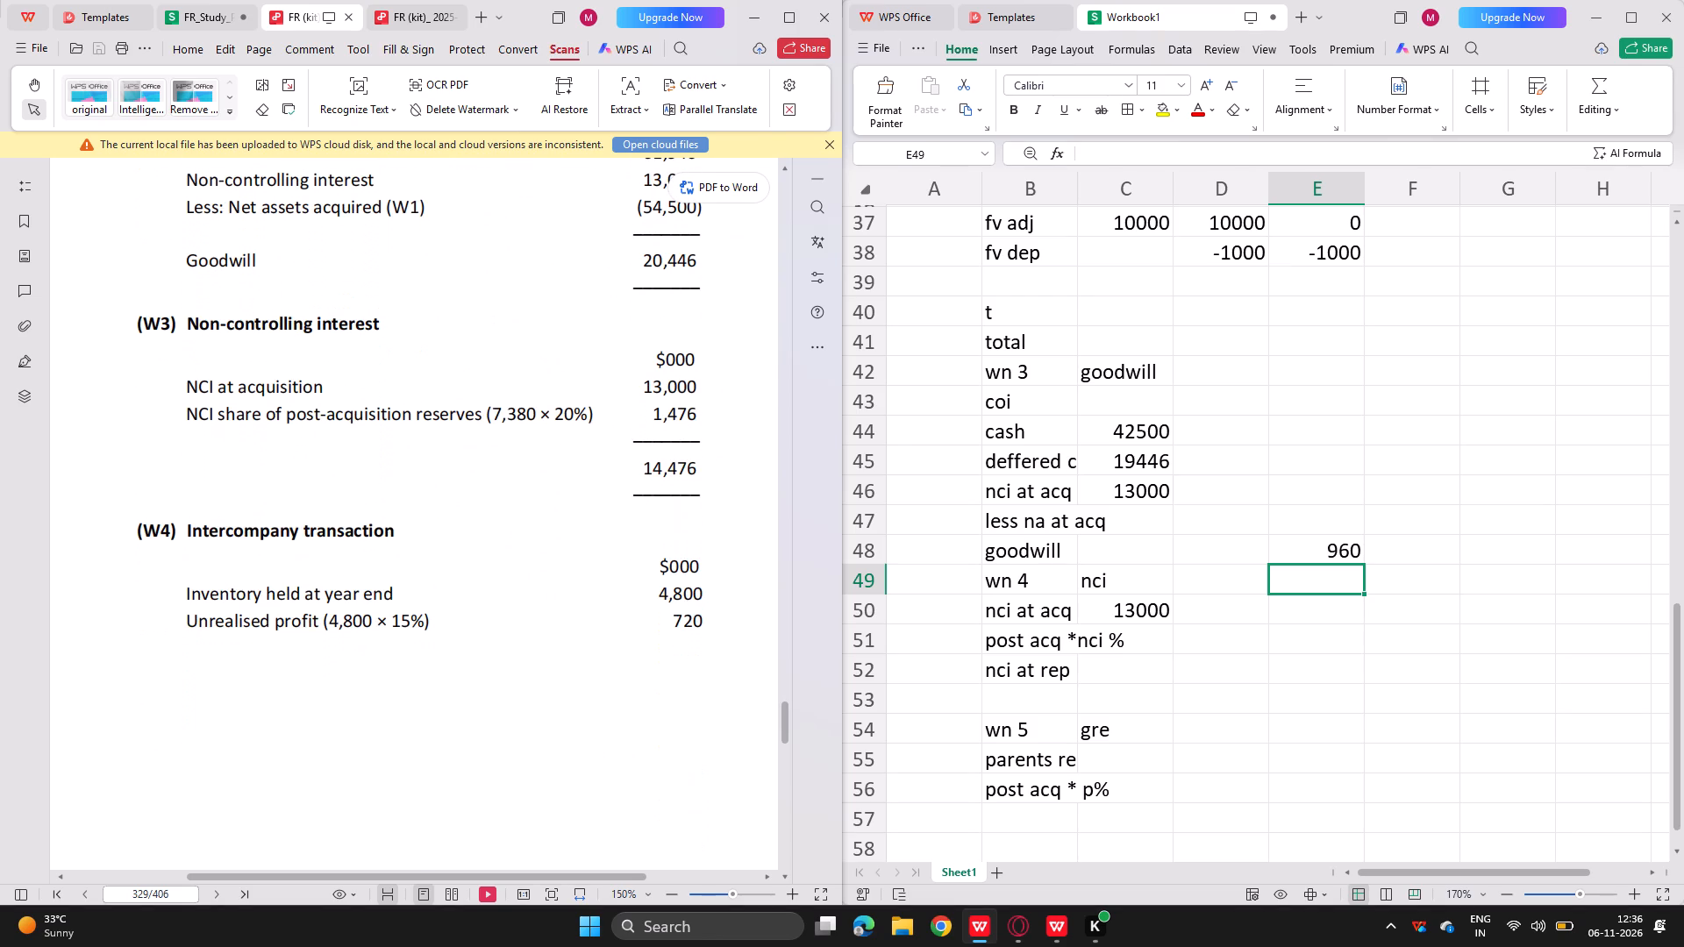
scroll(346, 431, down, 1)
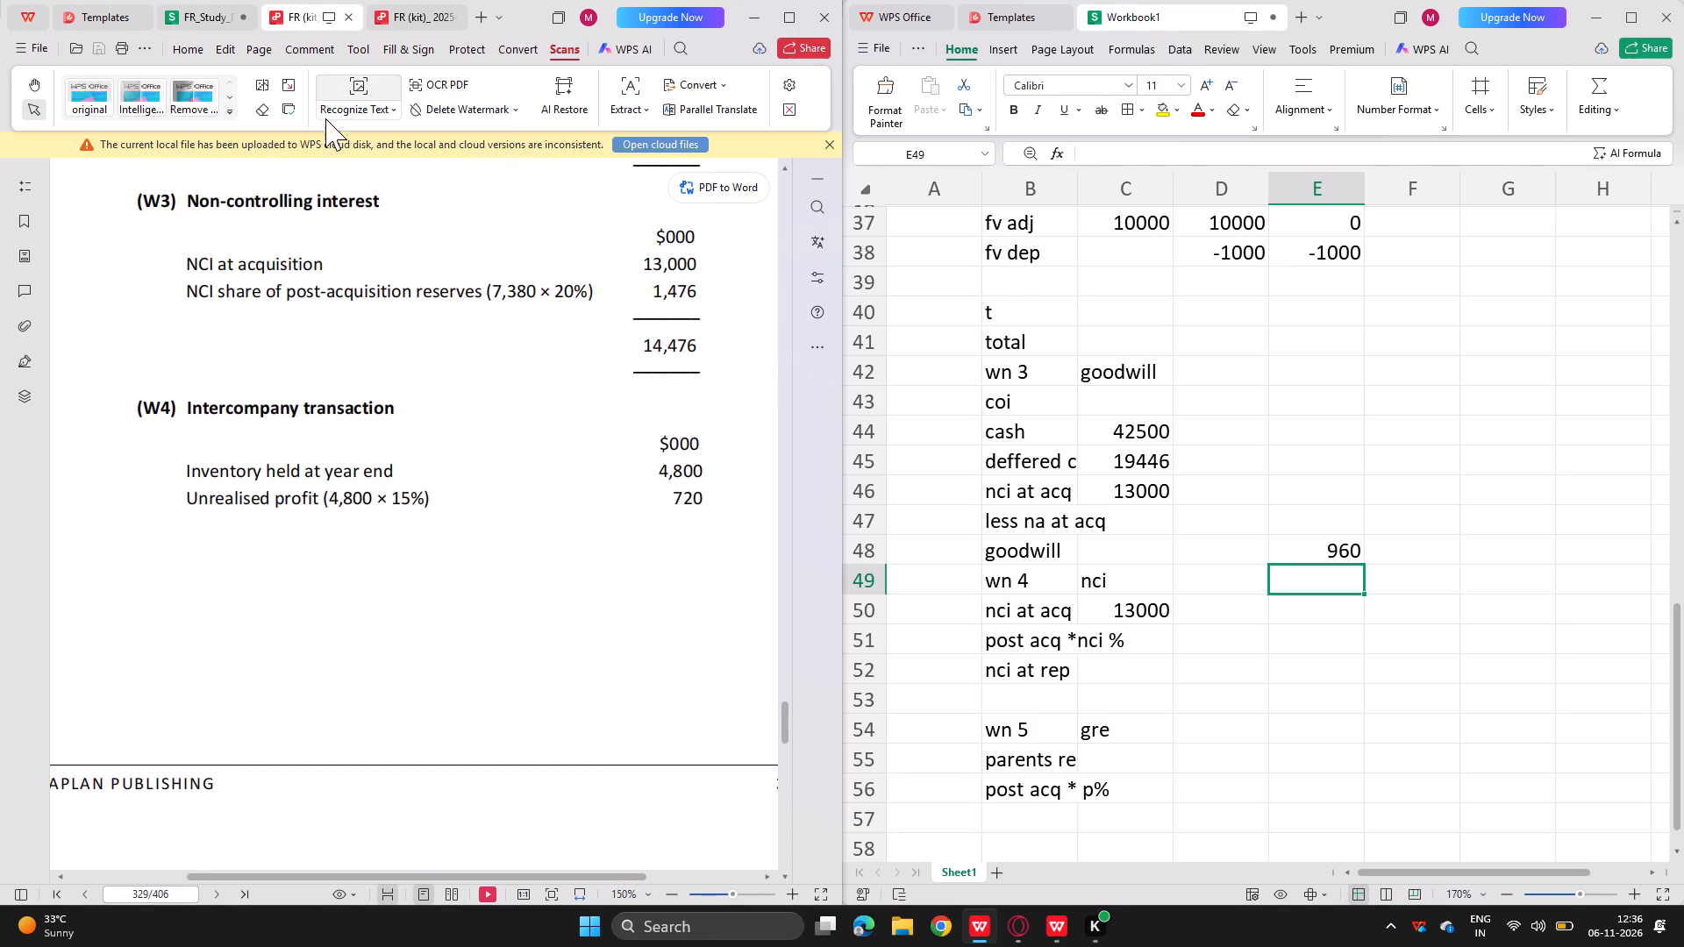
click(385, 7)
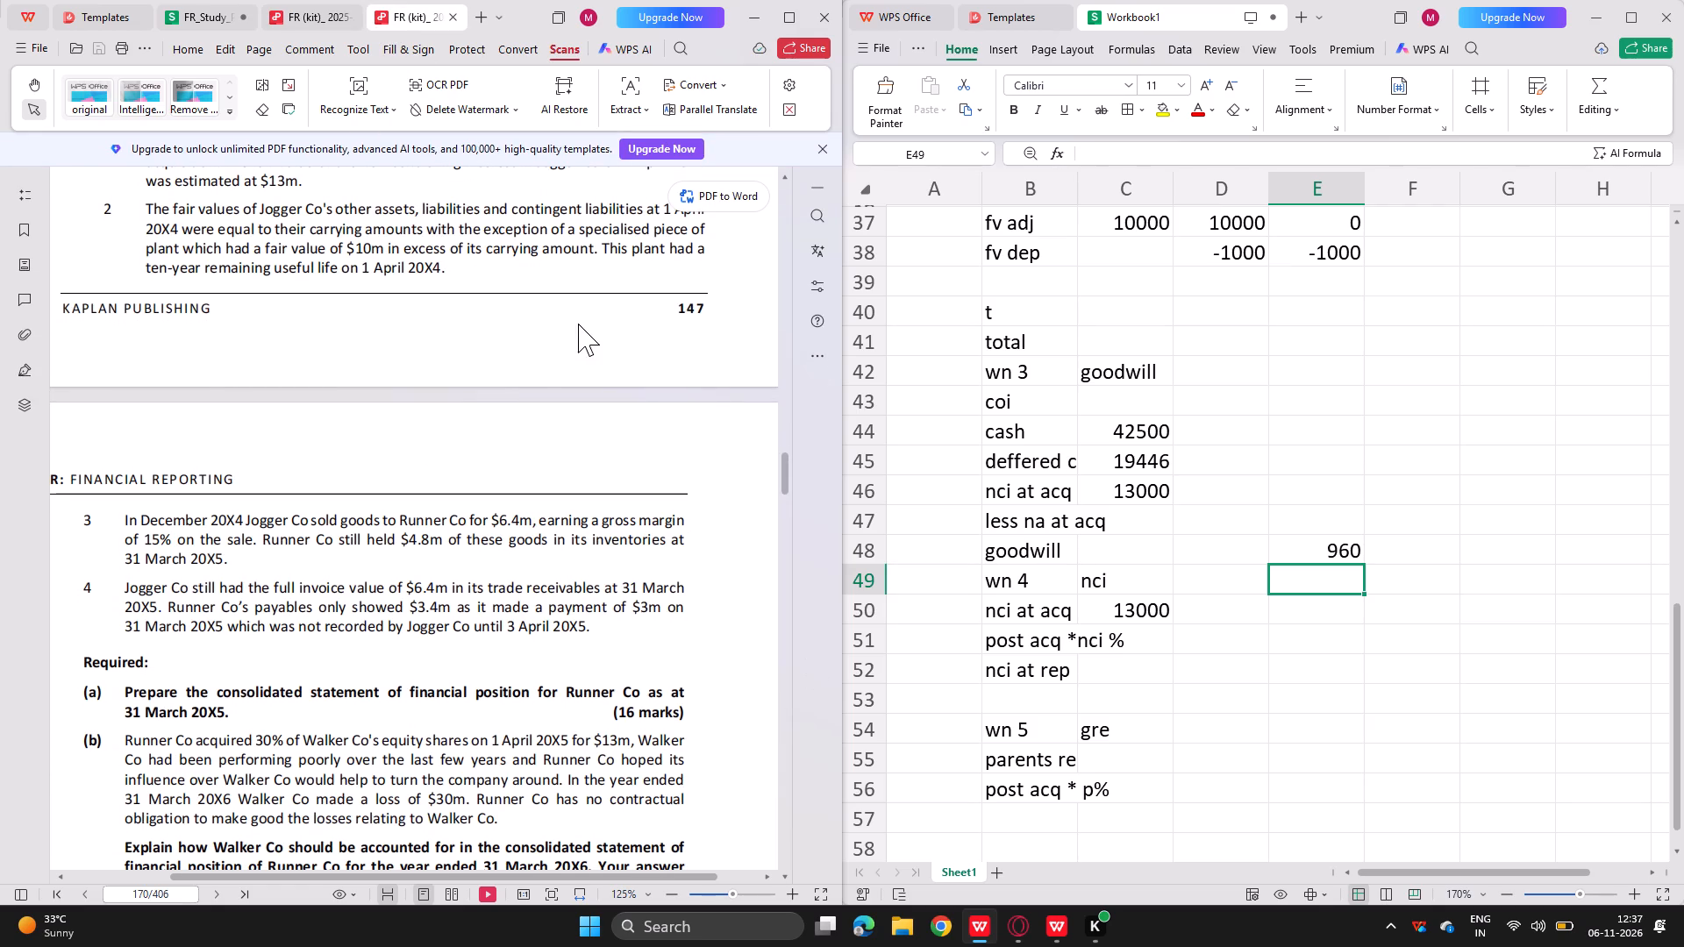
click(303, 10)
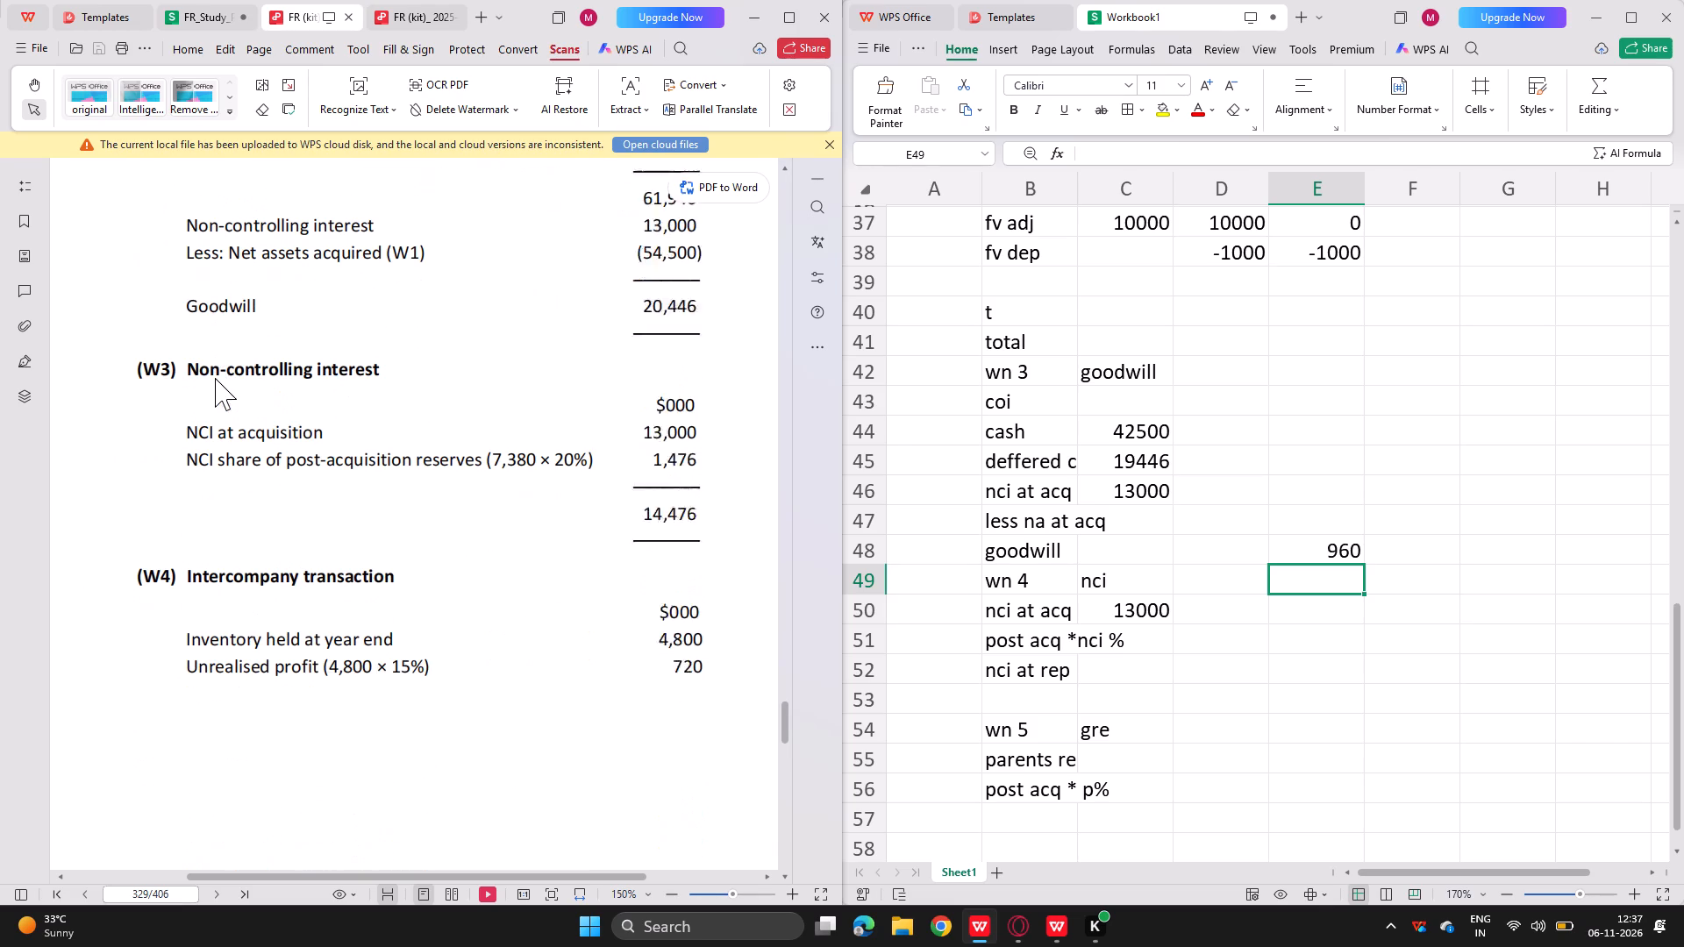
scroll(215, 378, down, 1)
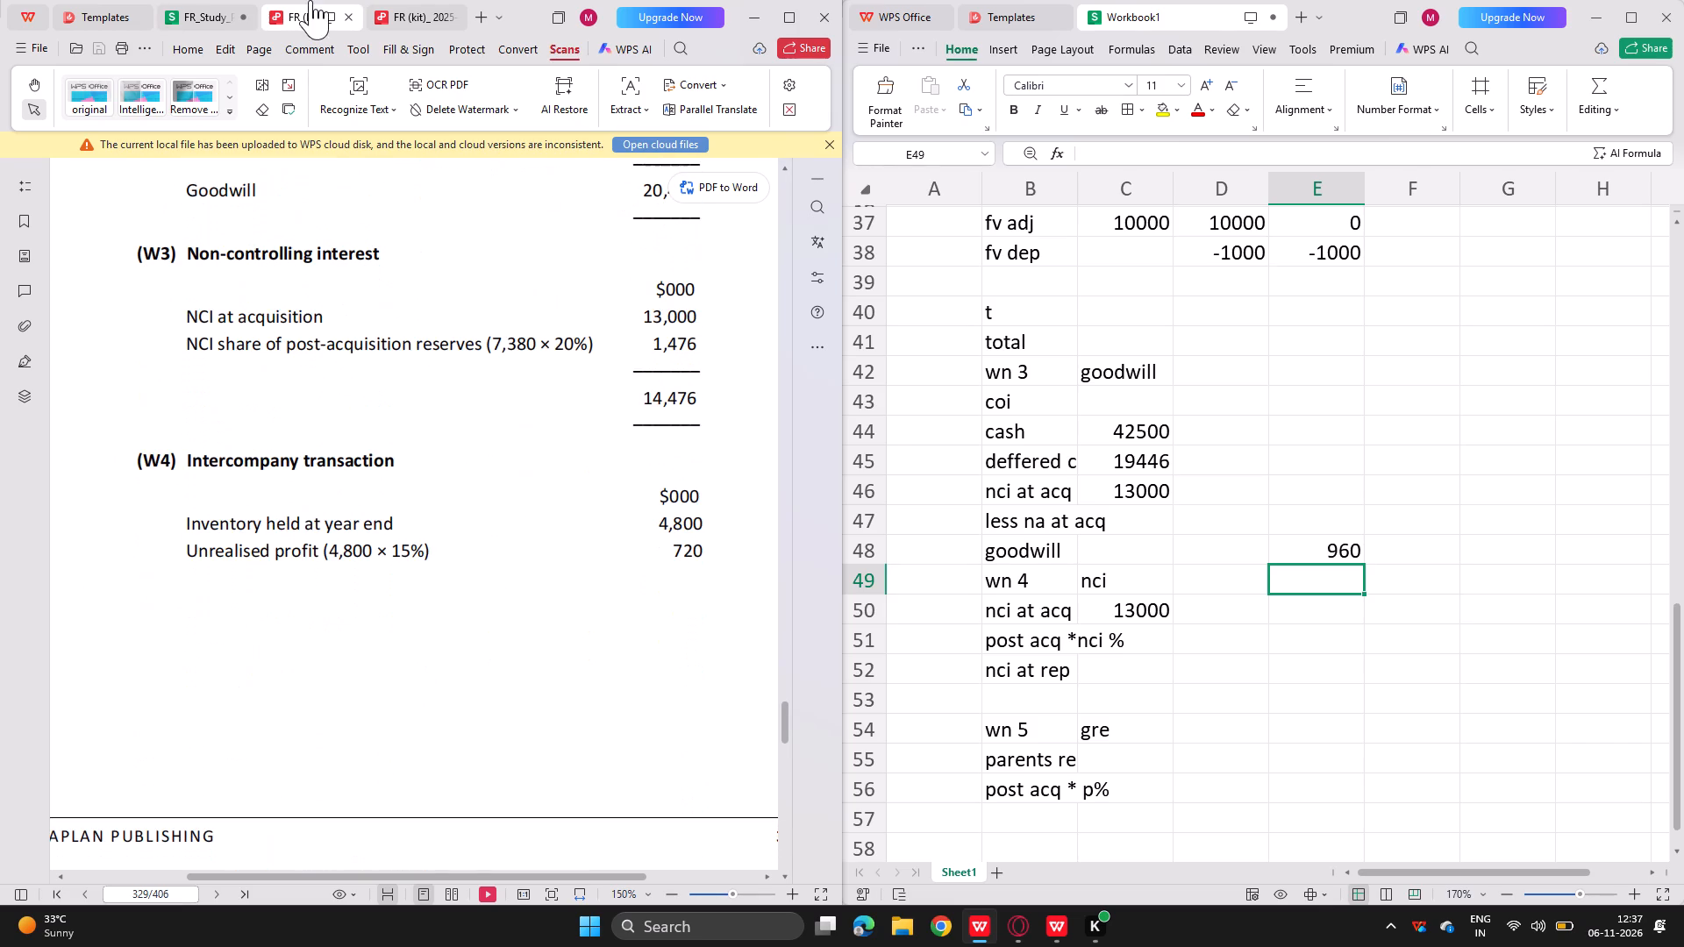
click(407, 1)
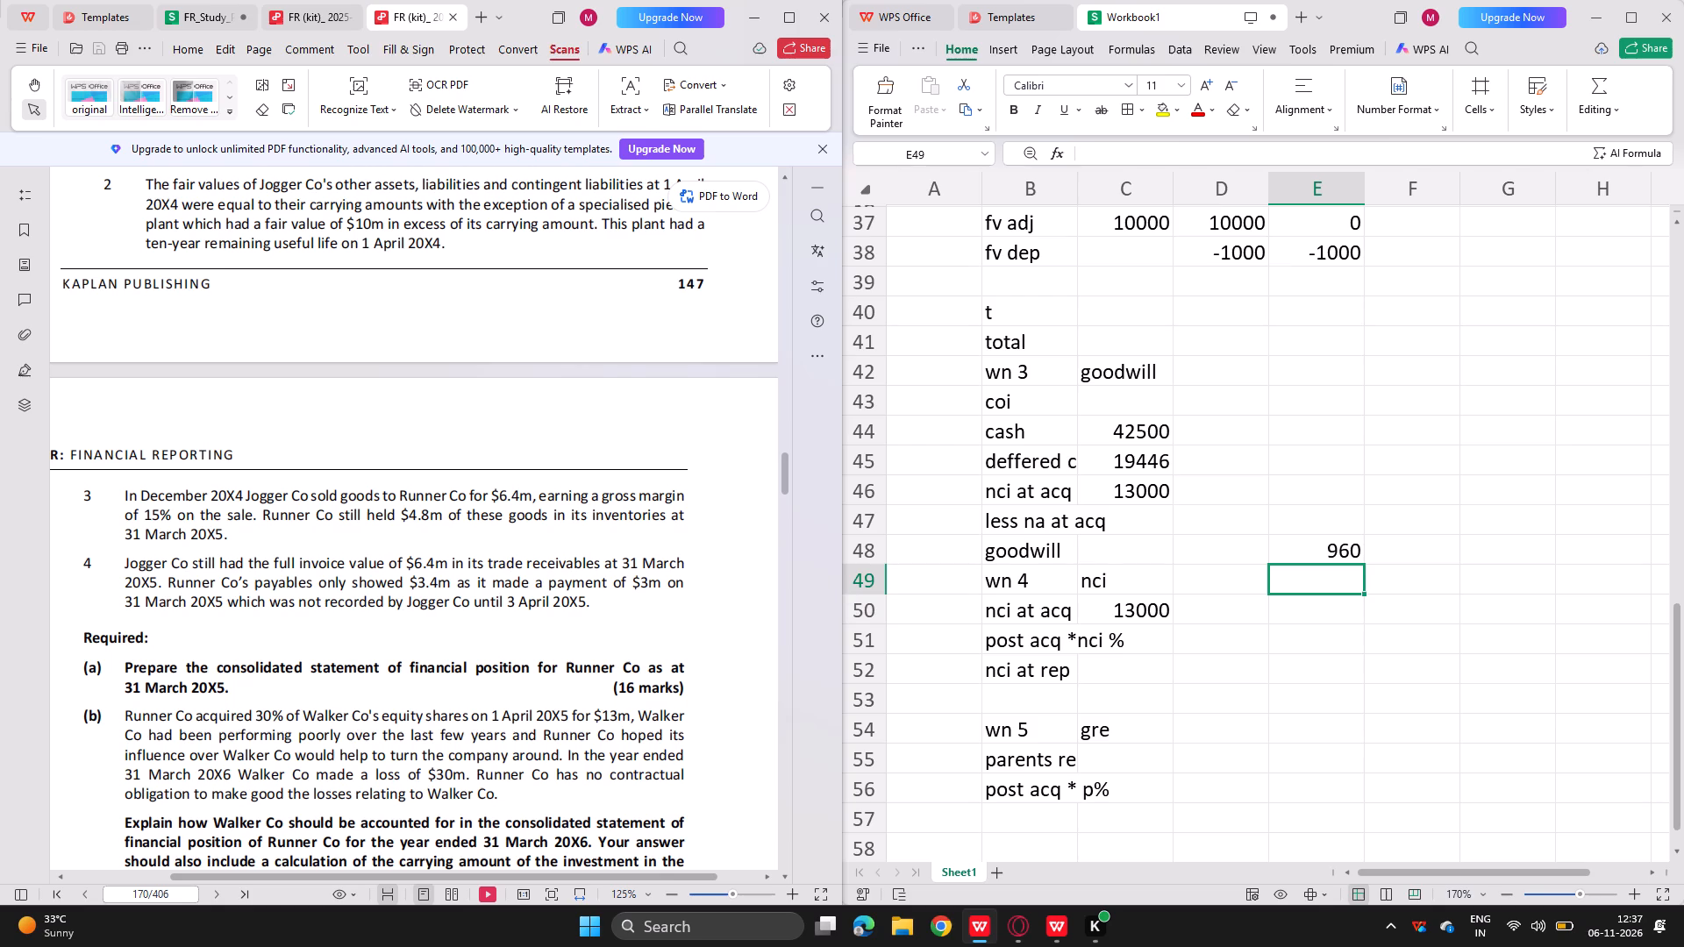
Replace the value in E48 with the label purp, and enter s-p in E47 above it.
click(1341, 551)
click(1299, 551)
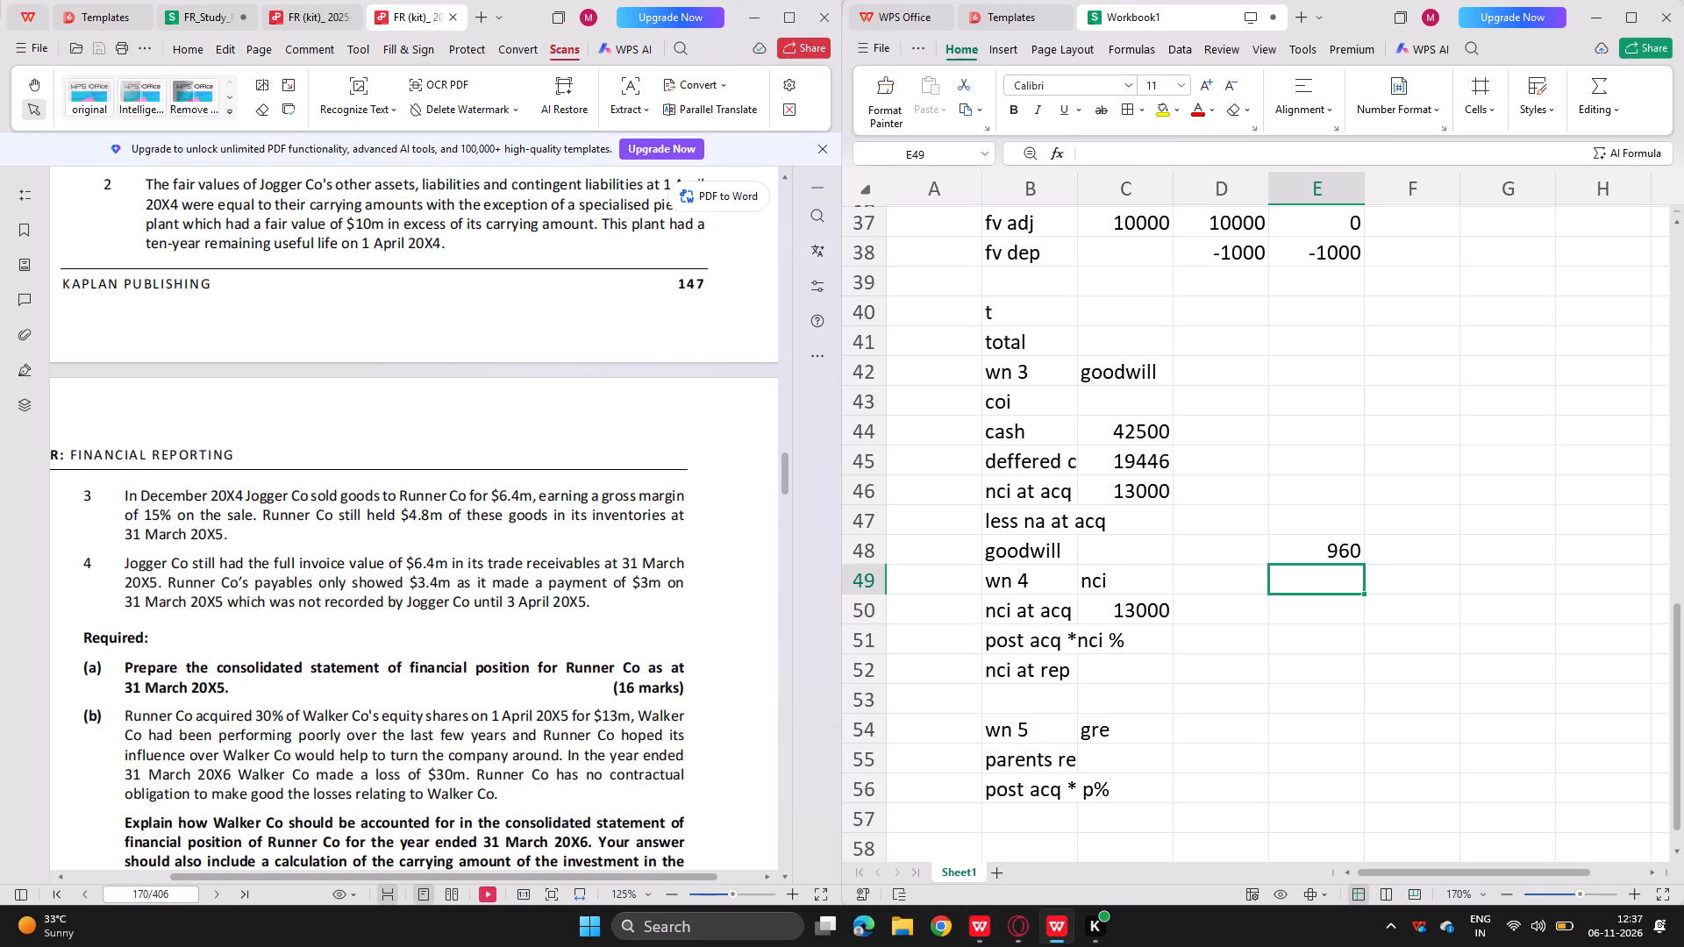
key(BackSpace)
text(ouro)
key(BackSpace)
key(BackSpace)
key(BackSpace)
key(BackSpace)
text(purp)
key(Return)
click(1314, 530)
text(s-p)
key(Return)
Calculate the unrealised profit in E49 as 4800*0.15.
key(Return)
key(equal)
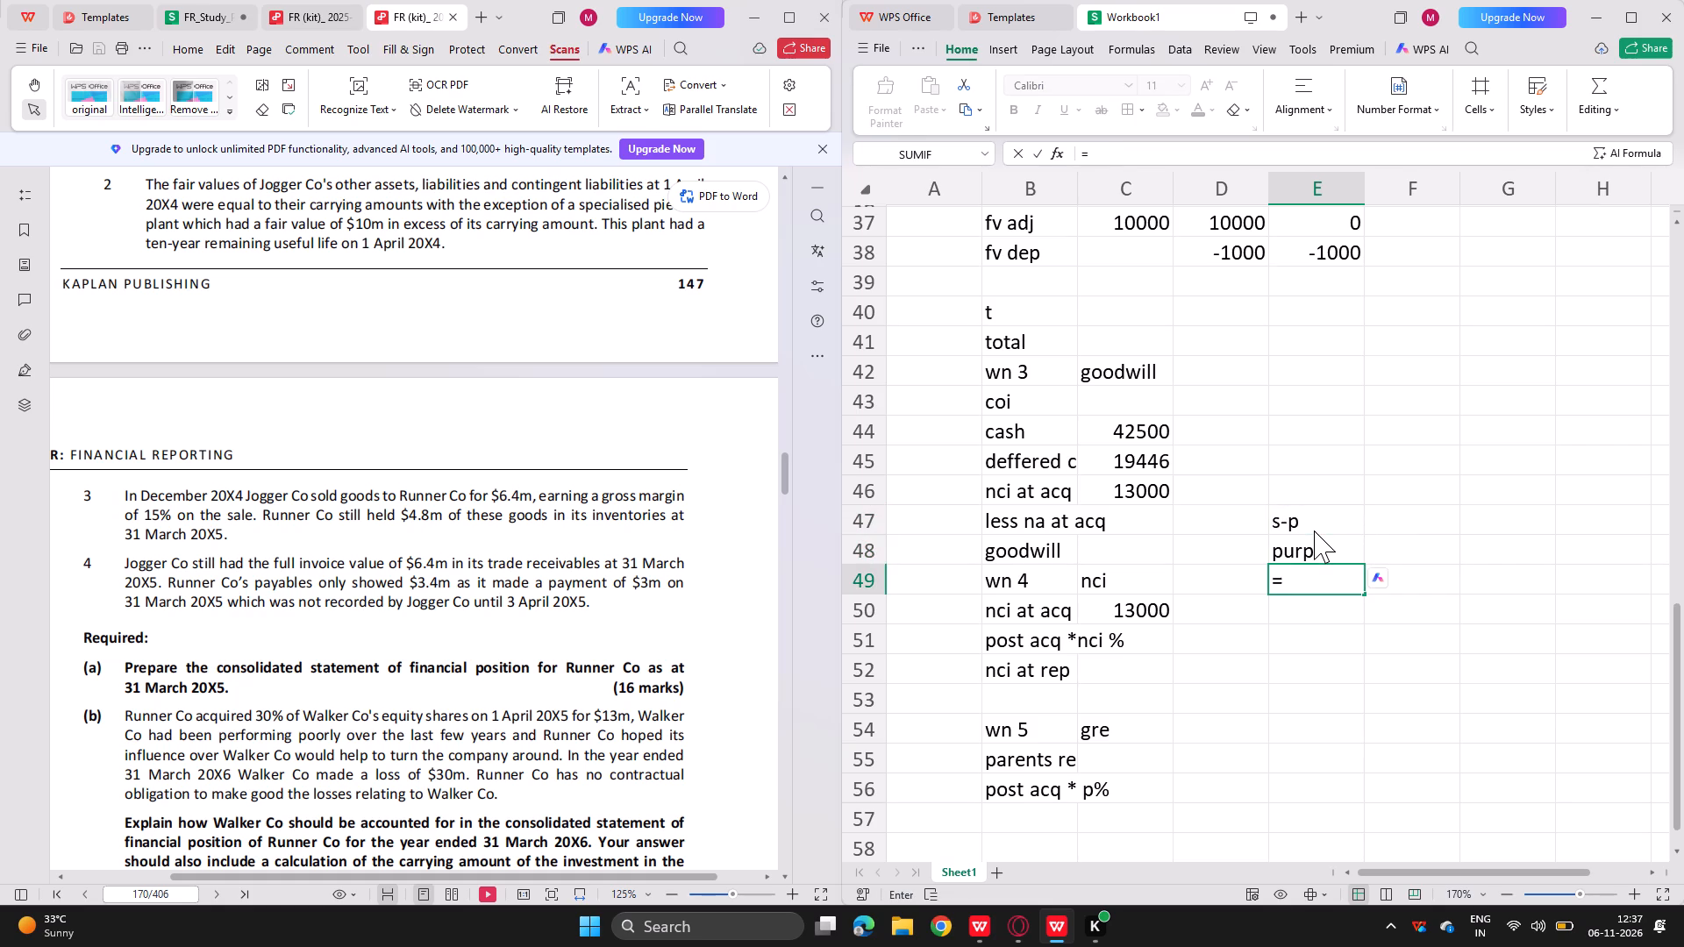
text(4800*0.15)
key(Return)
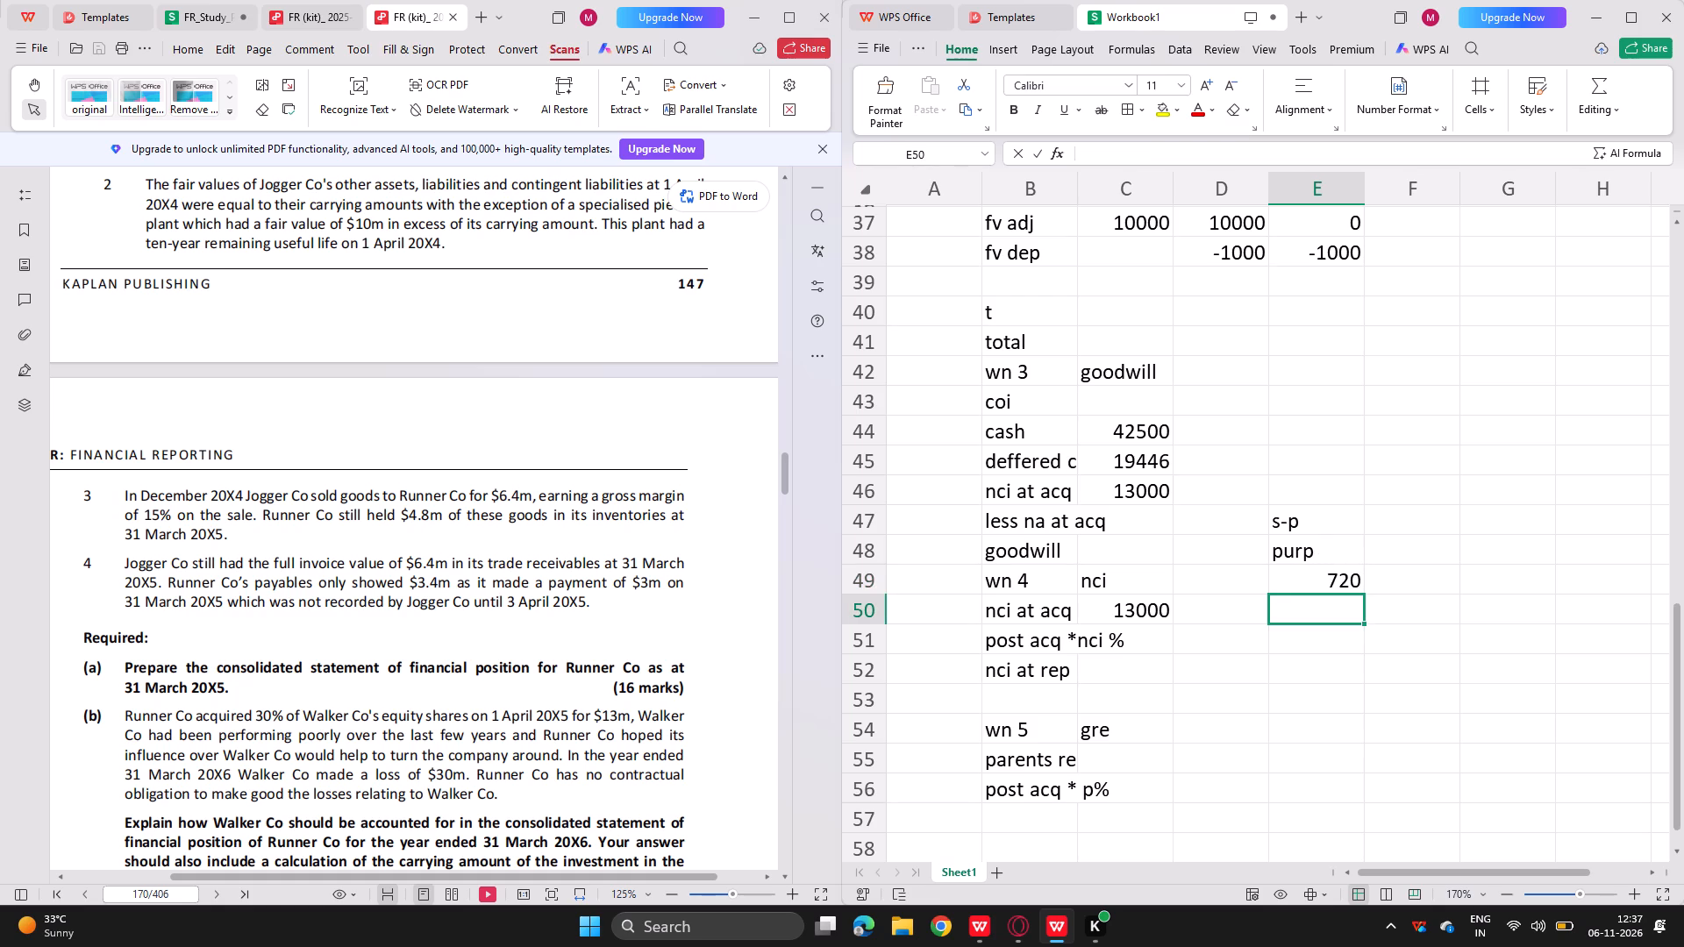
Reread question notes 3 and 4 and check the intercompany adjustments in the model answer's statement of financial position.
scroll(592, 577, down, 1)
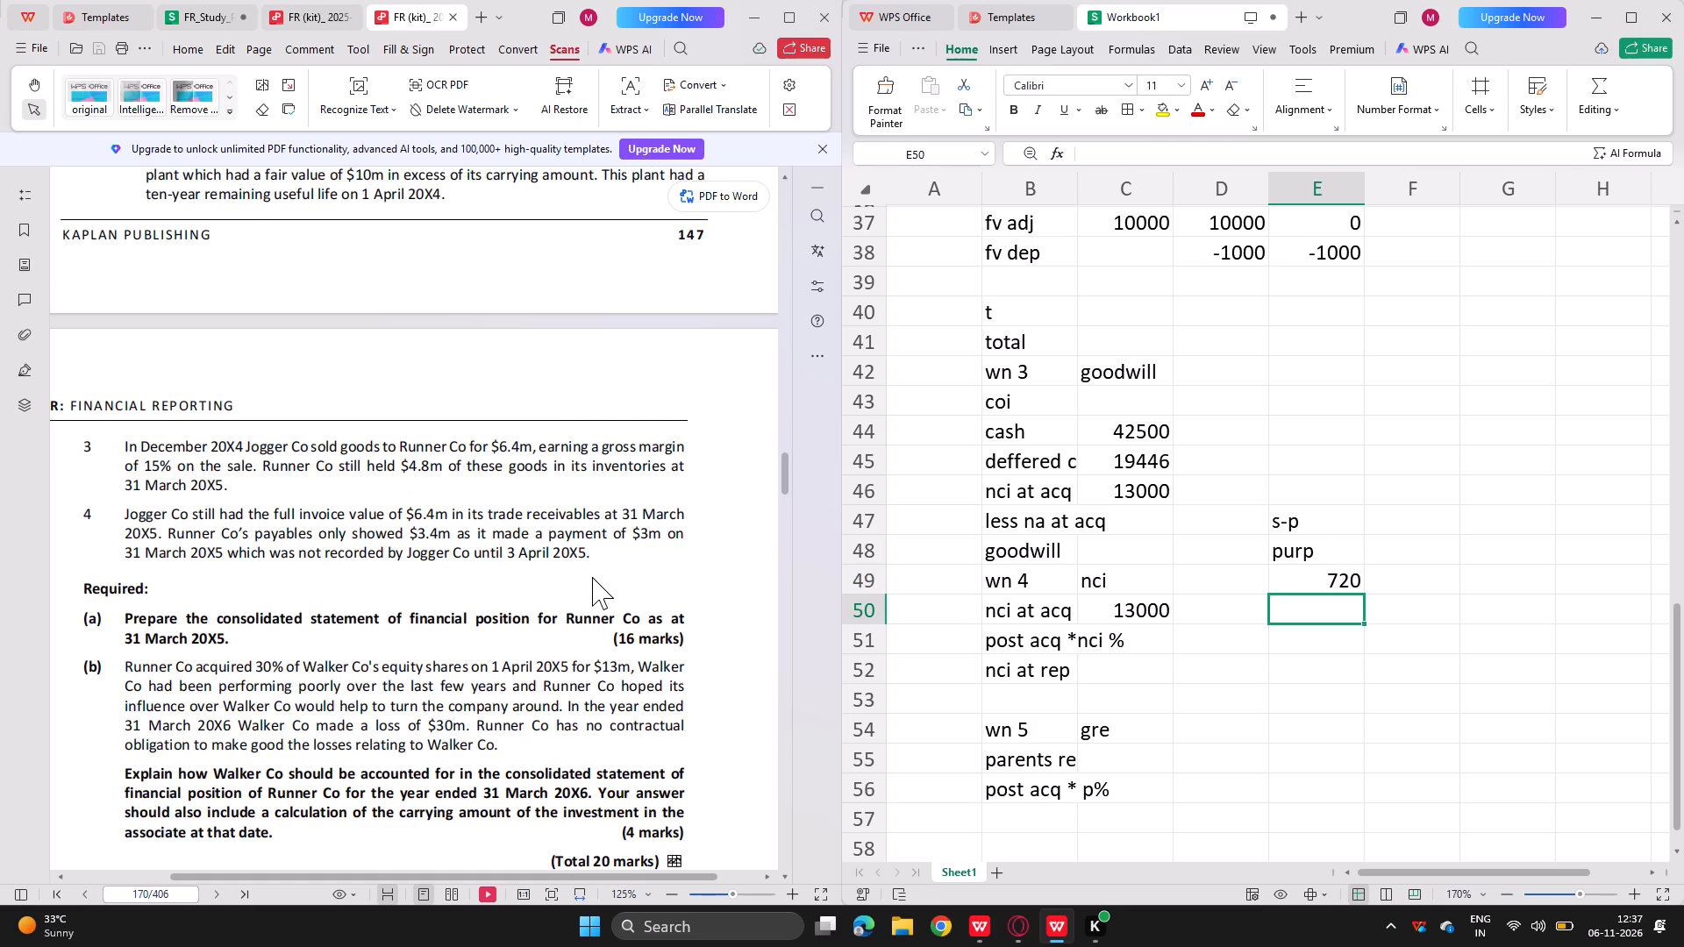
scroll(592, 577, down, 1)
scroll(1162, 595, down, 1)
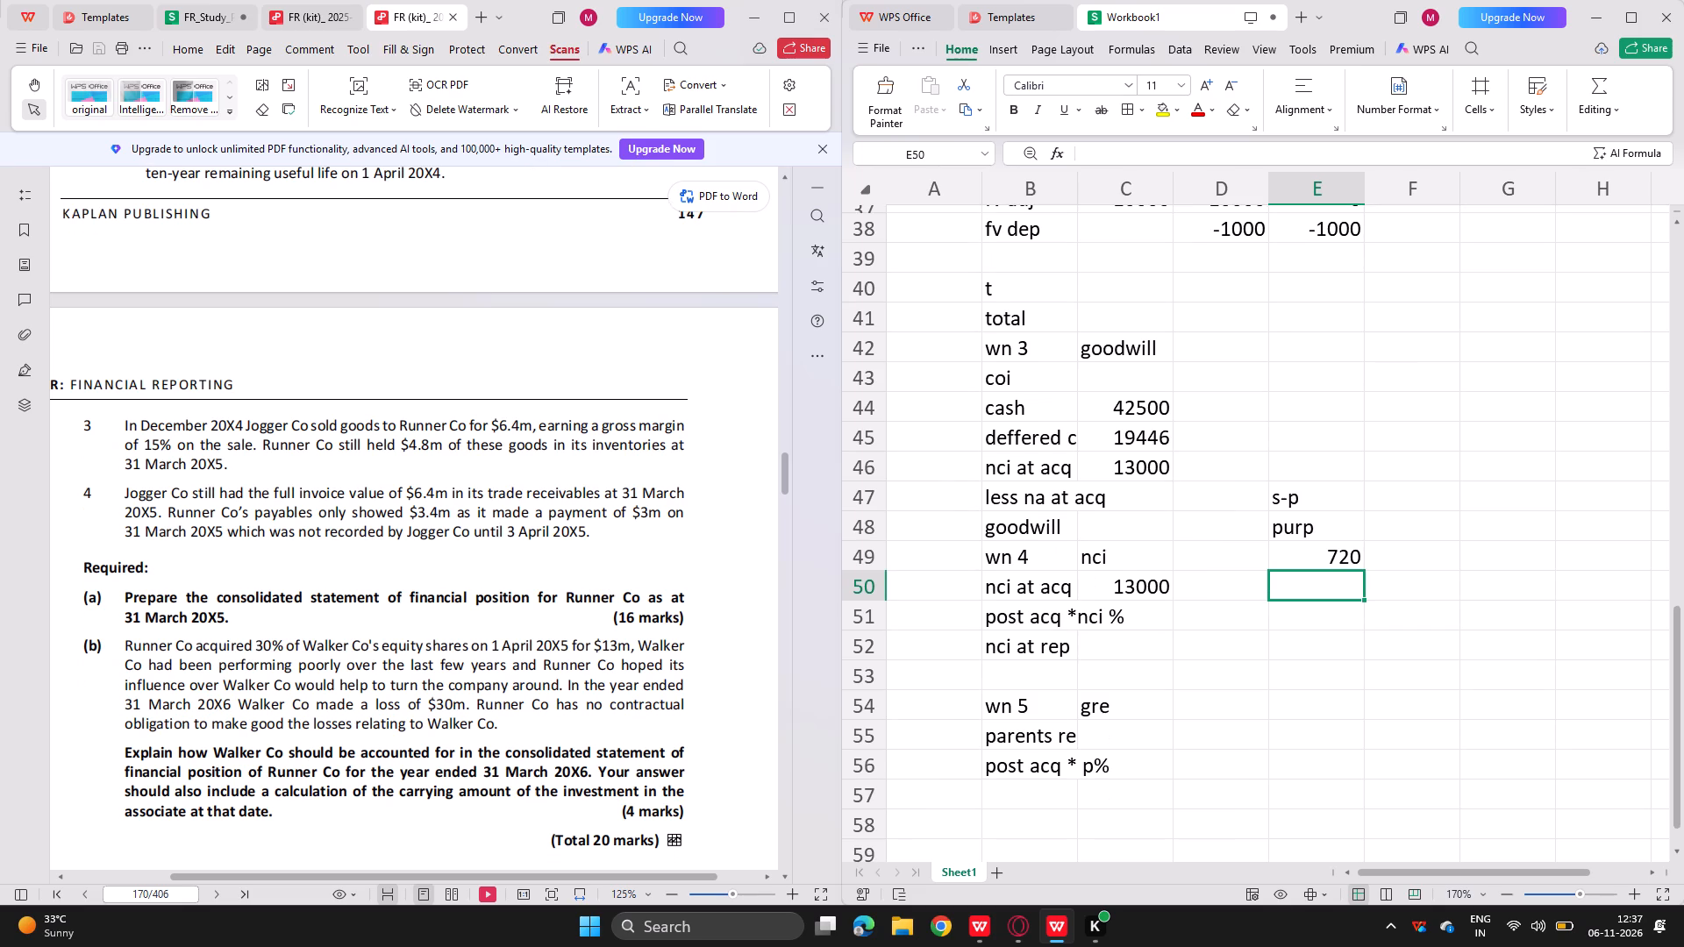
click(1318, 615)
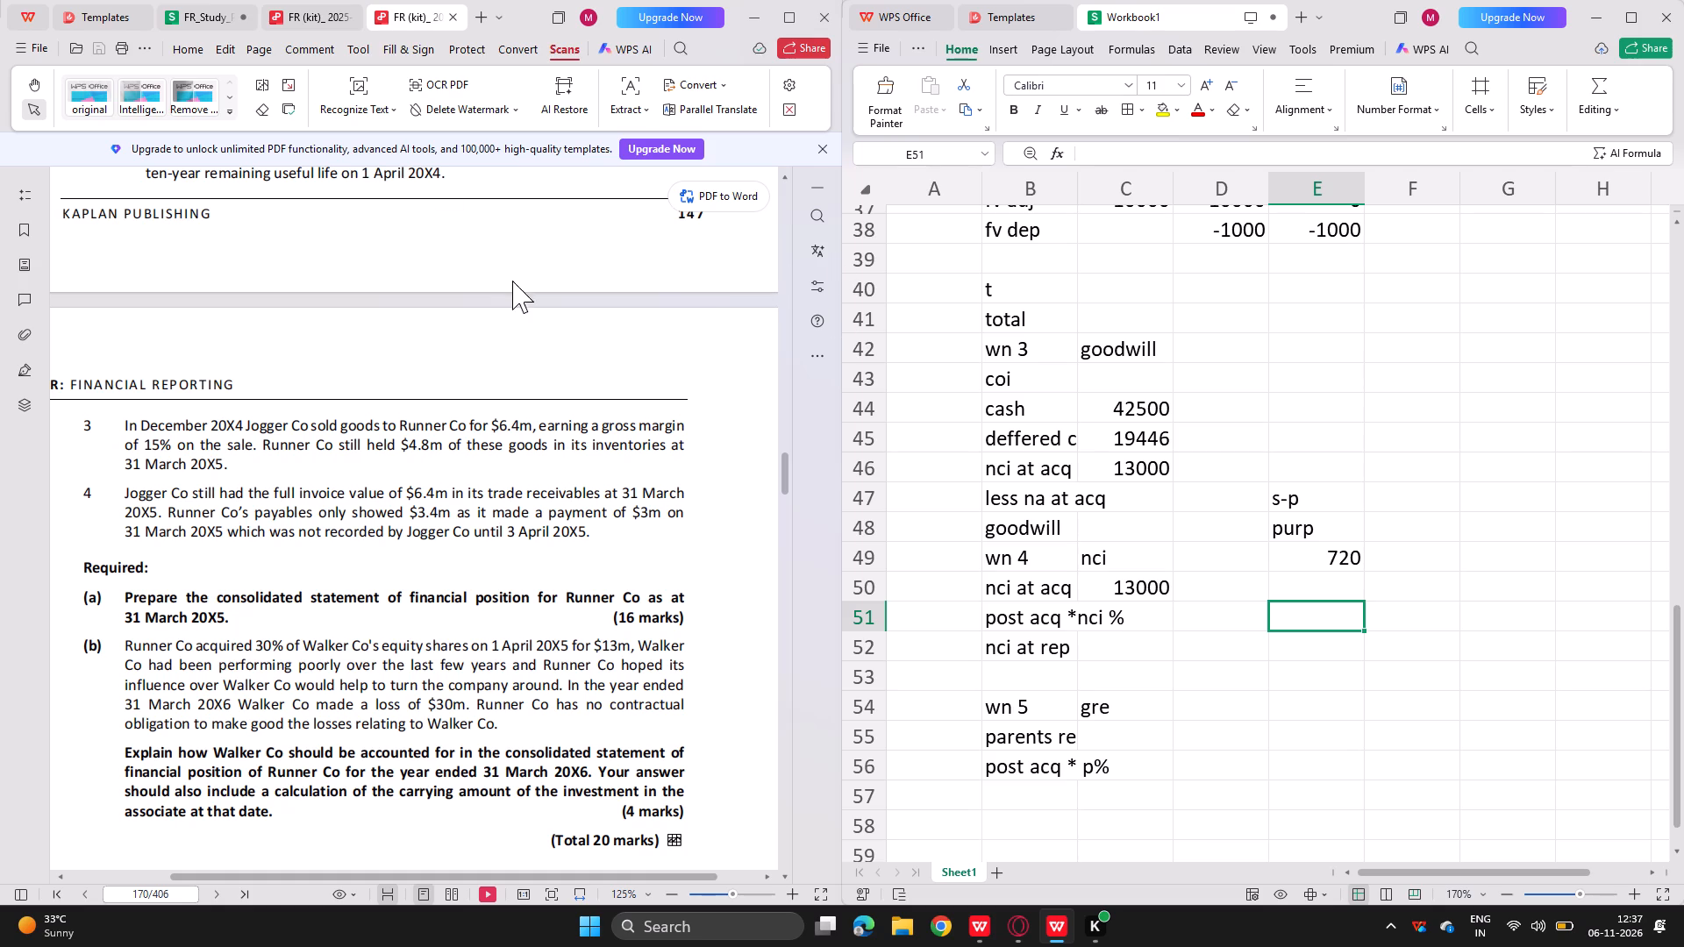
click(298, 17)
scroll(321, 593, up, 1)
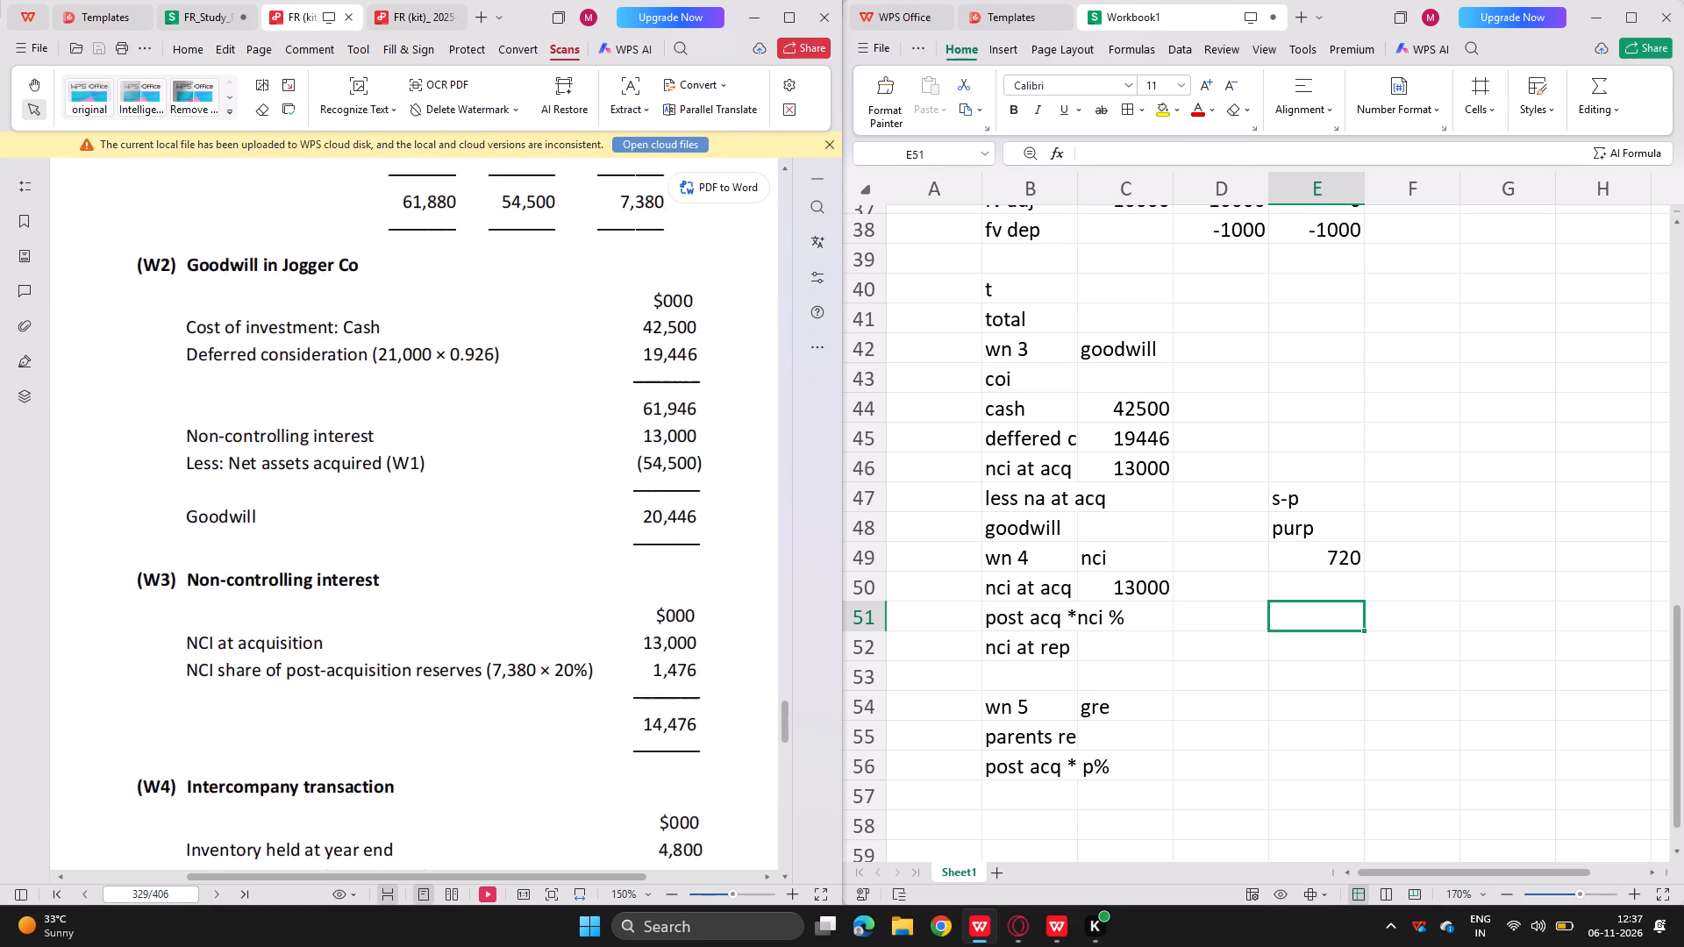
scroll(321, 593, up, 4)
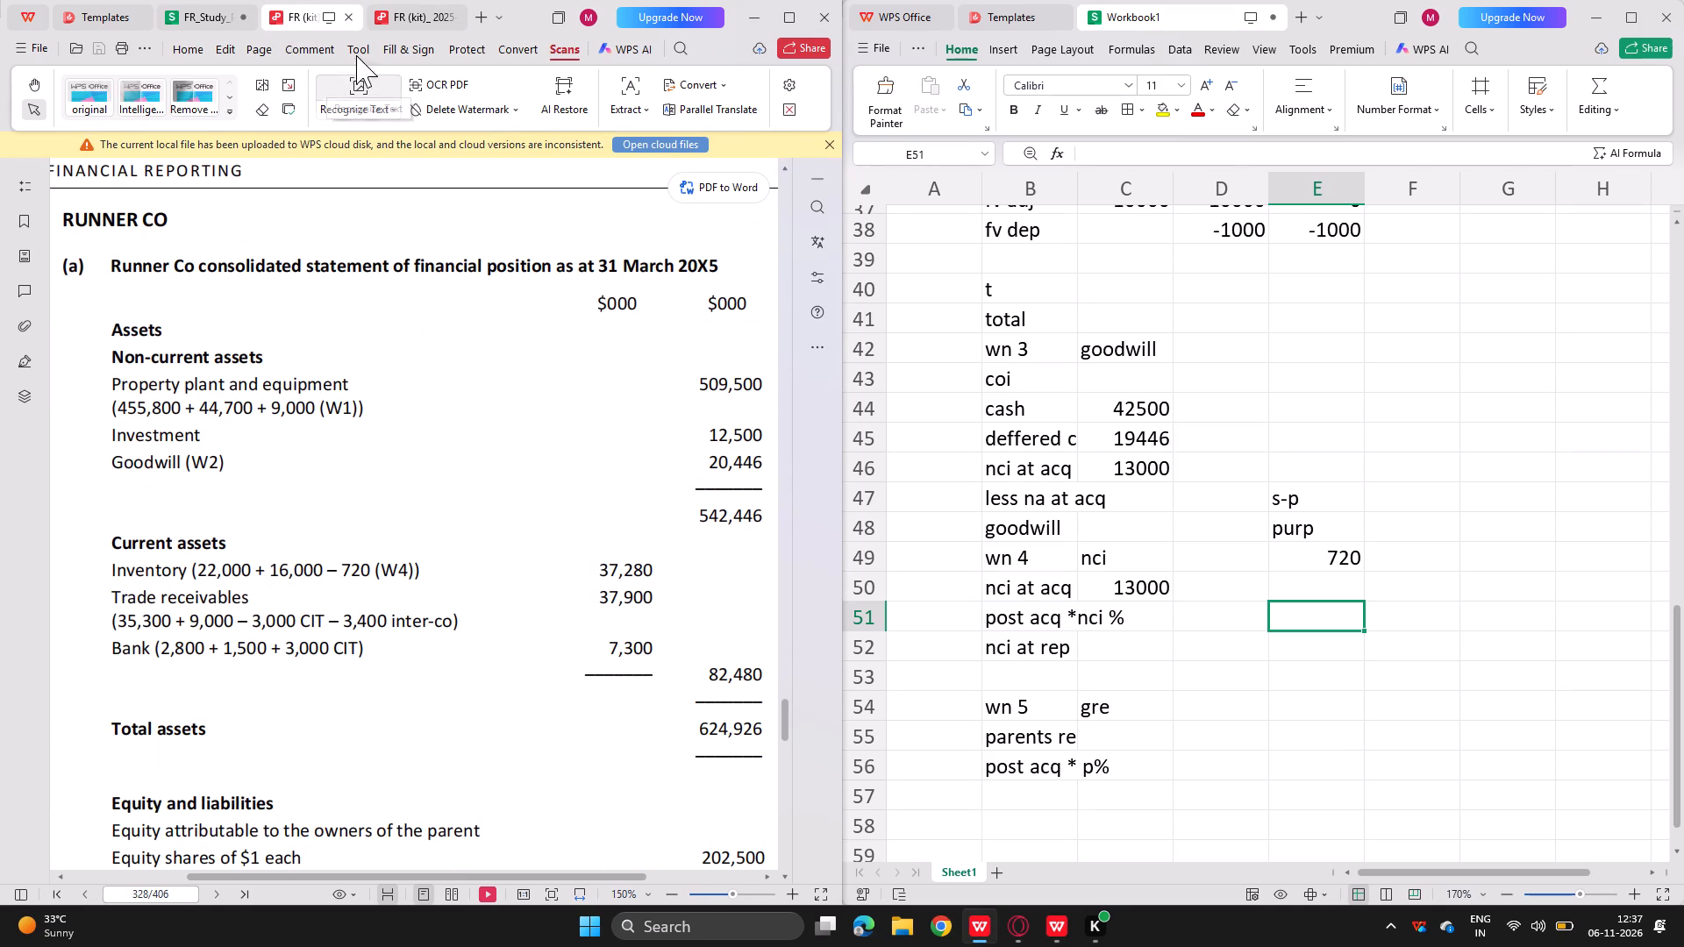
click(391, 14)
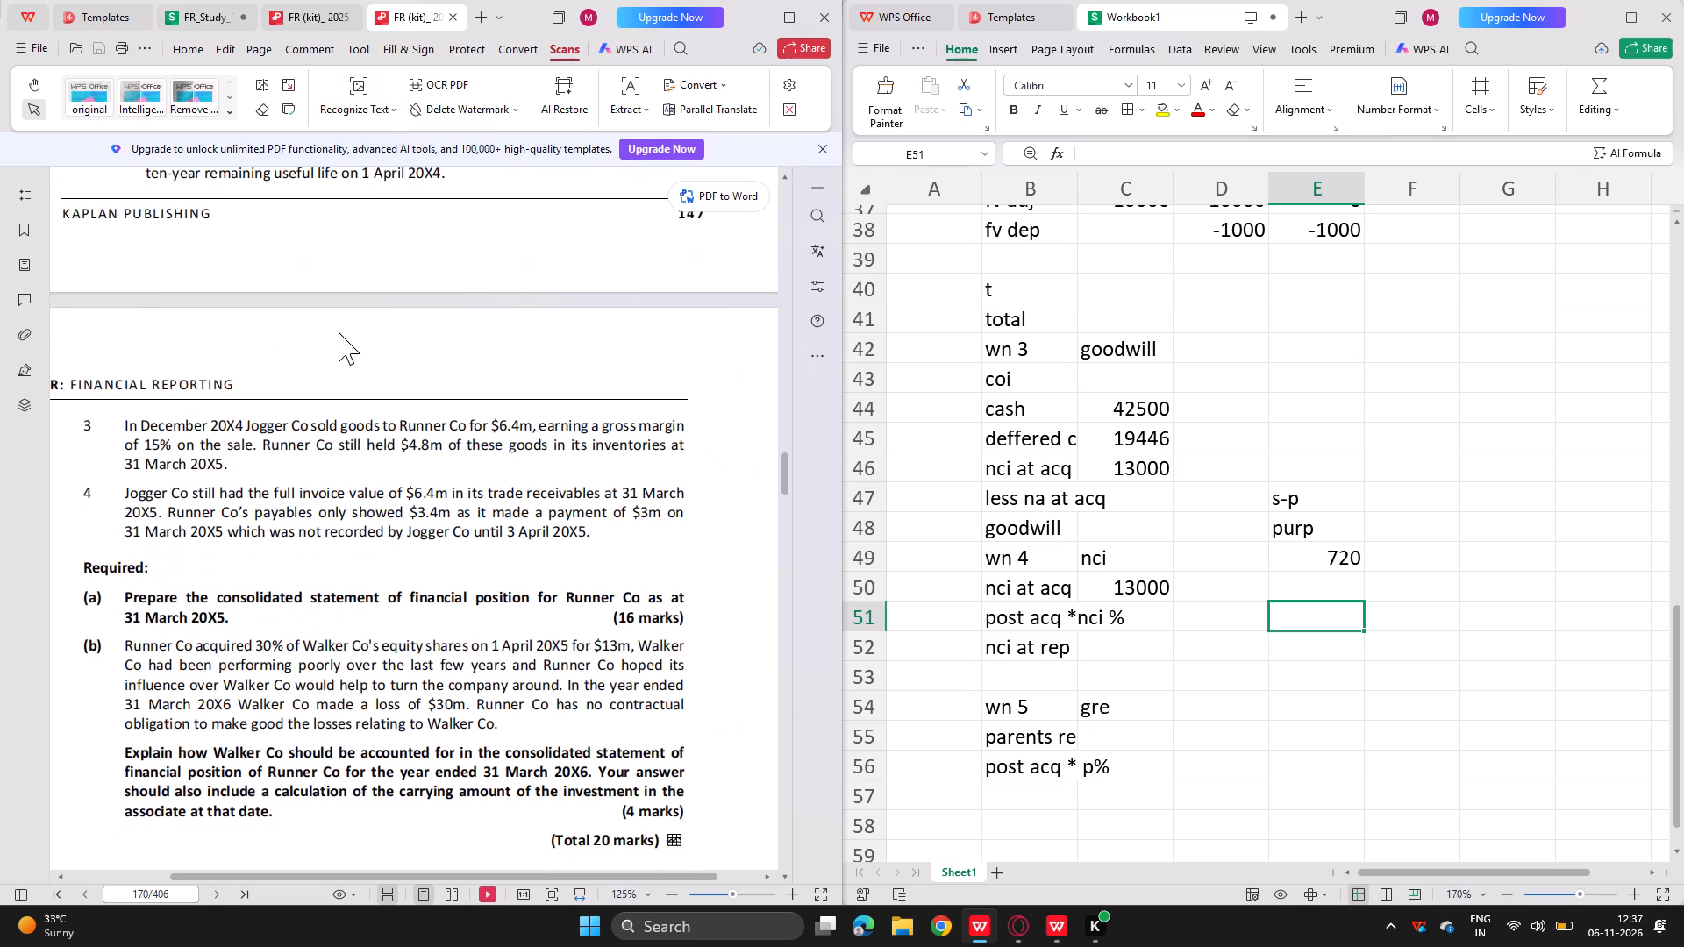
Enter the label intra in E50, below the unrealised profit calculation.
key(Up)
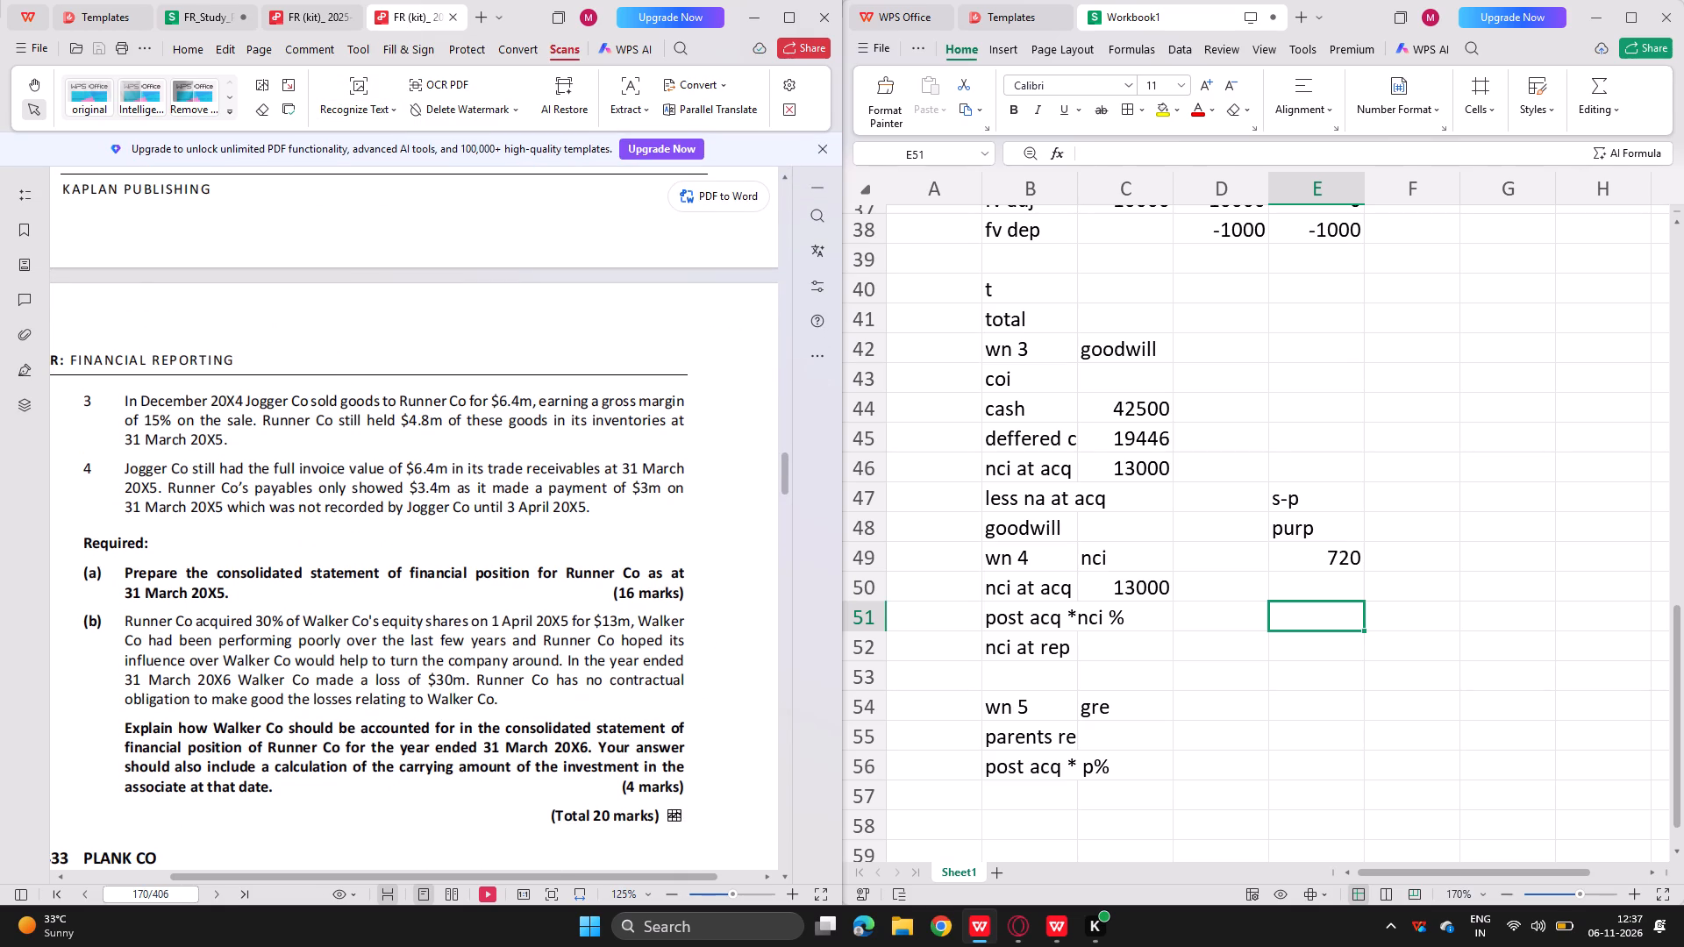
text(in)
click(1334, 573)
click(1317, 580)
click(1317, 580)
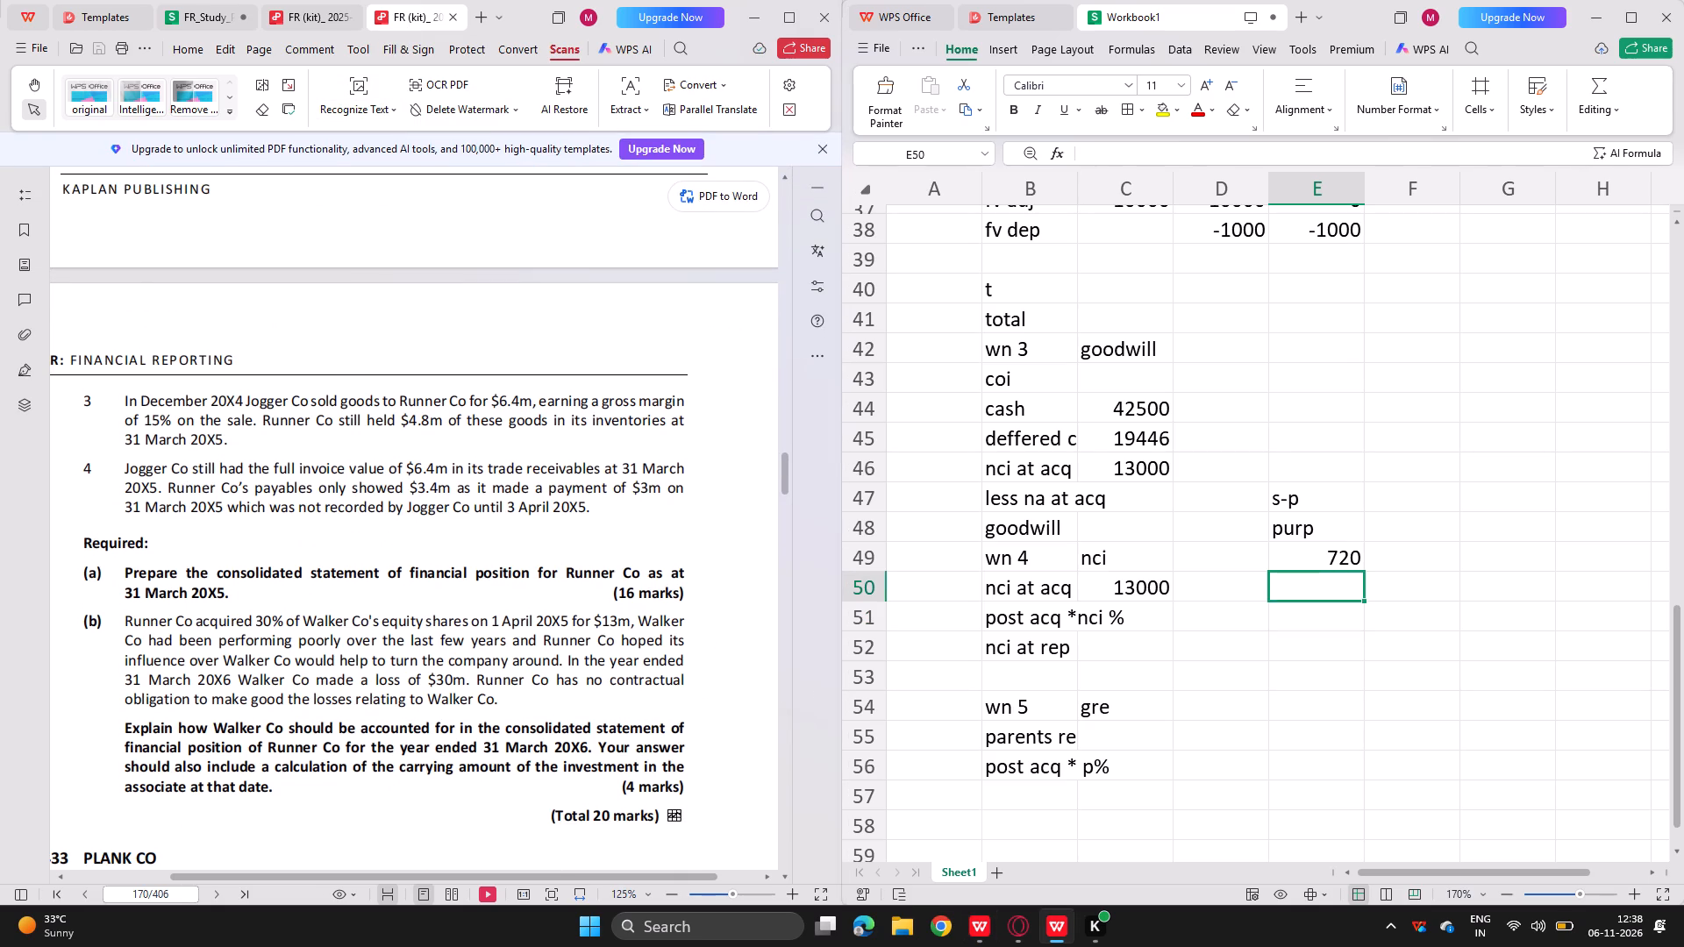
text(intra)
key(Return)
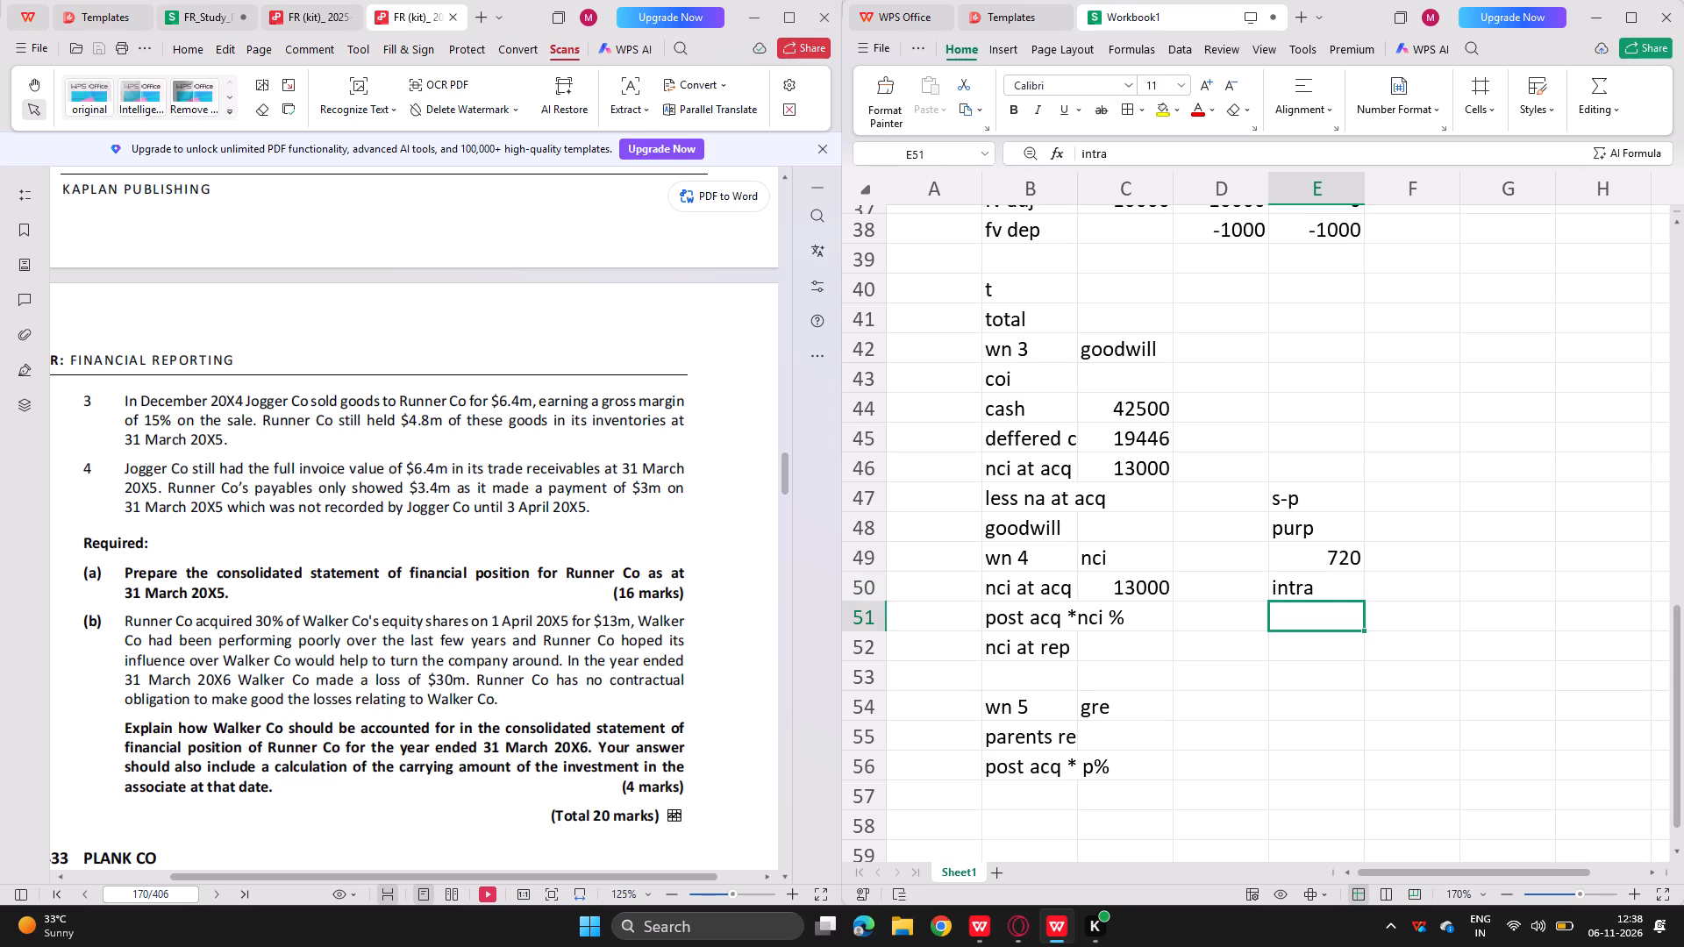
Enter the intra-group balance 3400 in E51 and the note "rec- pay-" beside it in F51.
text(3400)
key(Right)
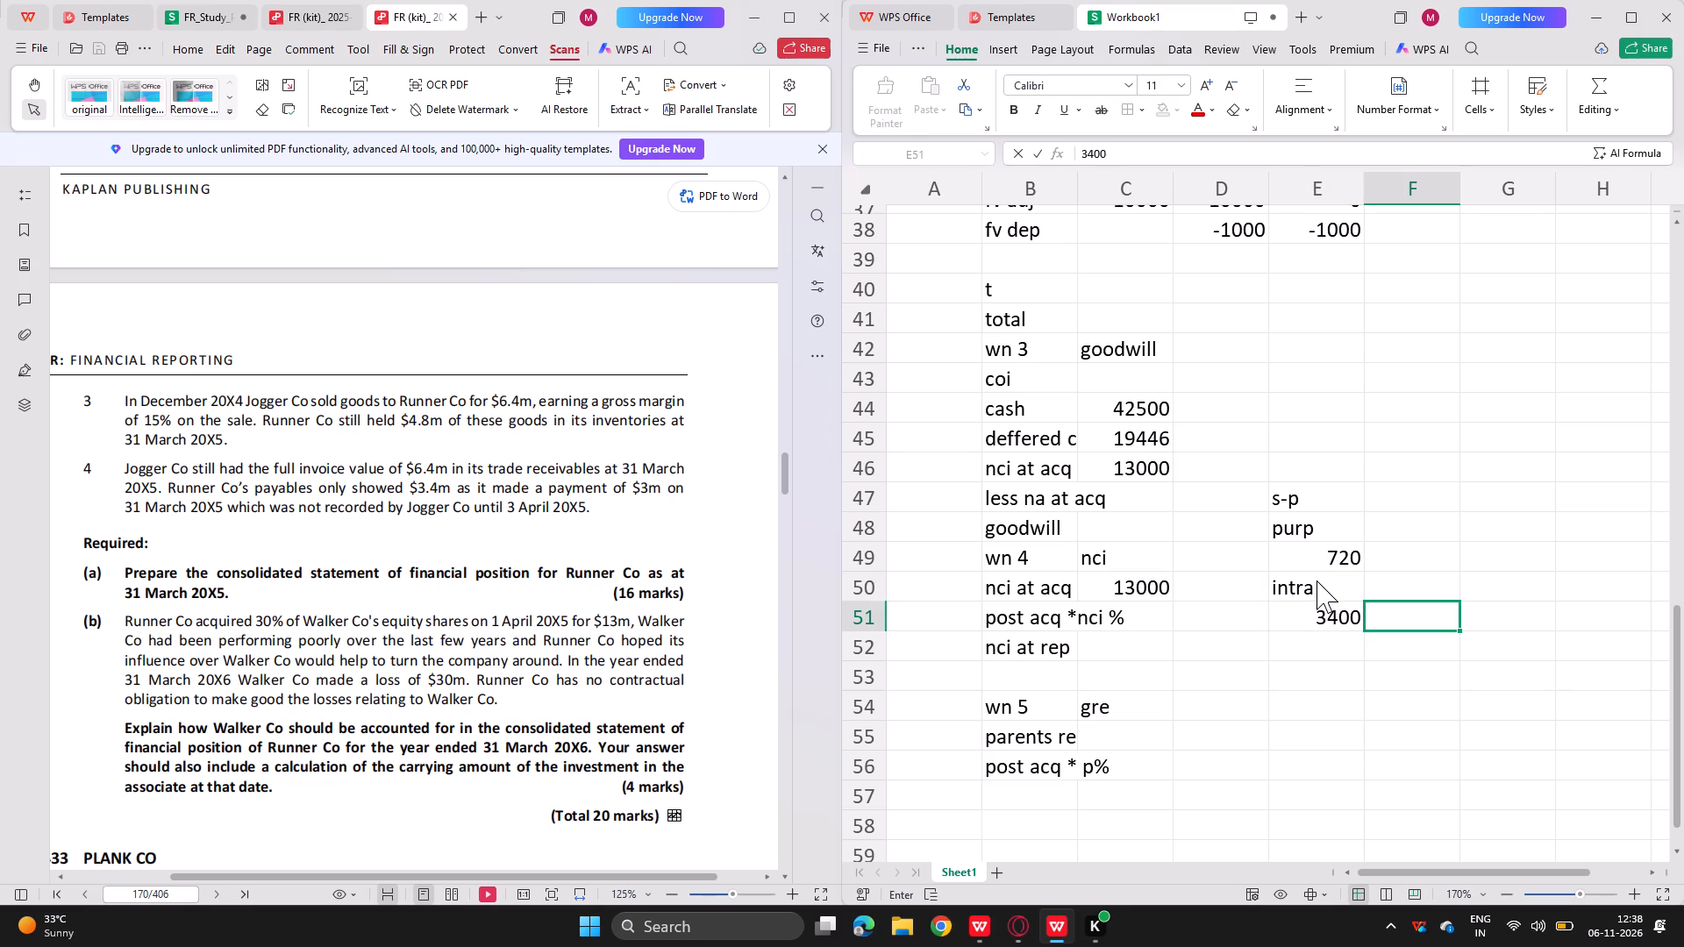
text(rec- pay-)
key(Return)
key(Left)
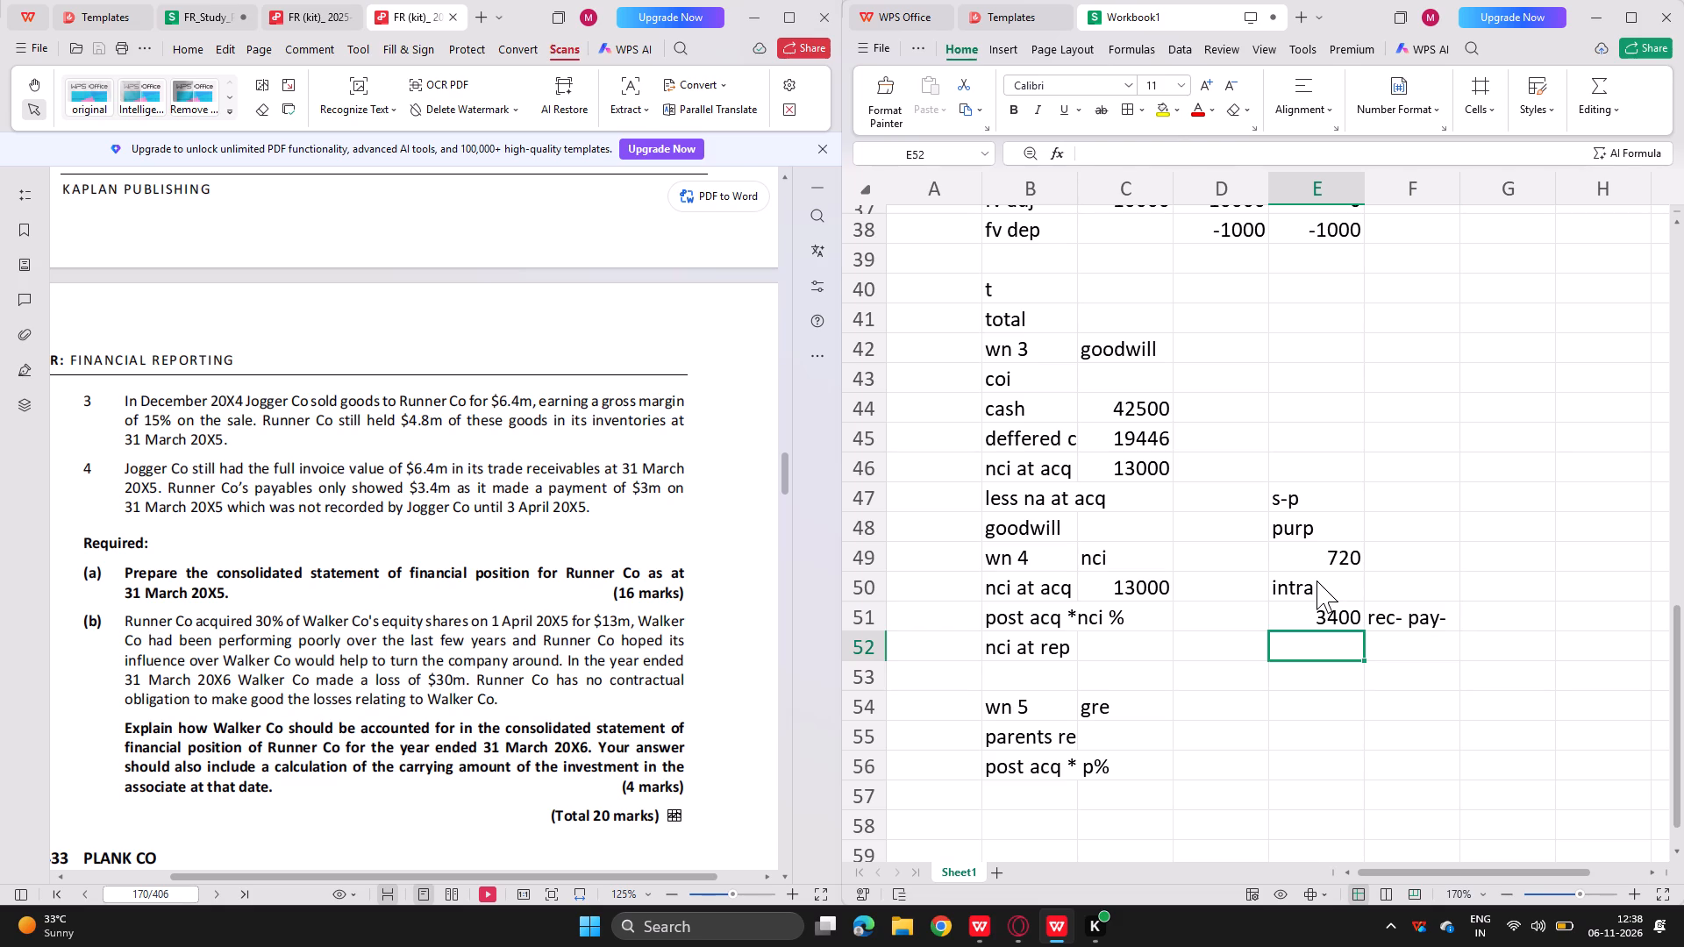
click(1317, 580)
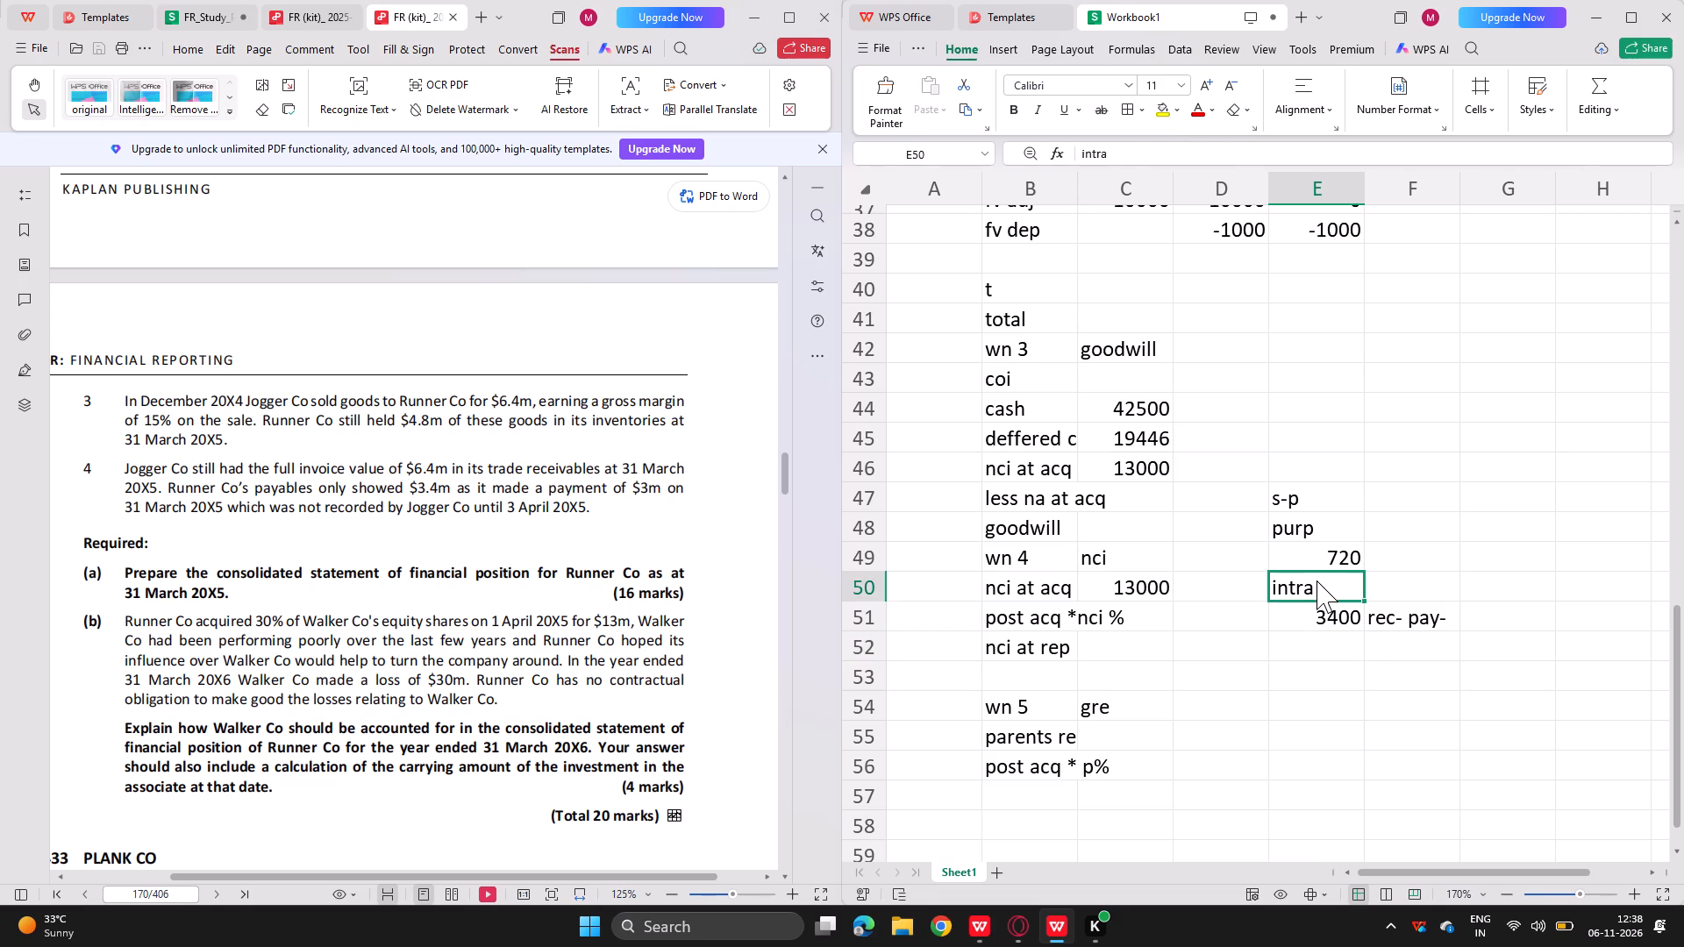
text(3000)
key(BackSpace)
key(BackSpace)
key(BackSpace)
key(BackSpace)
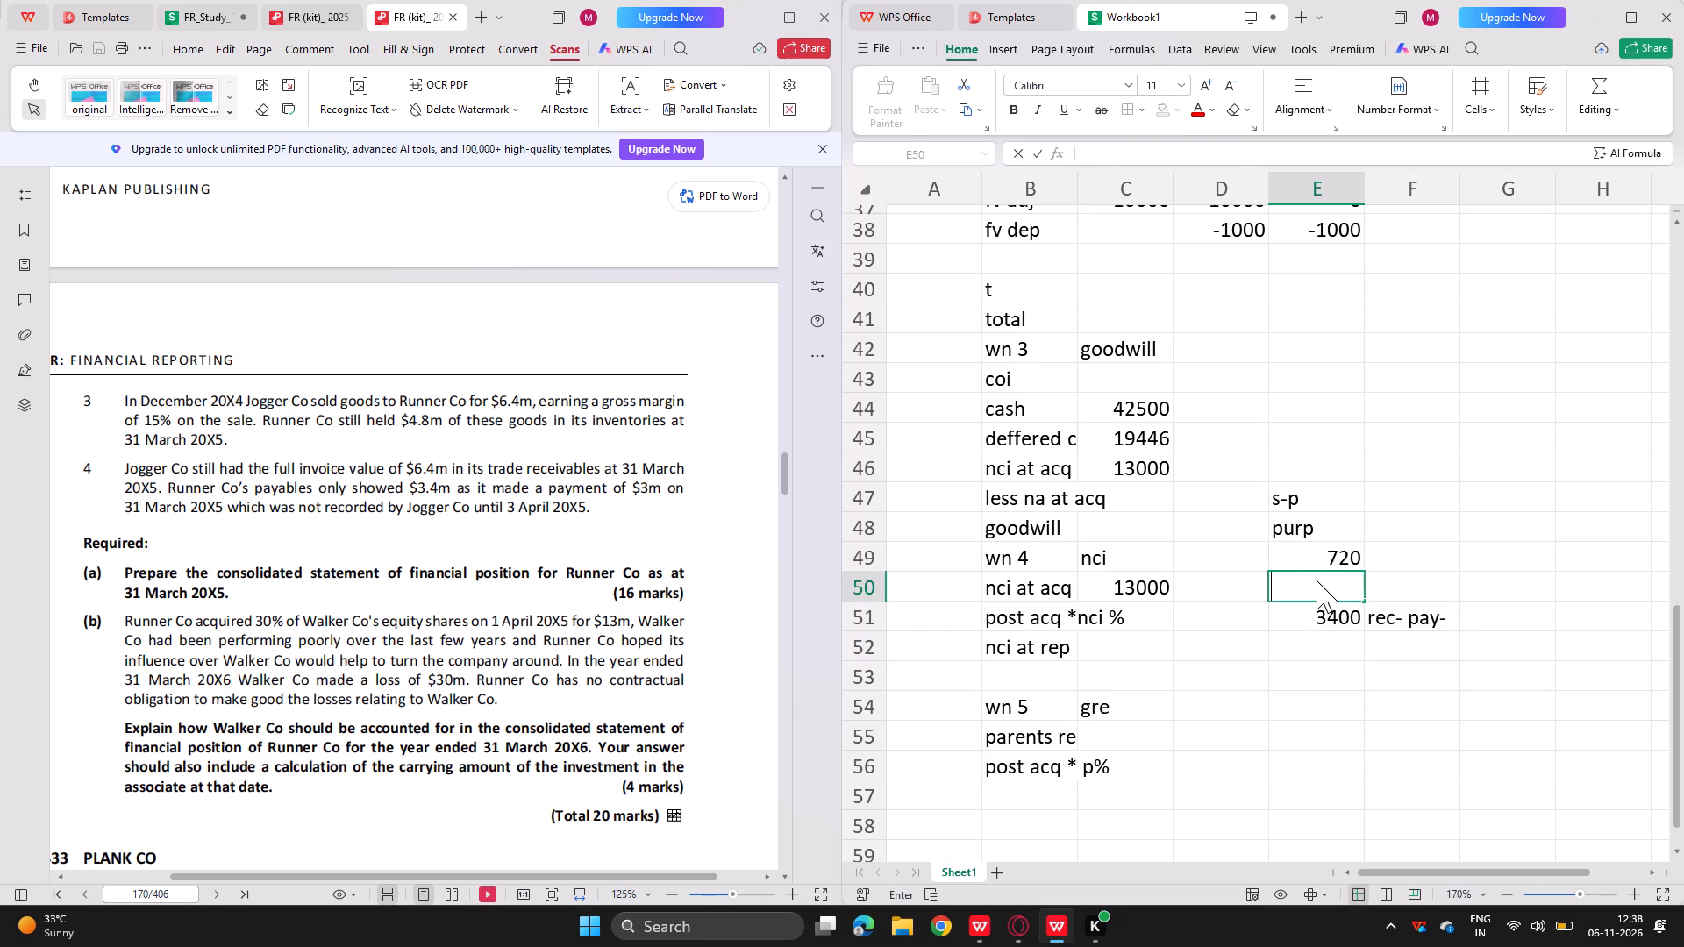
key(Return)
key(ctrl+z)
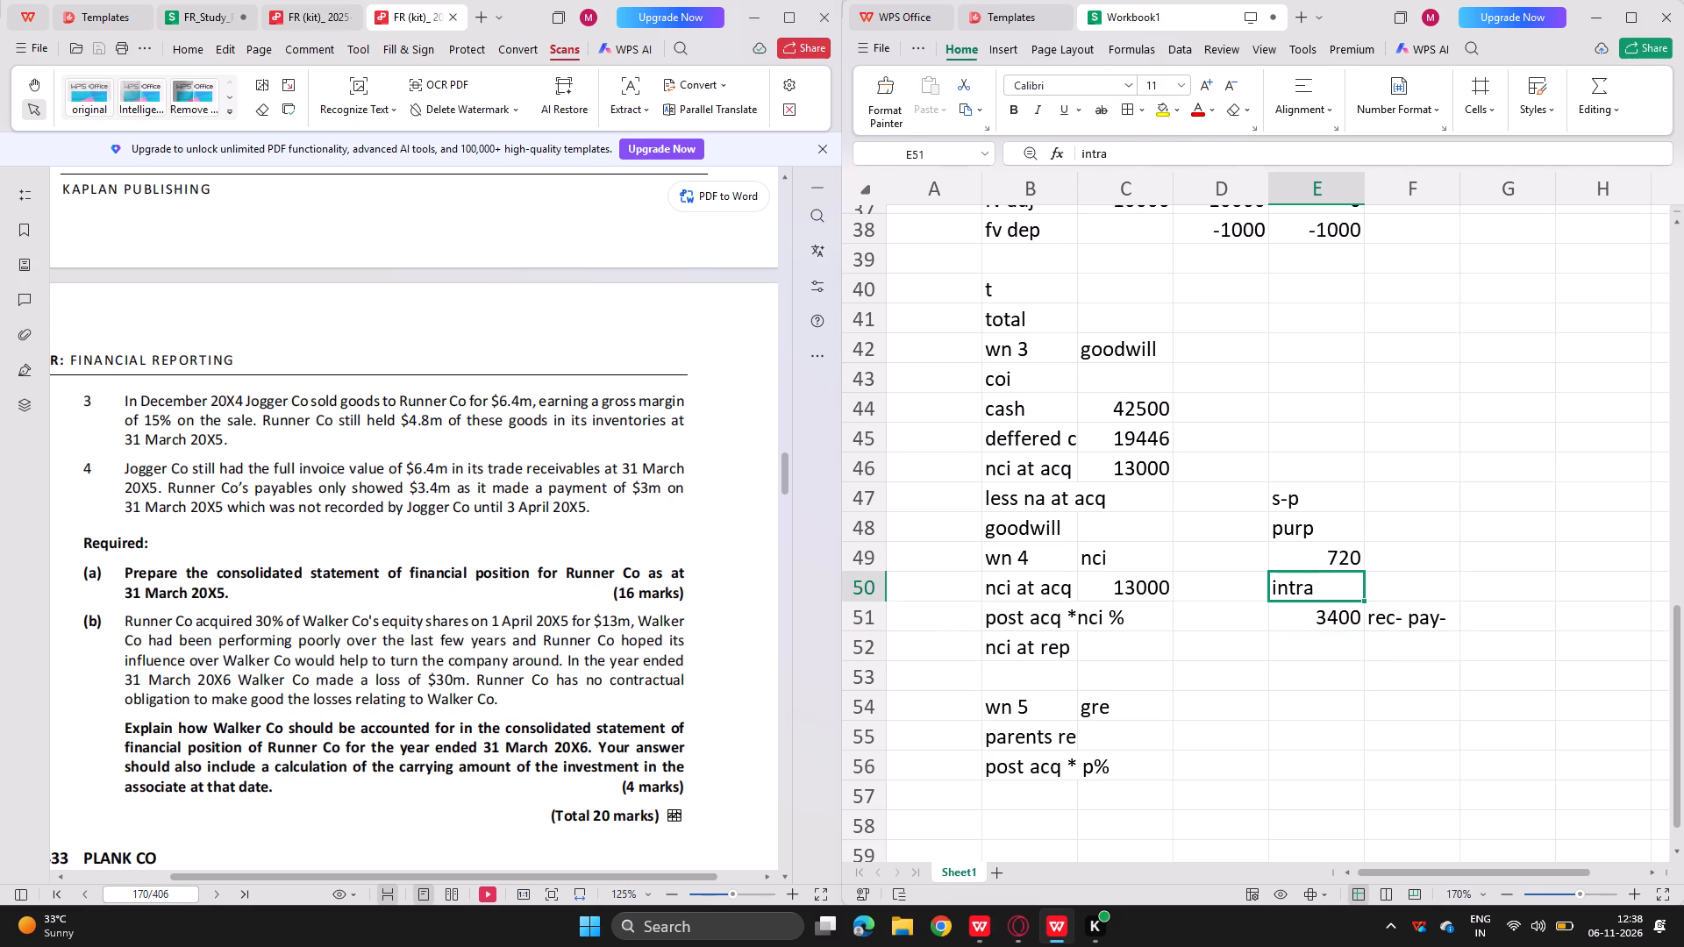
Check the cash-in-transit adjustment in the model answer against question note 4 and enter the label cit in E52.
click(1331, 656)
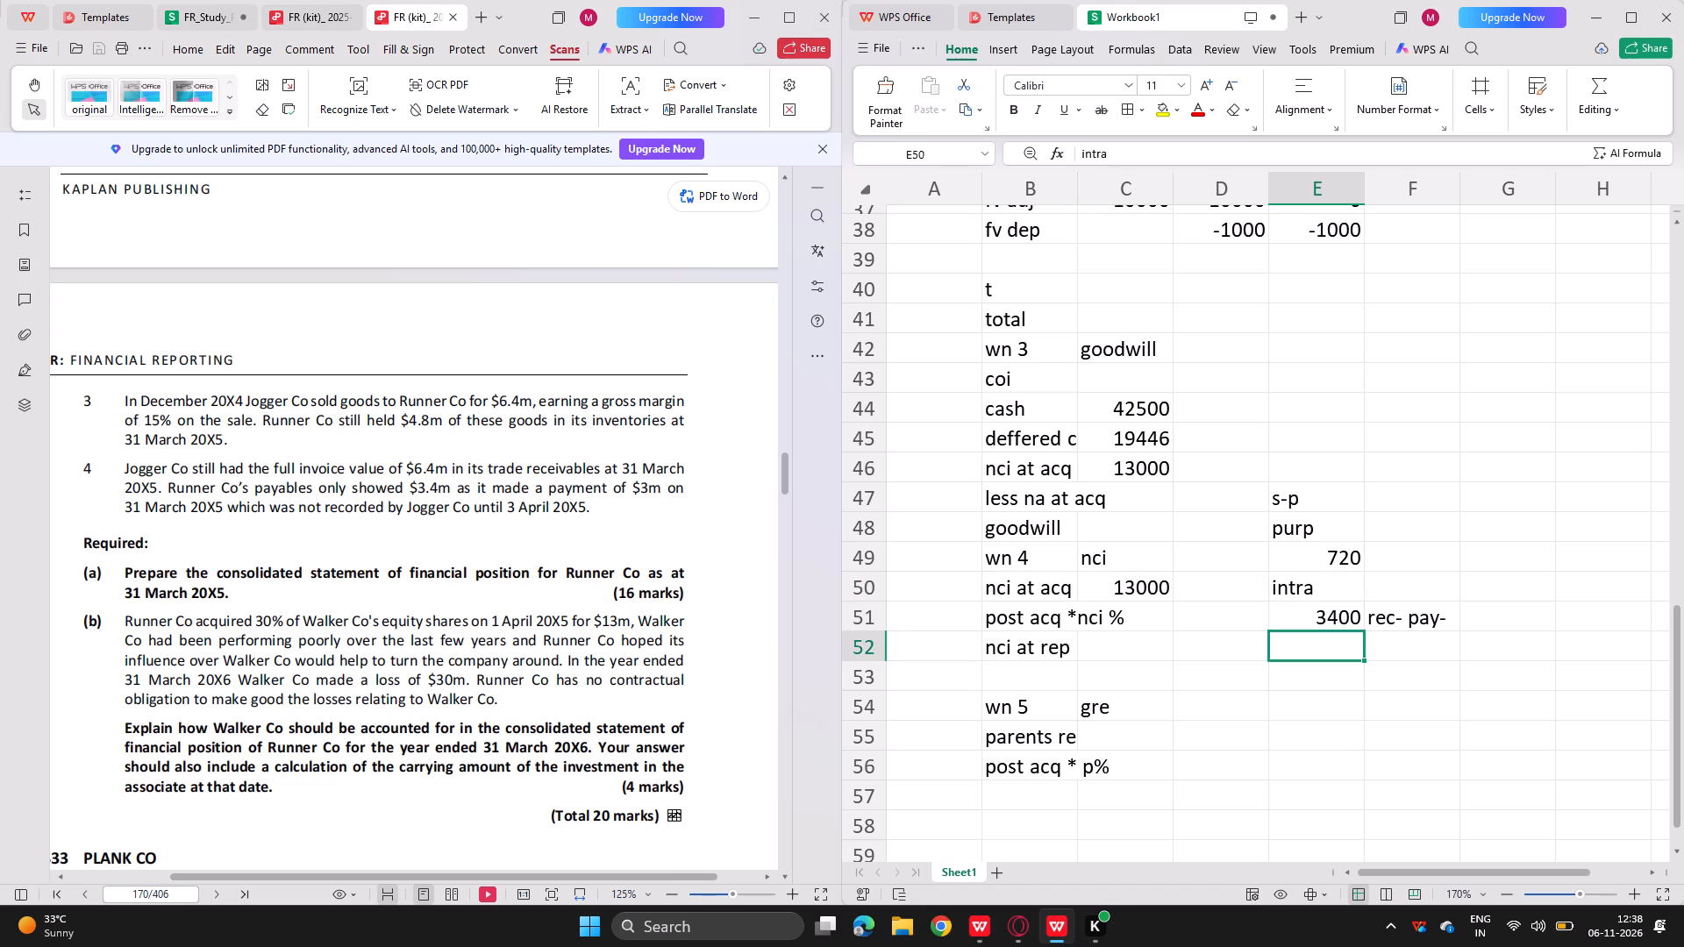
click(309, 11)
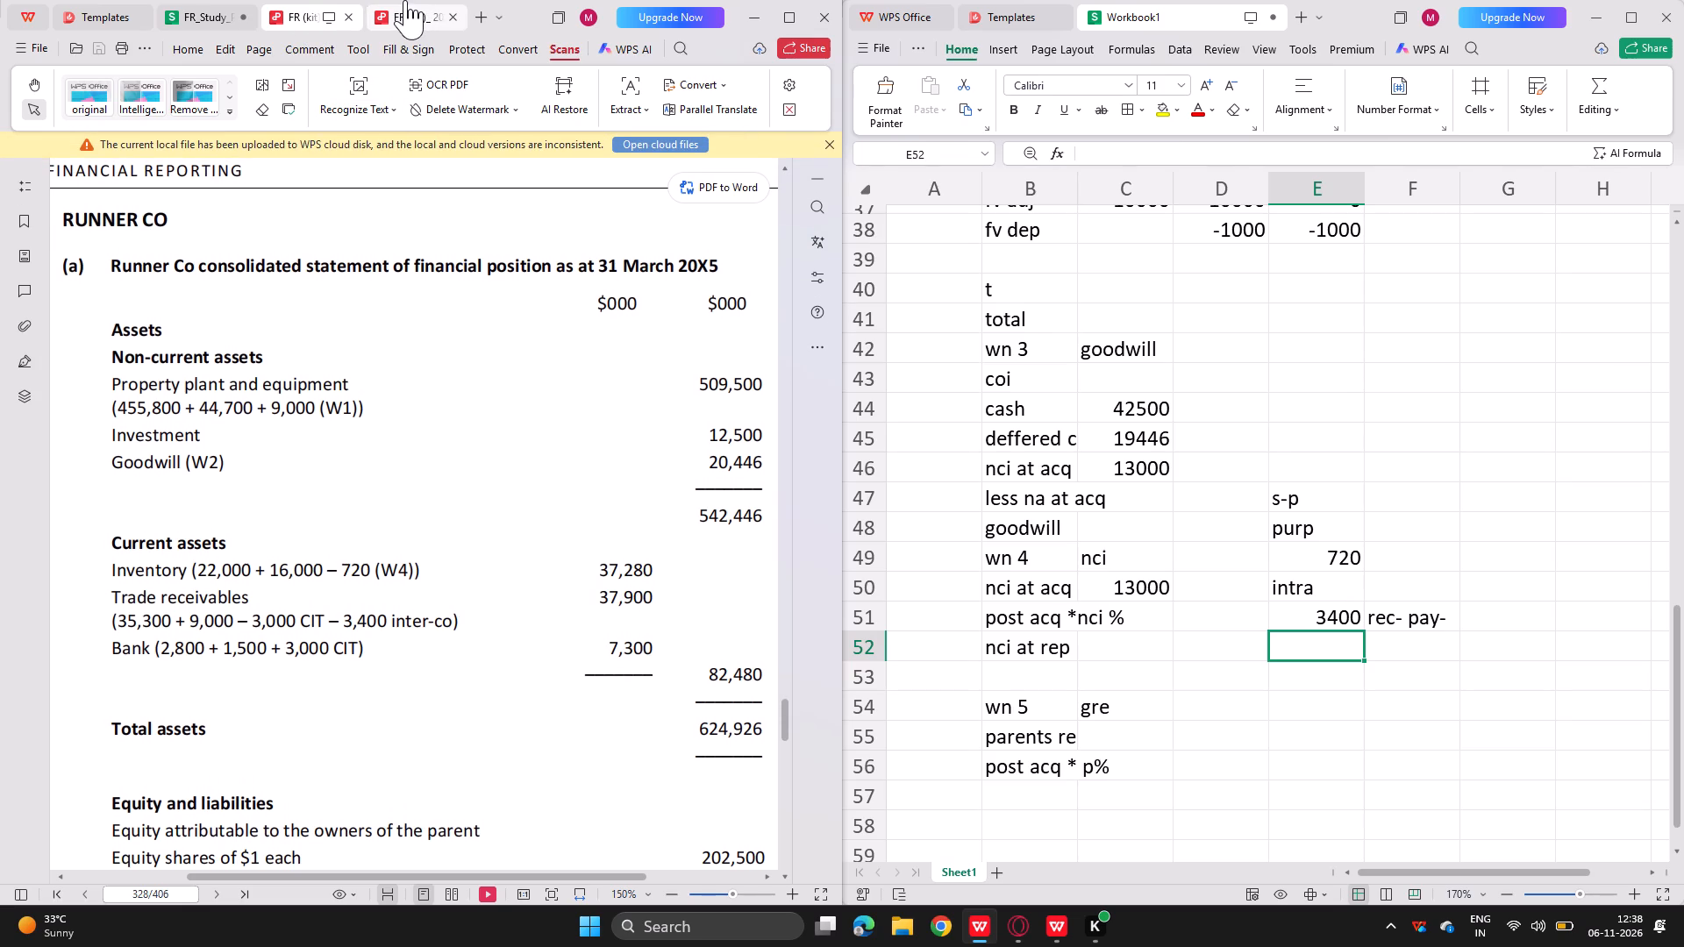
click(405, 0)
scroll(325, 425, down, 1)
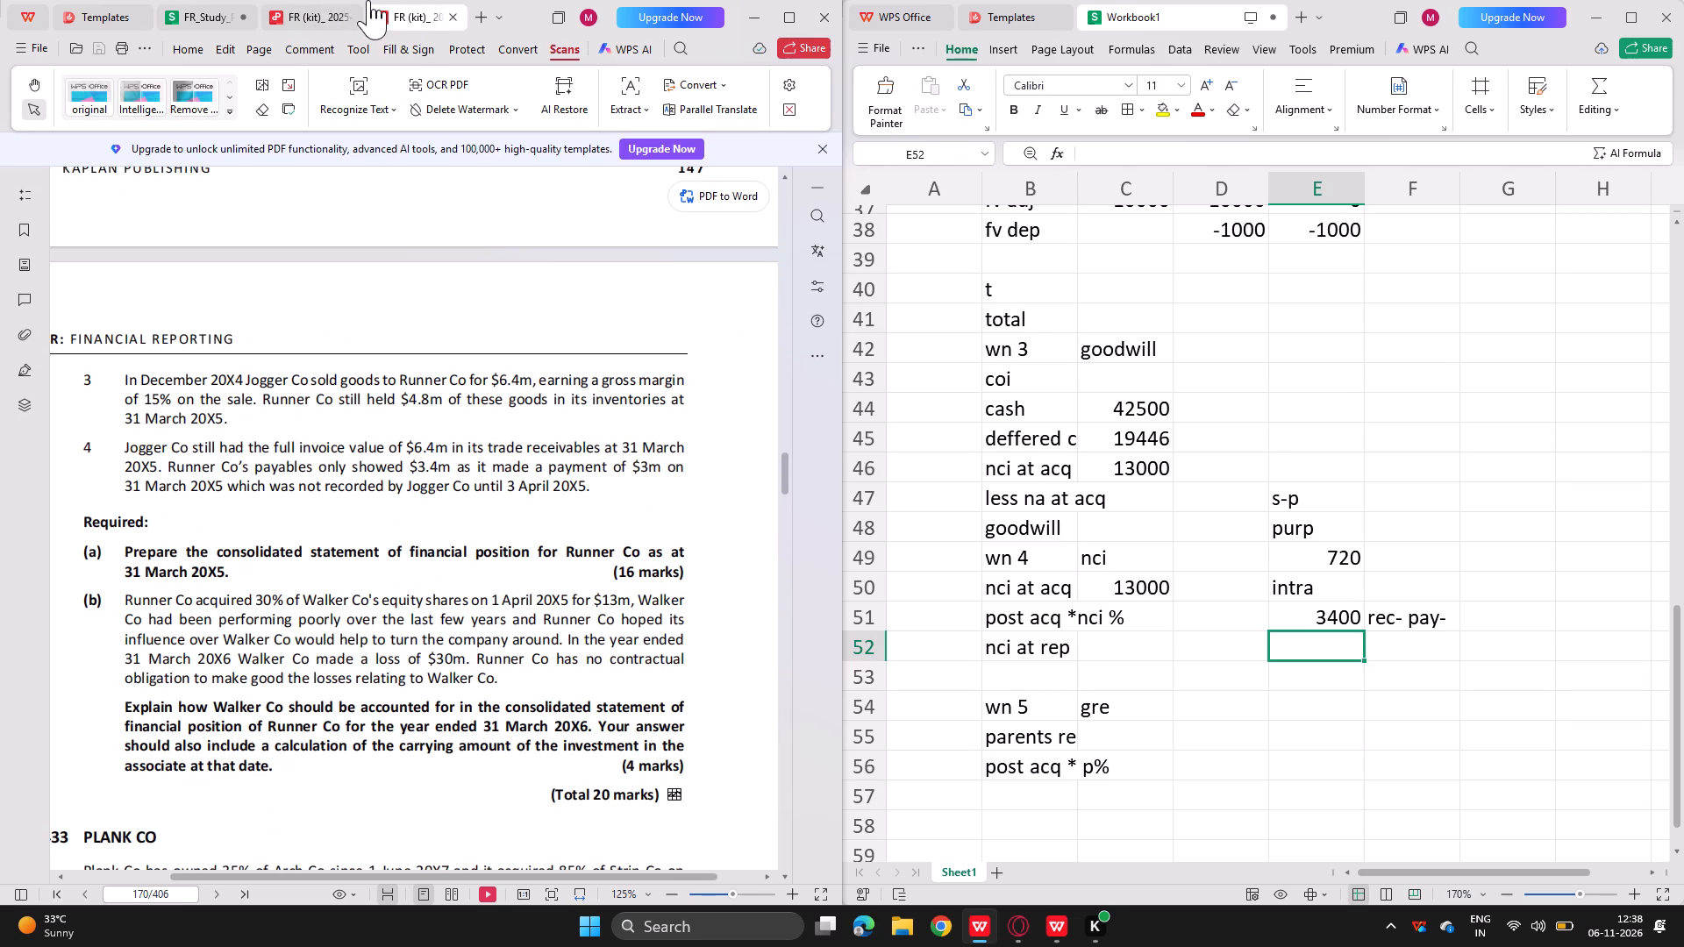
click(295, 0)
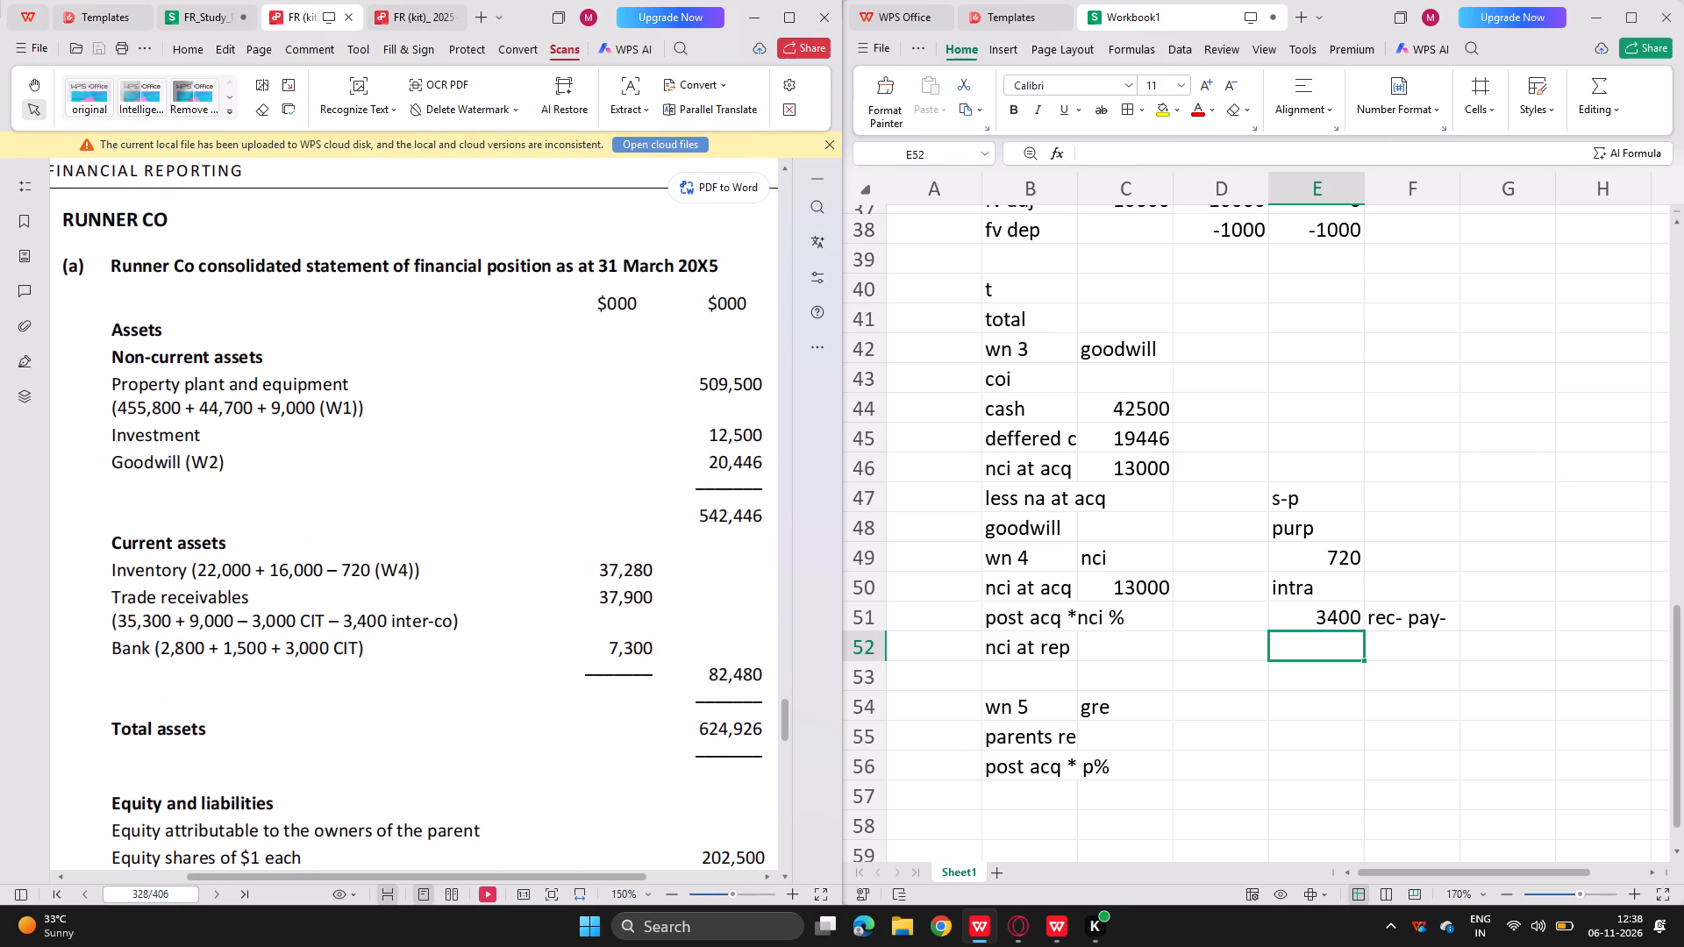
click(409, 16)
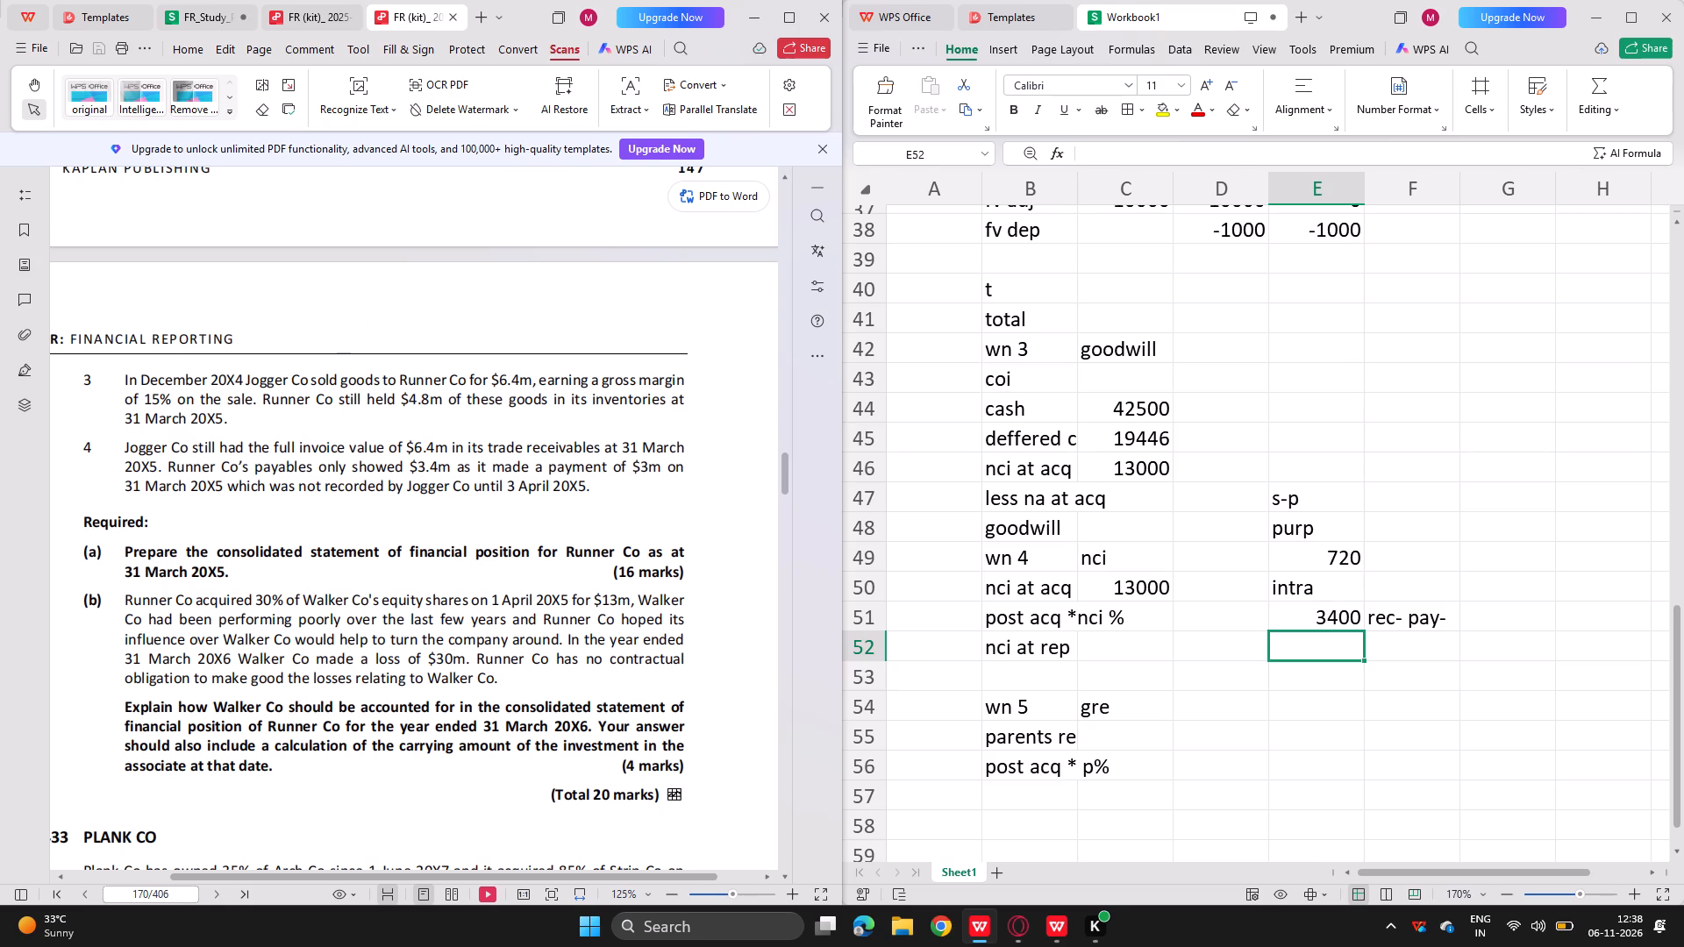
text(cit)
key(Return)
double_click(1317, 652)
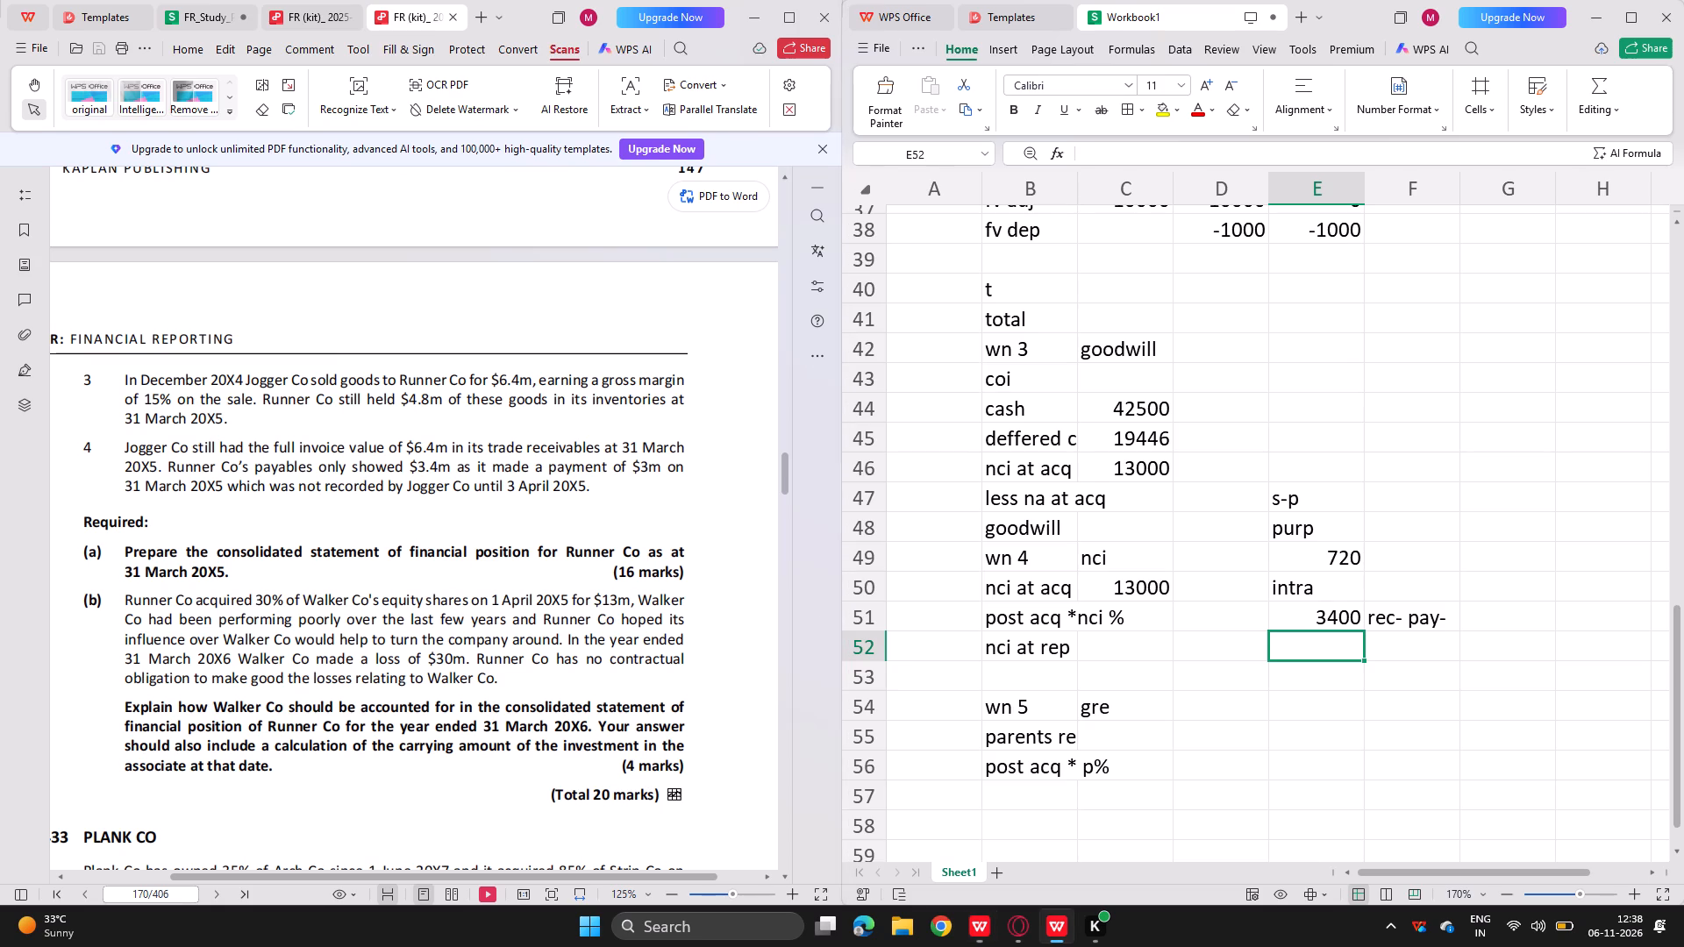
triple_click(1304, 650)
click(1304, 650)
text(cit)
key(Return)
Enter the cash-in-transit amount 3000 in E53 and the note "rec-bank +" beside it in F53.
text(3000)
key(Right)
text(re)
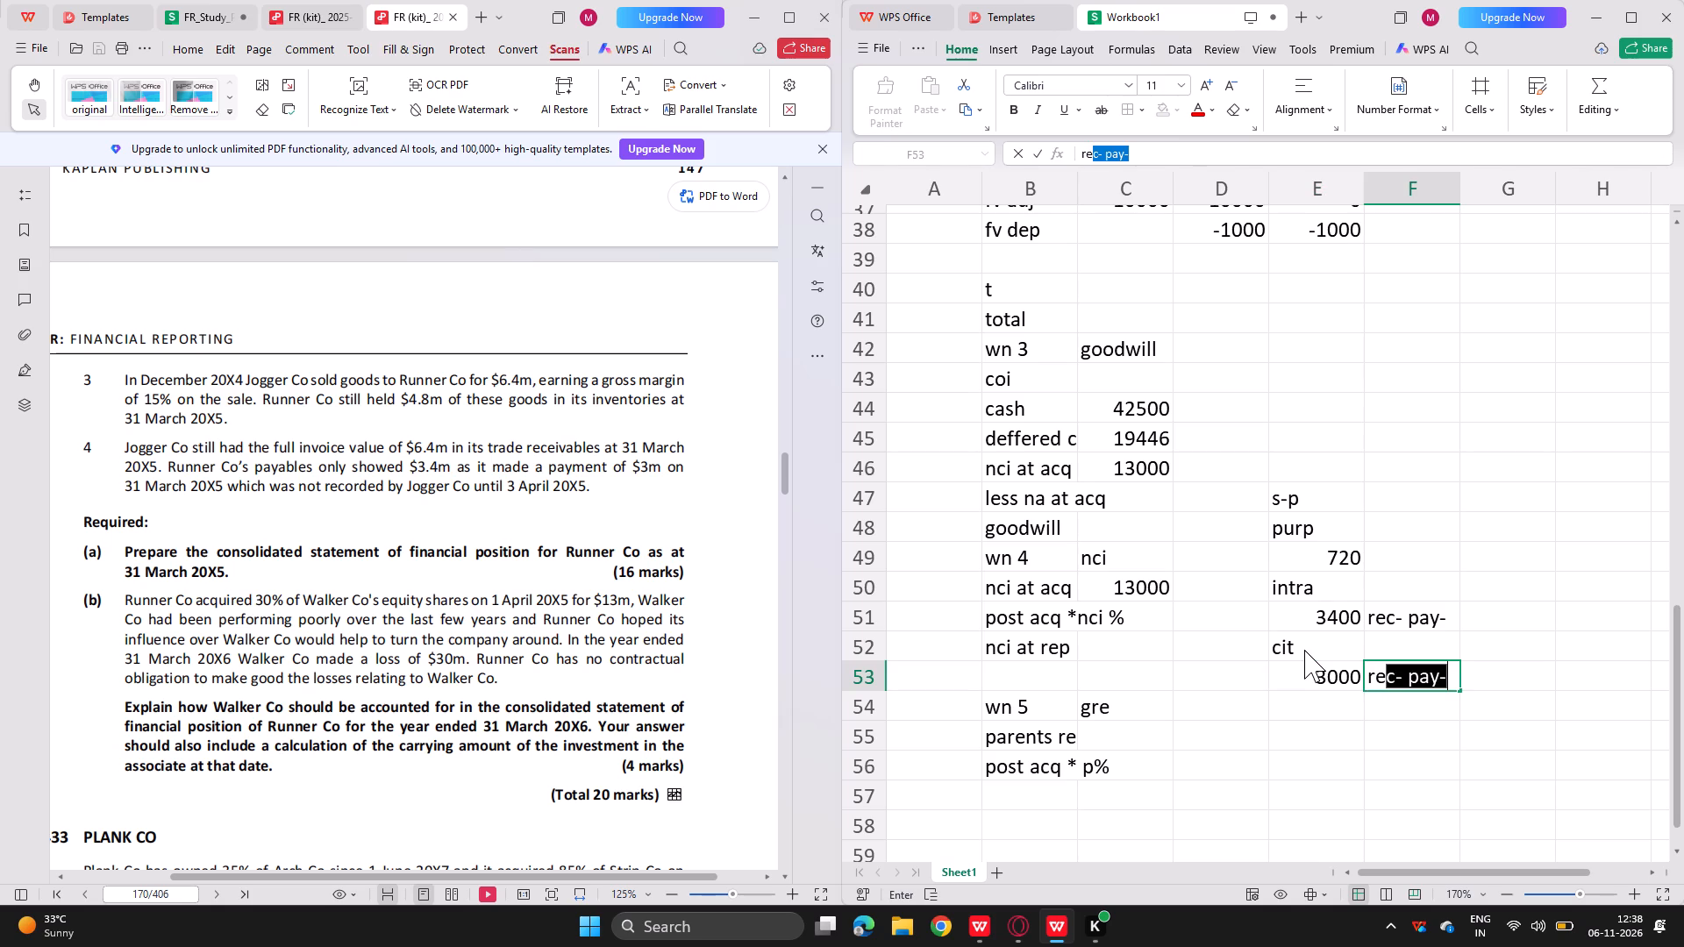
text(c-)
scroll(617, 448, up, 2)
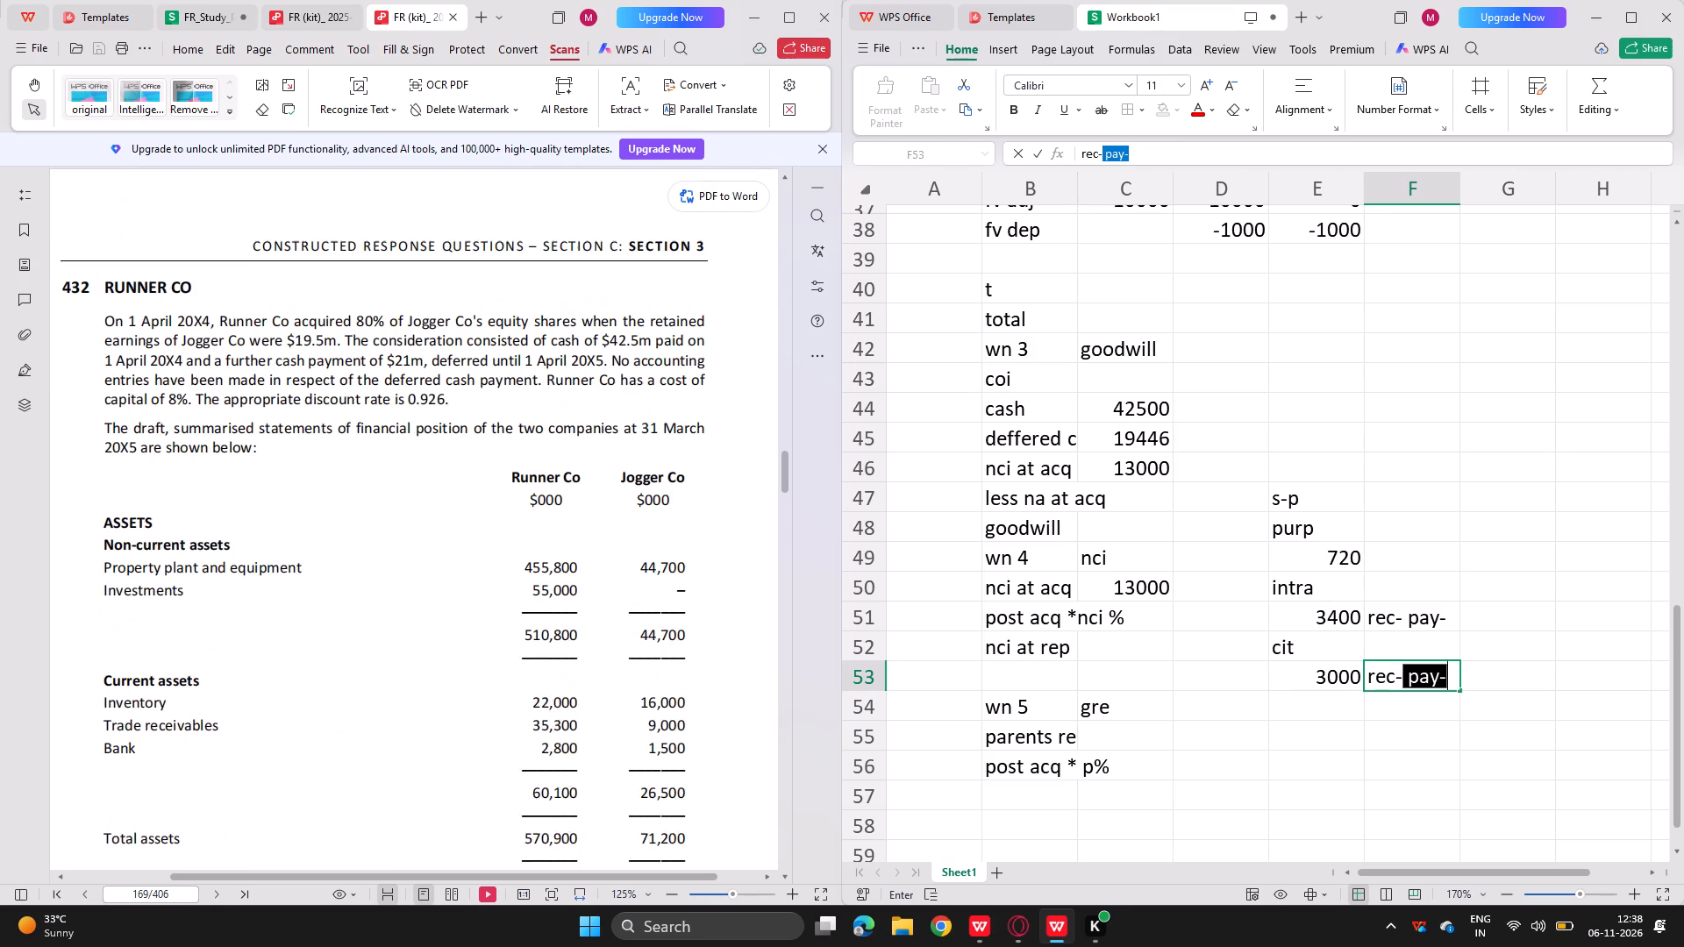
scroll(617, 448, up, 2)
text(bank +)
key(Return)
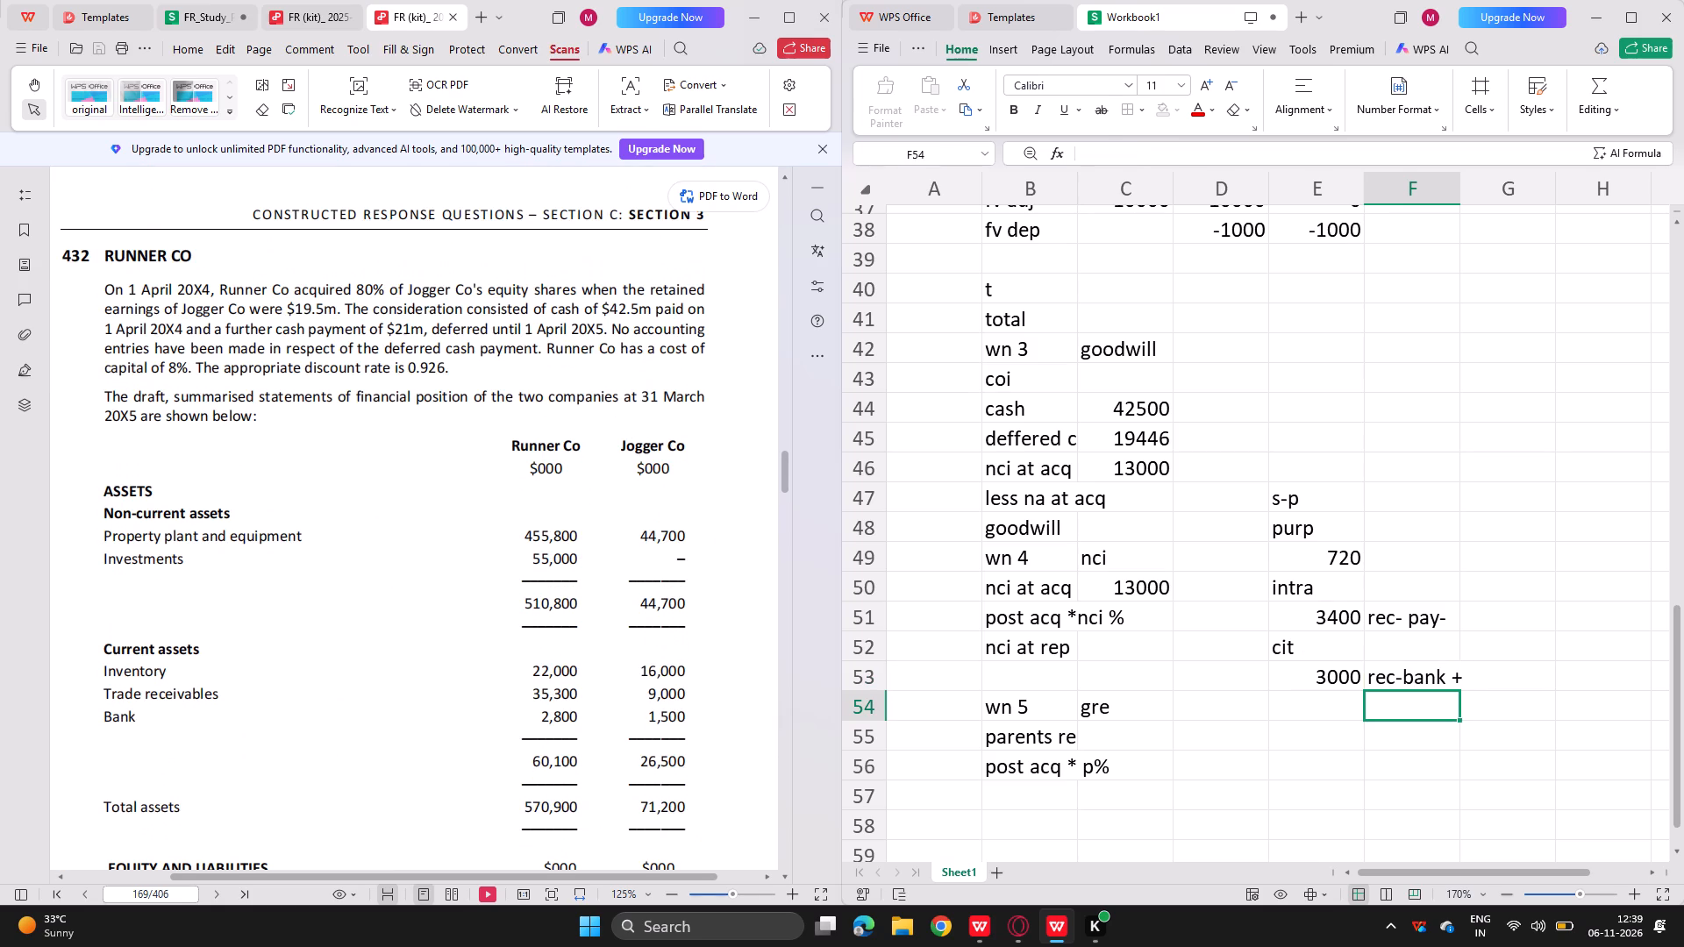
Calculate consolidated ppe in C6 as 455800+44700+10000-1000, using the question's figures and the fair value adjustments.
scroll(441, 559, down, 1)
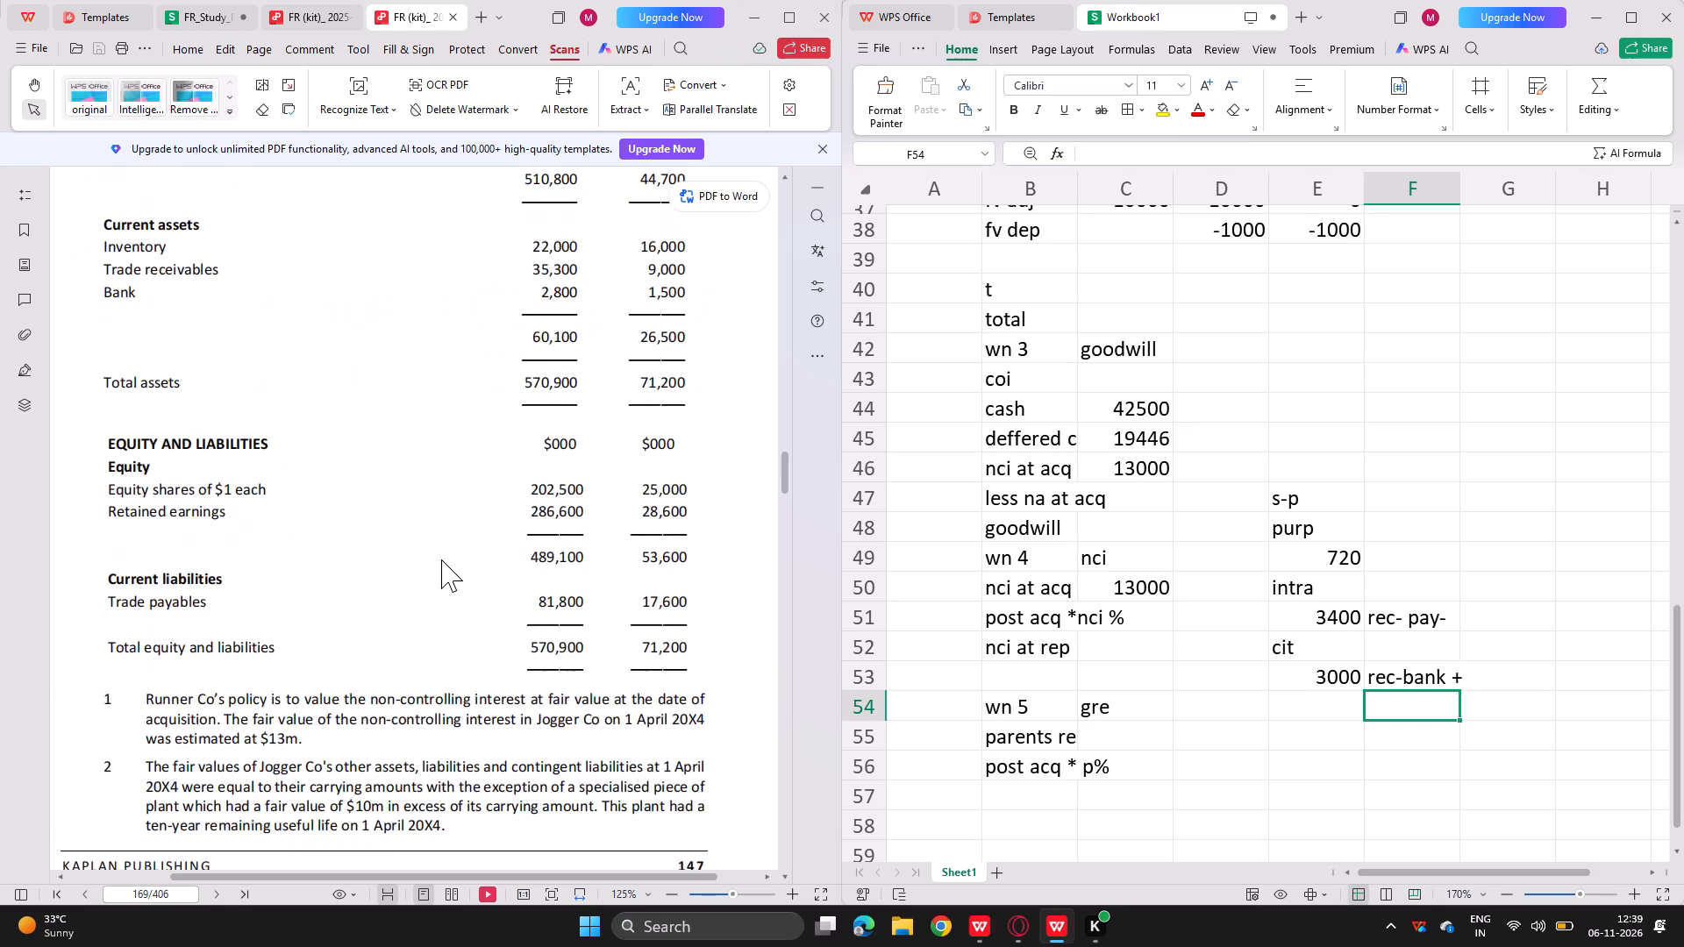
scroll(441, 559, down, 2)
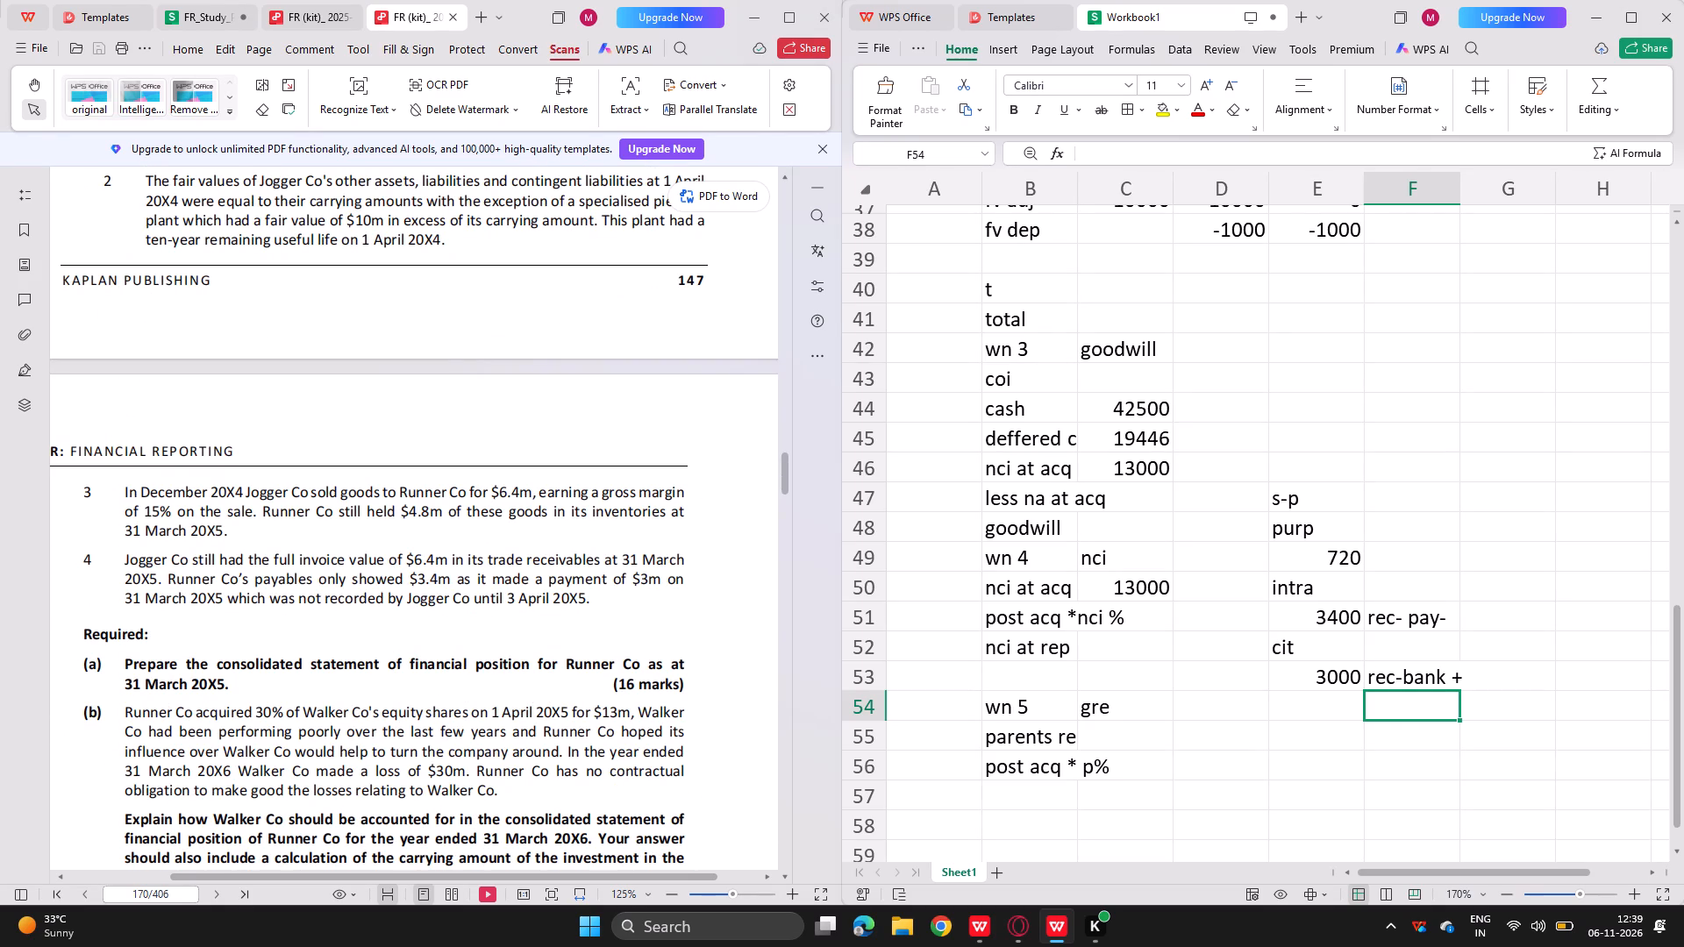
scroll(1097, 580, up, 7)
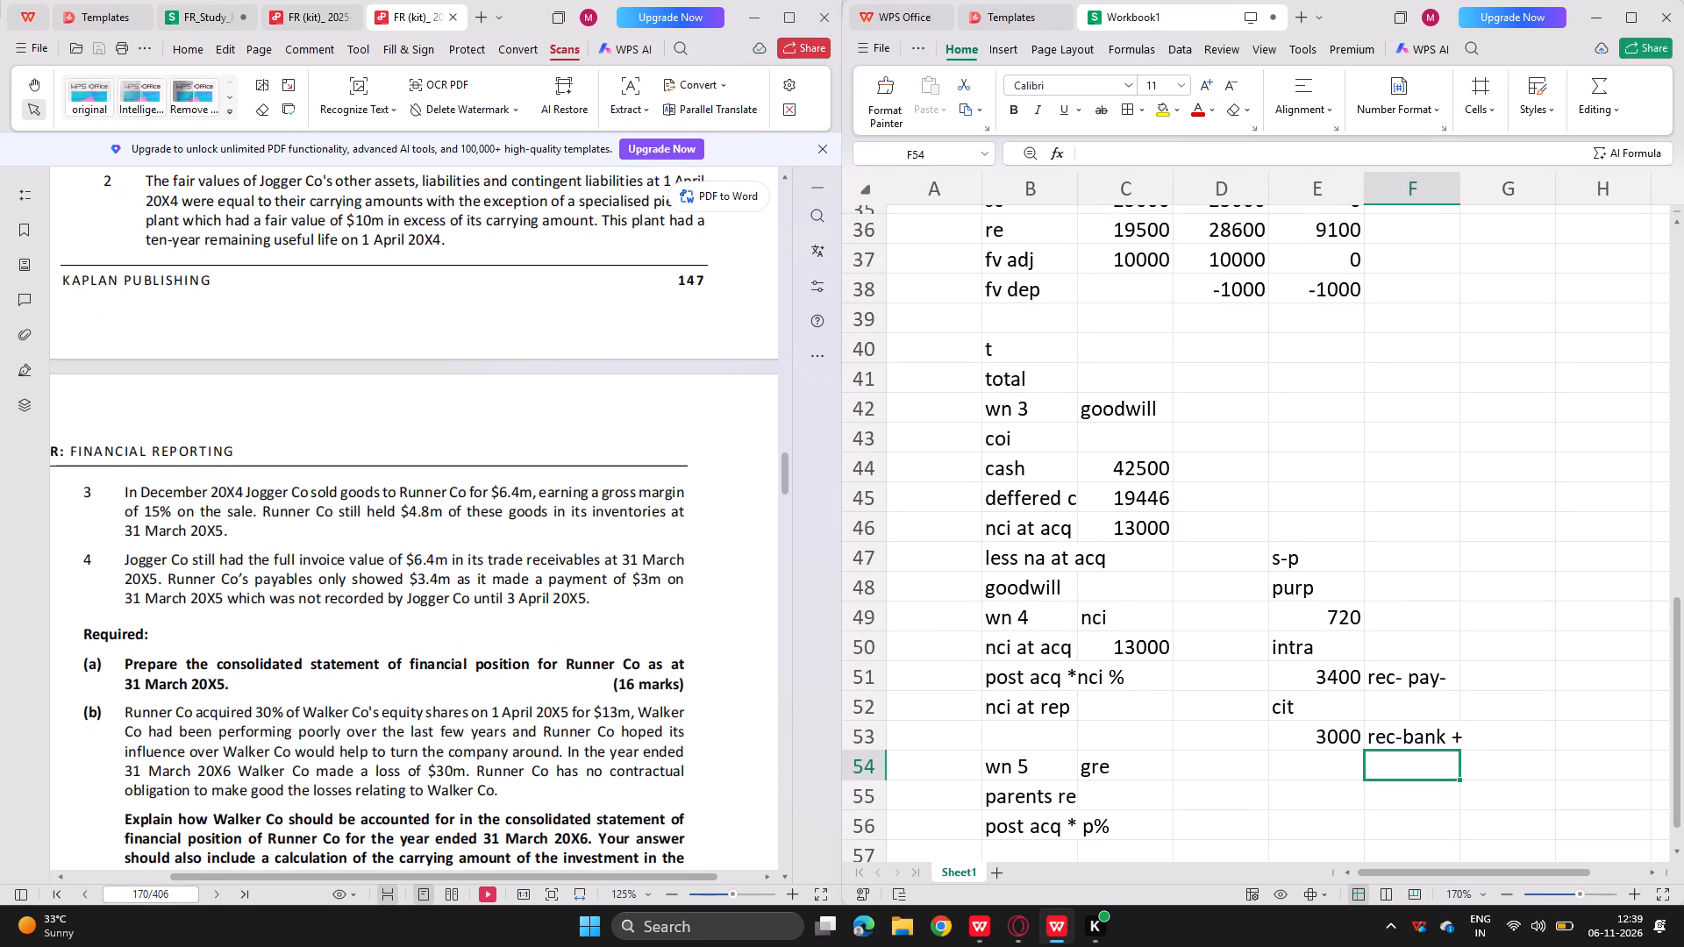
scroll(1097, 580, up, 11)
scroll(555, 497, up, 1)
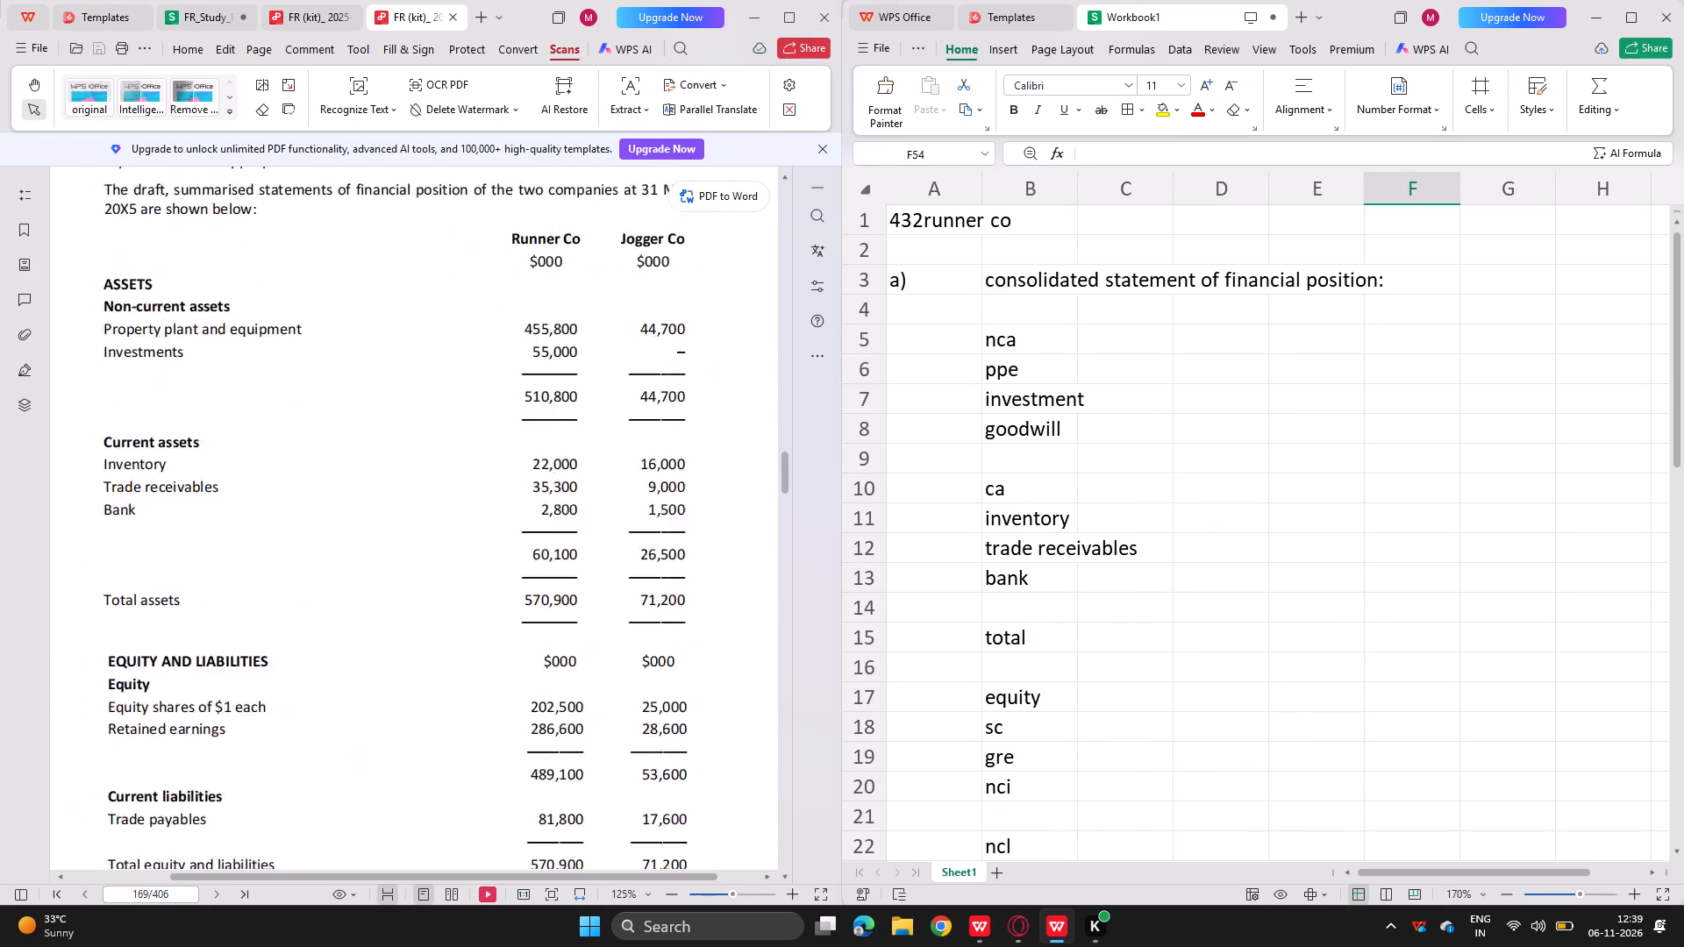
scroll(555, 497, up, 2)
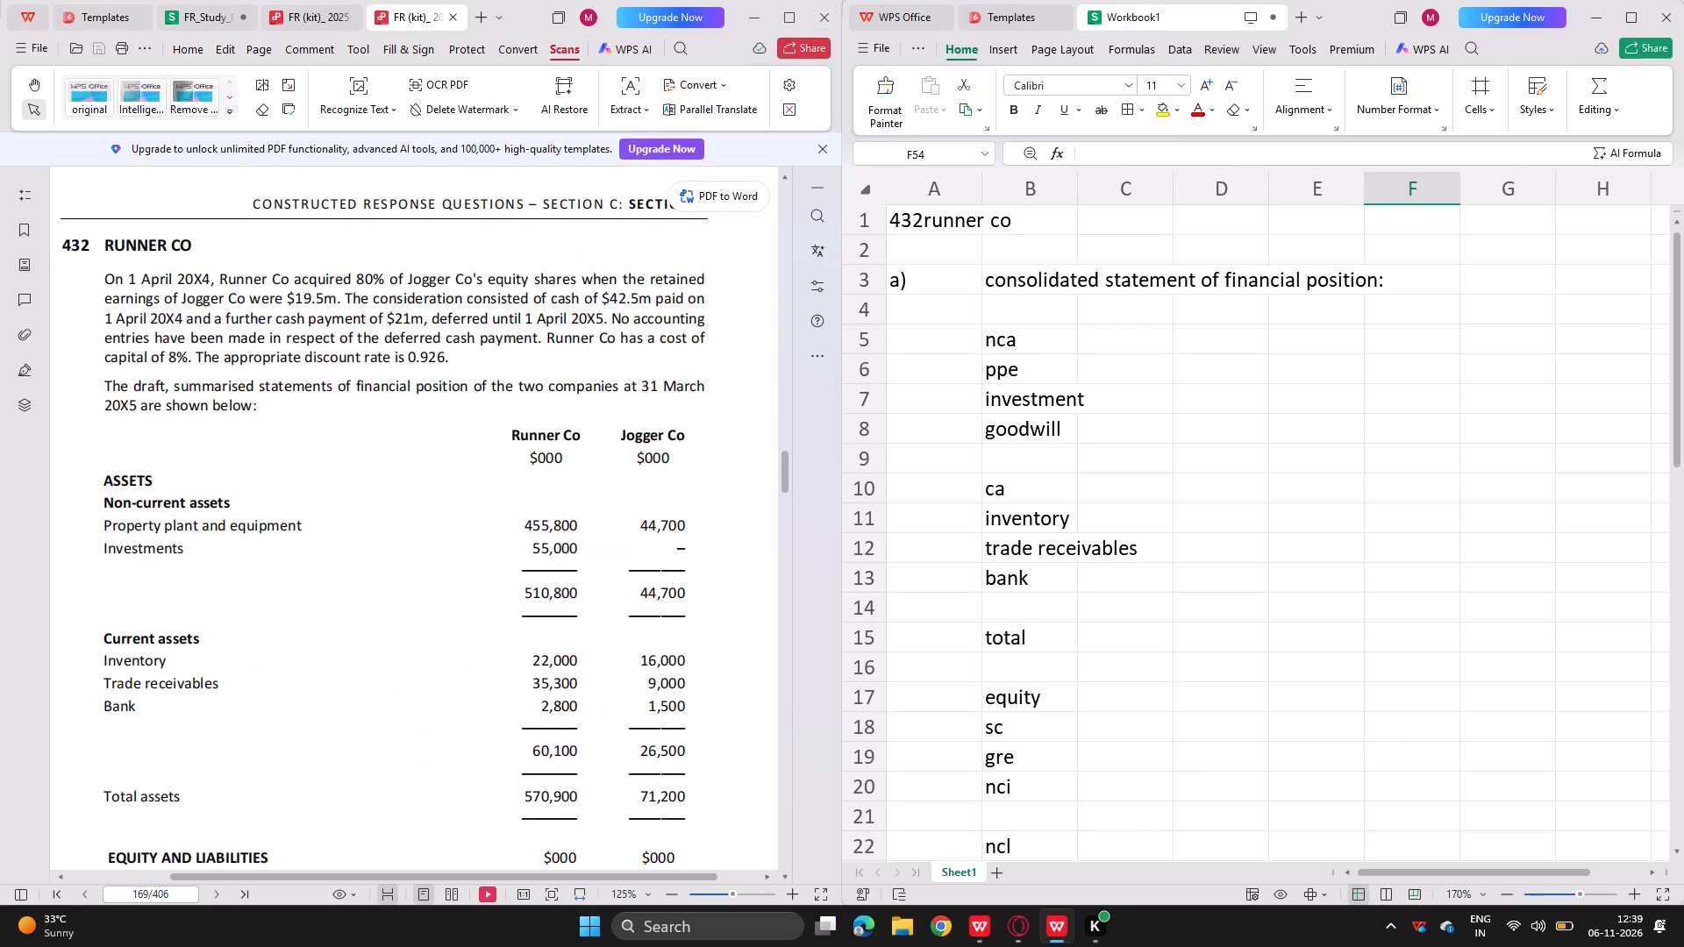
click(1131, 381)
key(equal)
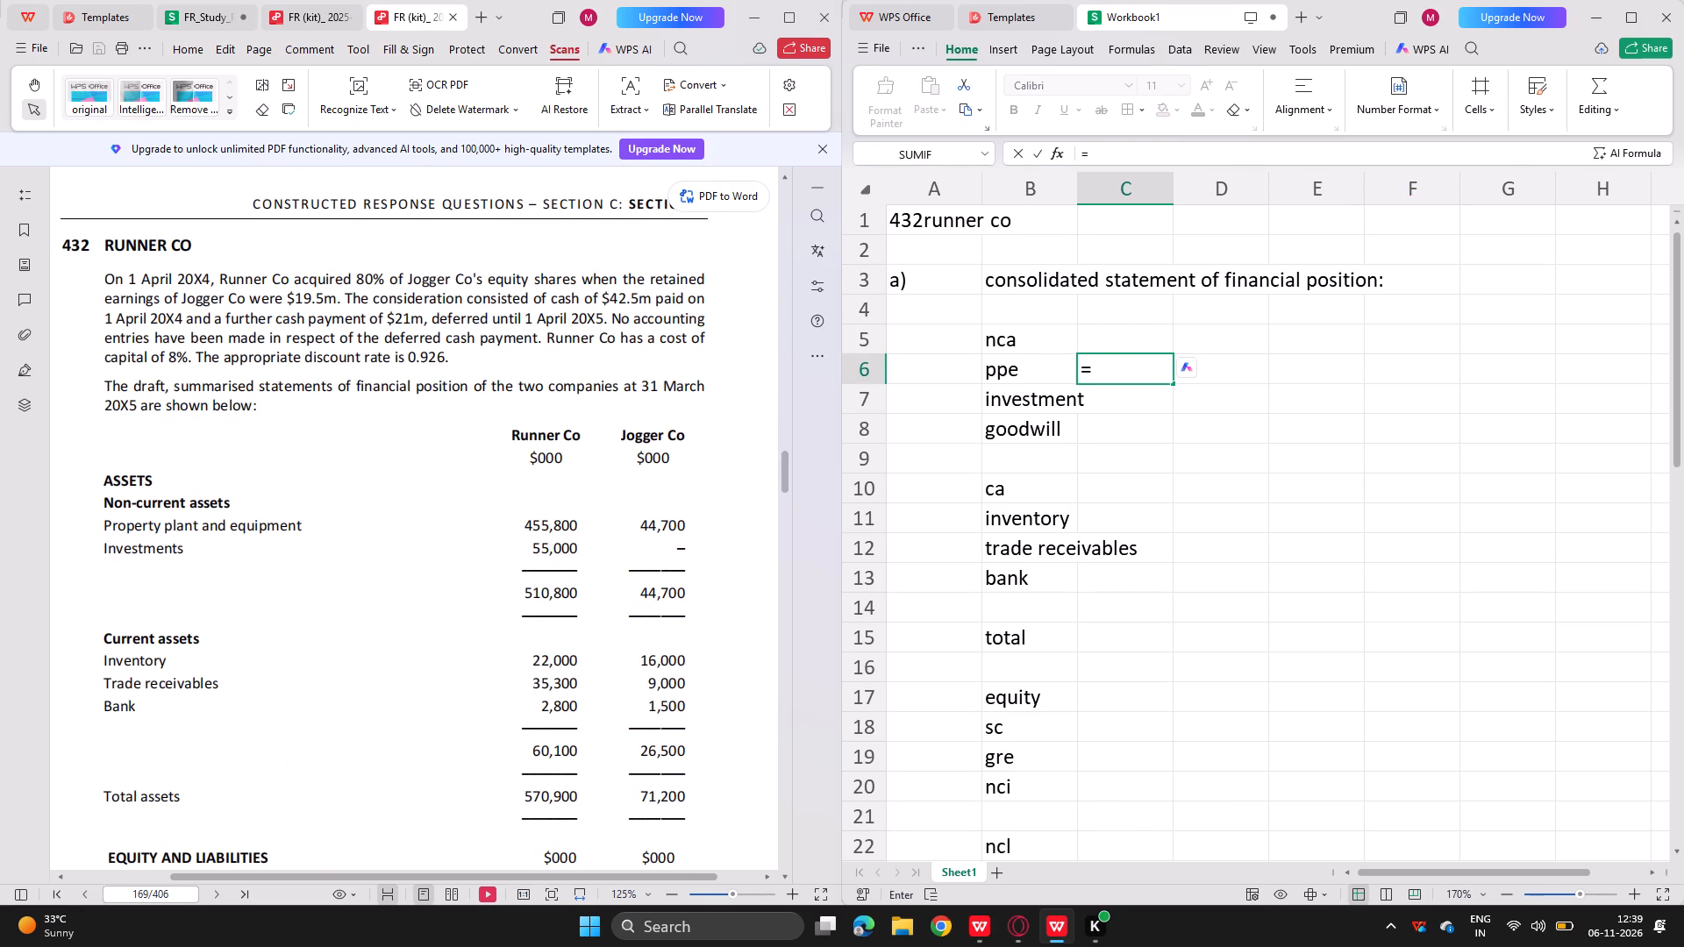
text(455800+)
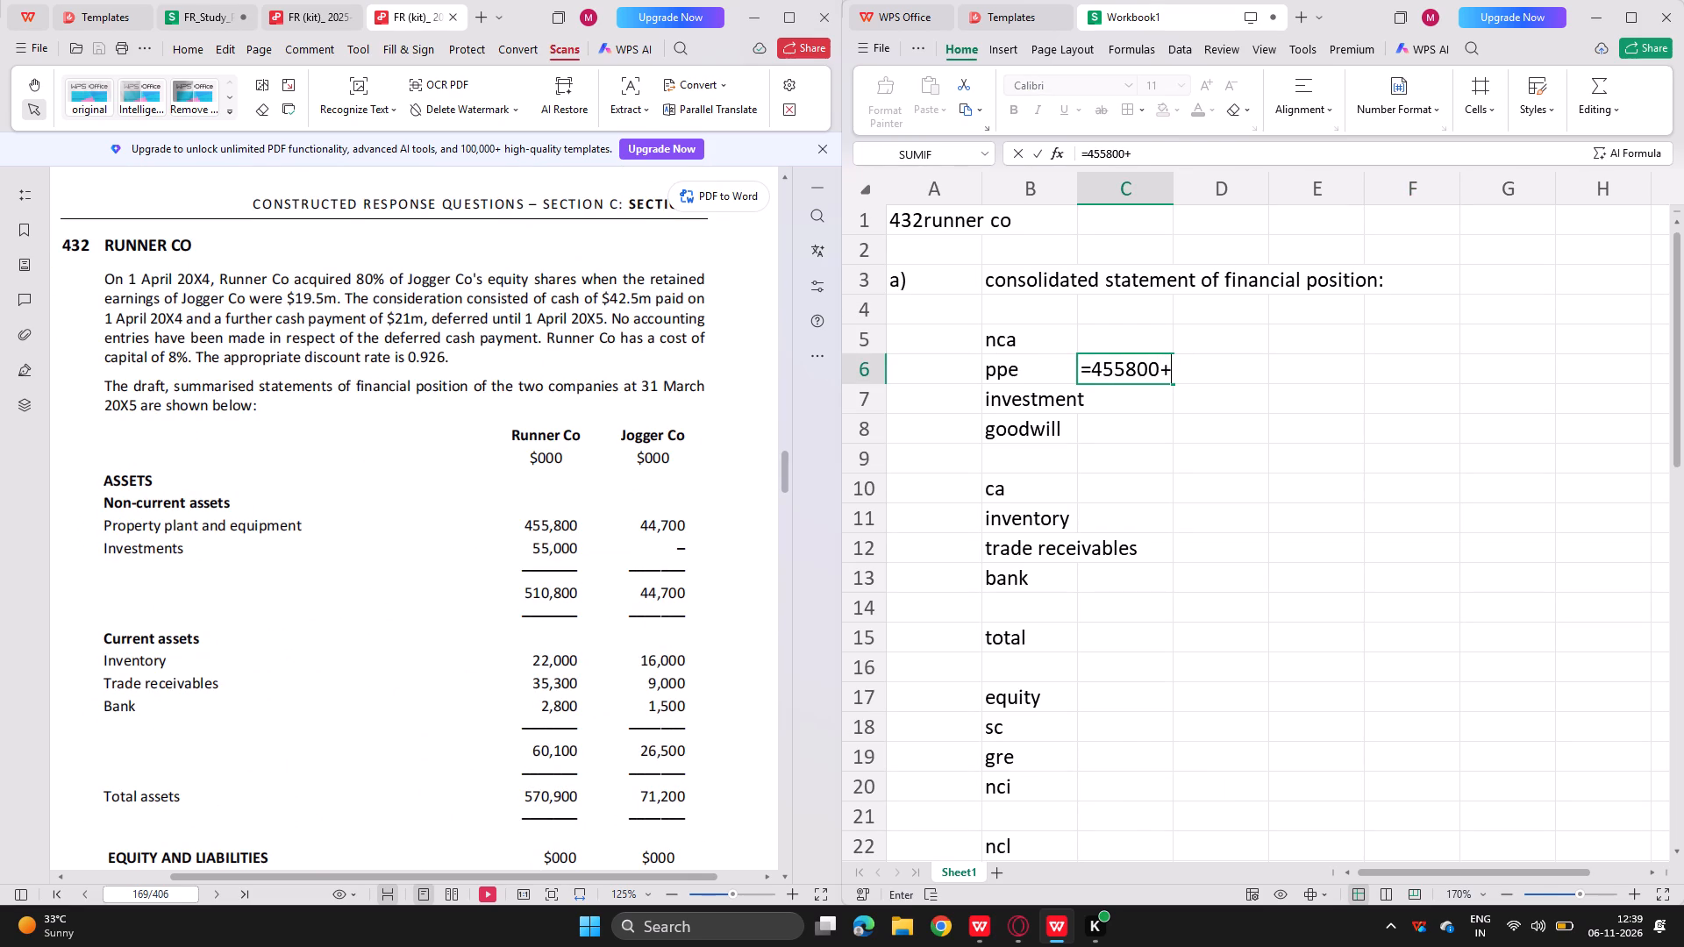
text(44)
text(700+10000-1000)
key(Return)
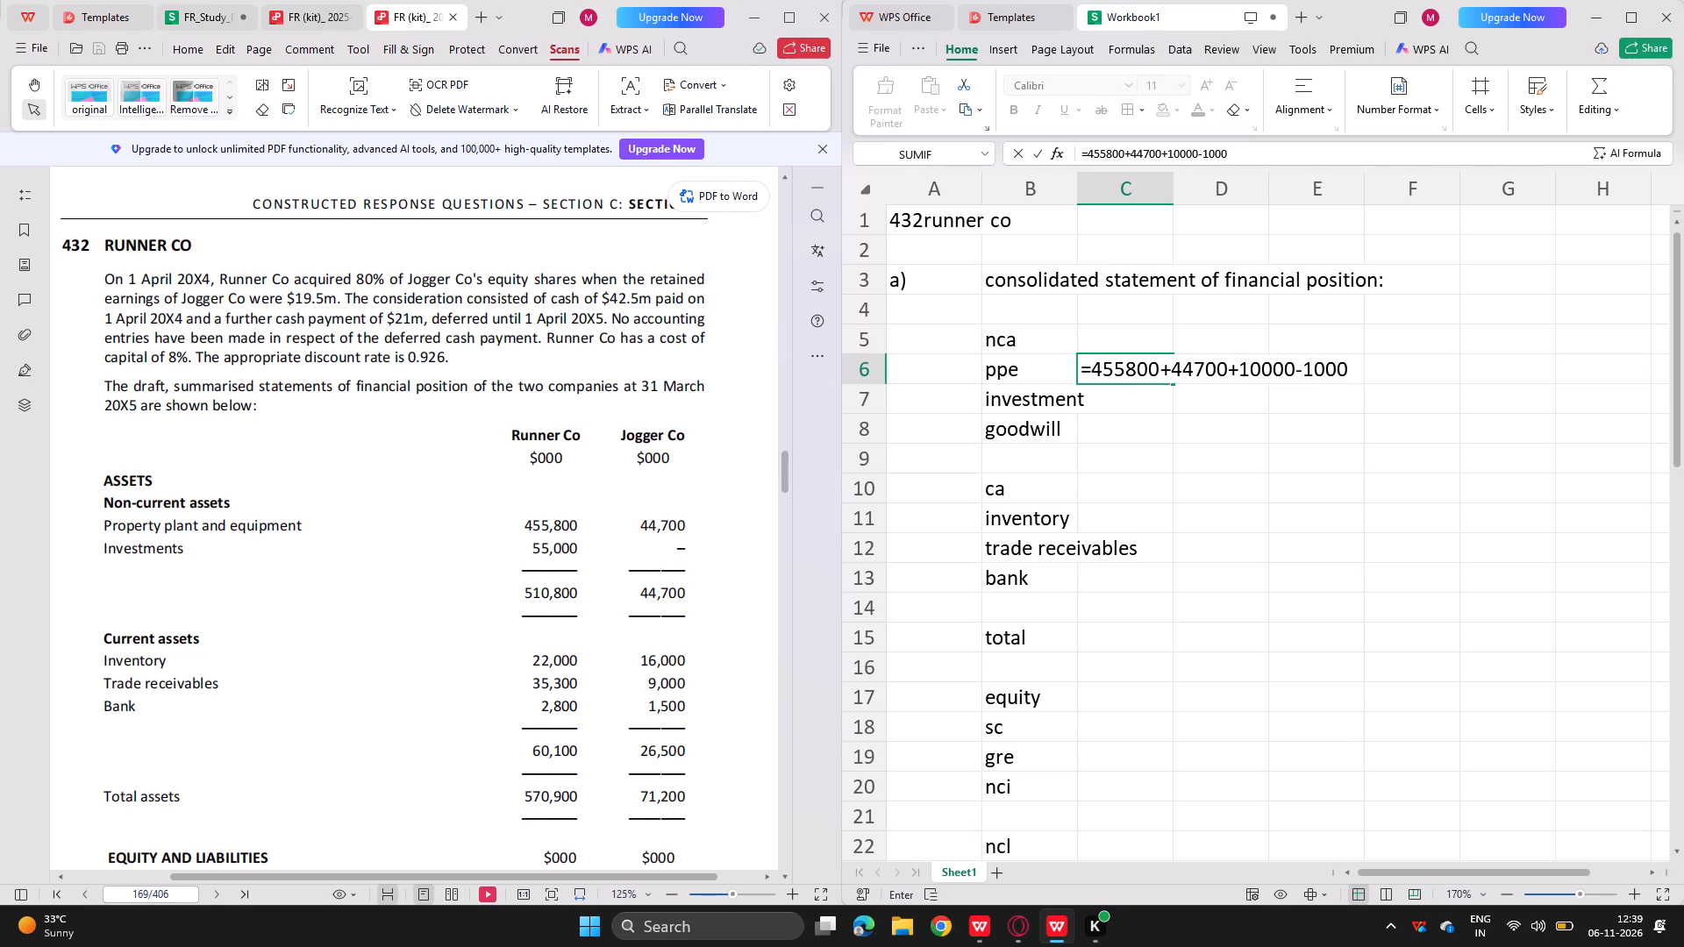
Calculate the consolidated investment in C7 as 55000 minus the cash consideration in C44.
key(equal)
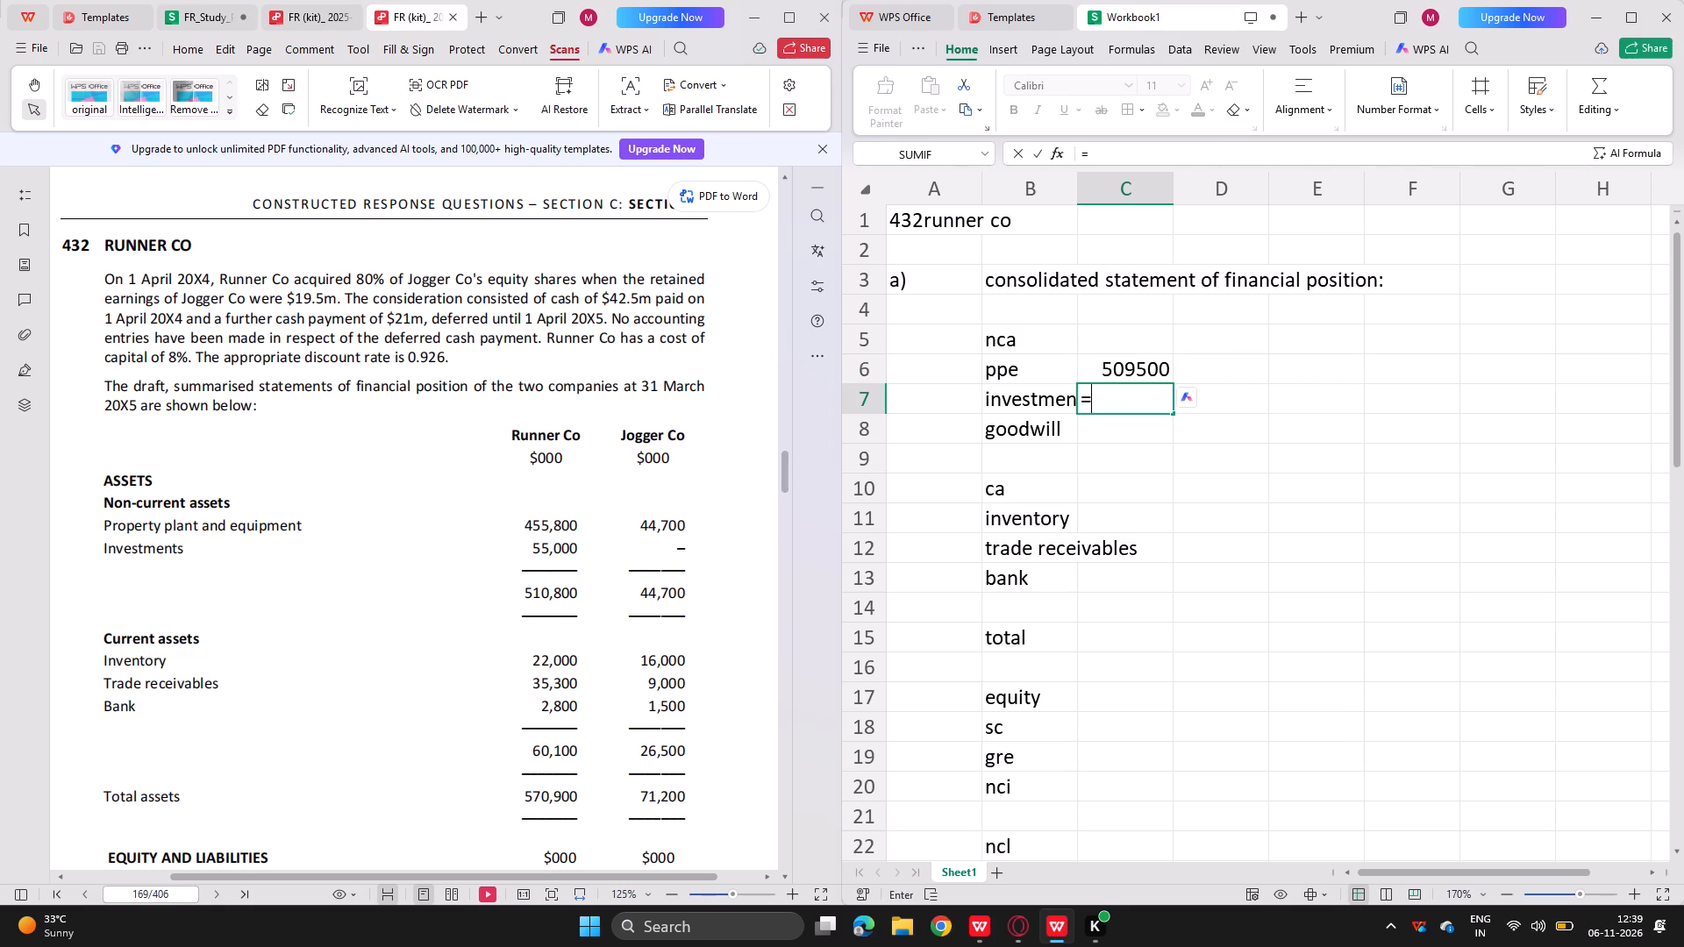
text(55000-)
scroll(1144, 559, down, 5)
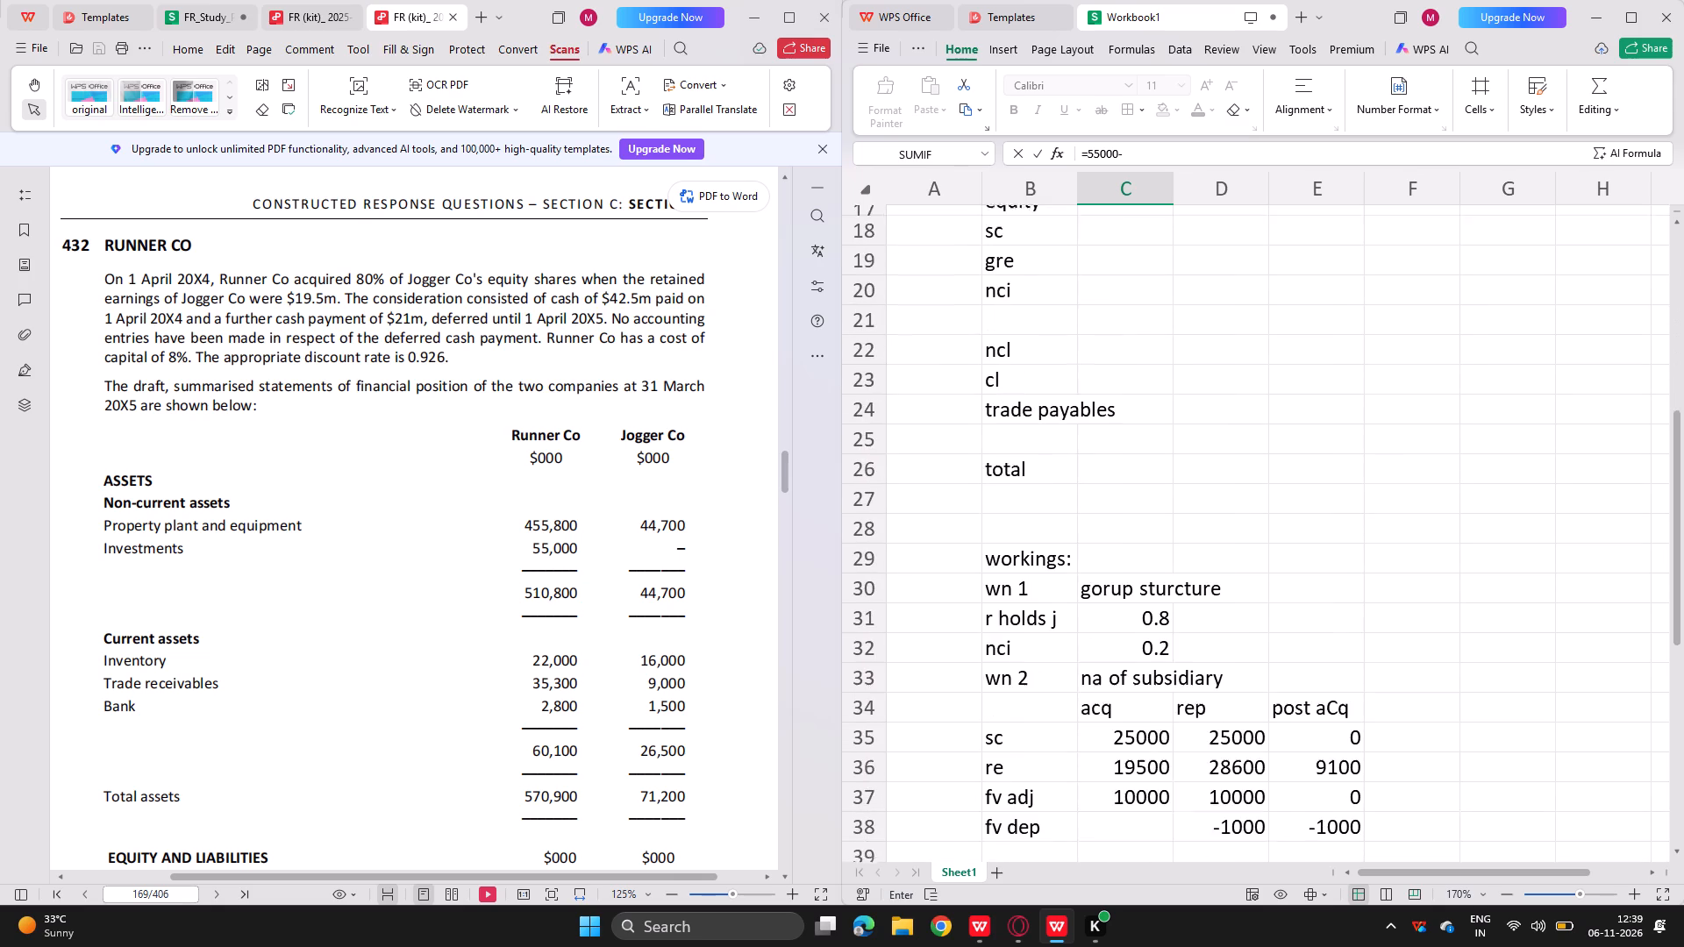
scroll(1144, 559, down, 7)
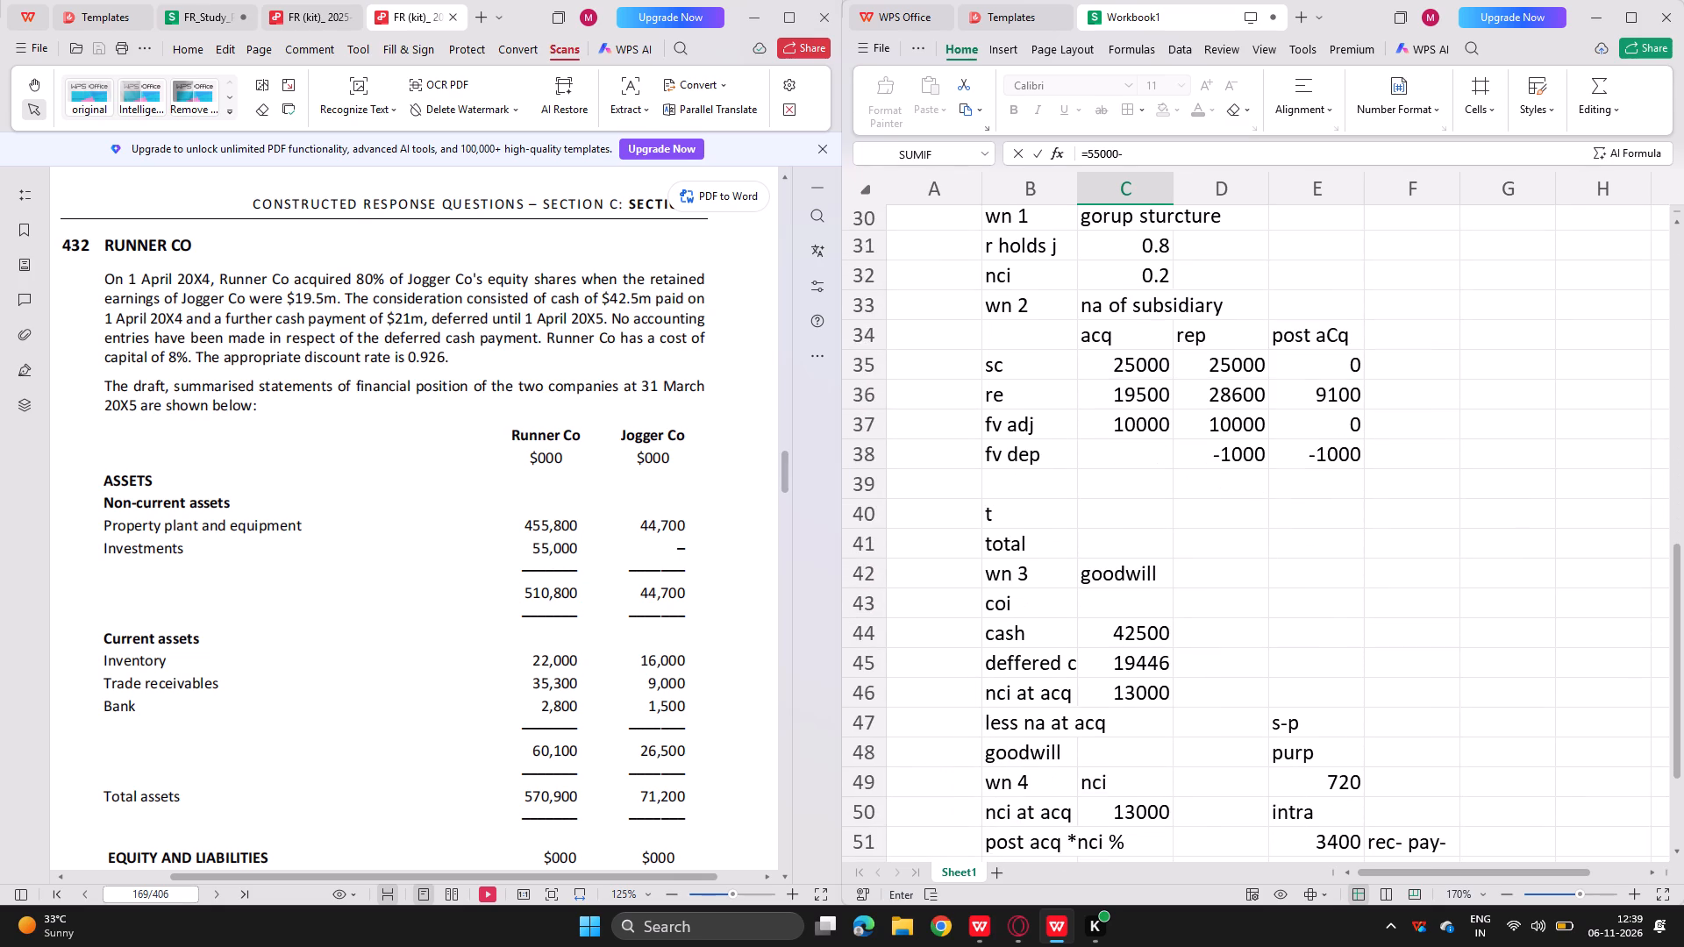
click(1111, 636)
key(Return)
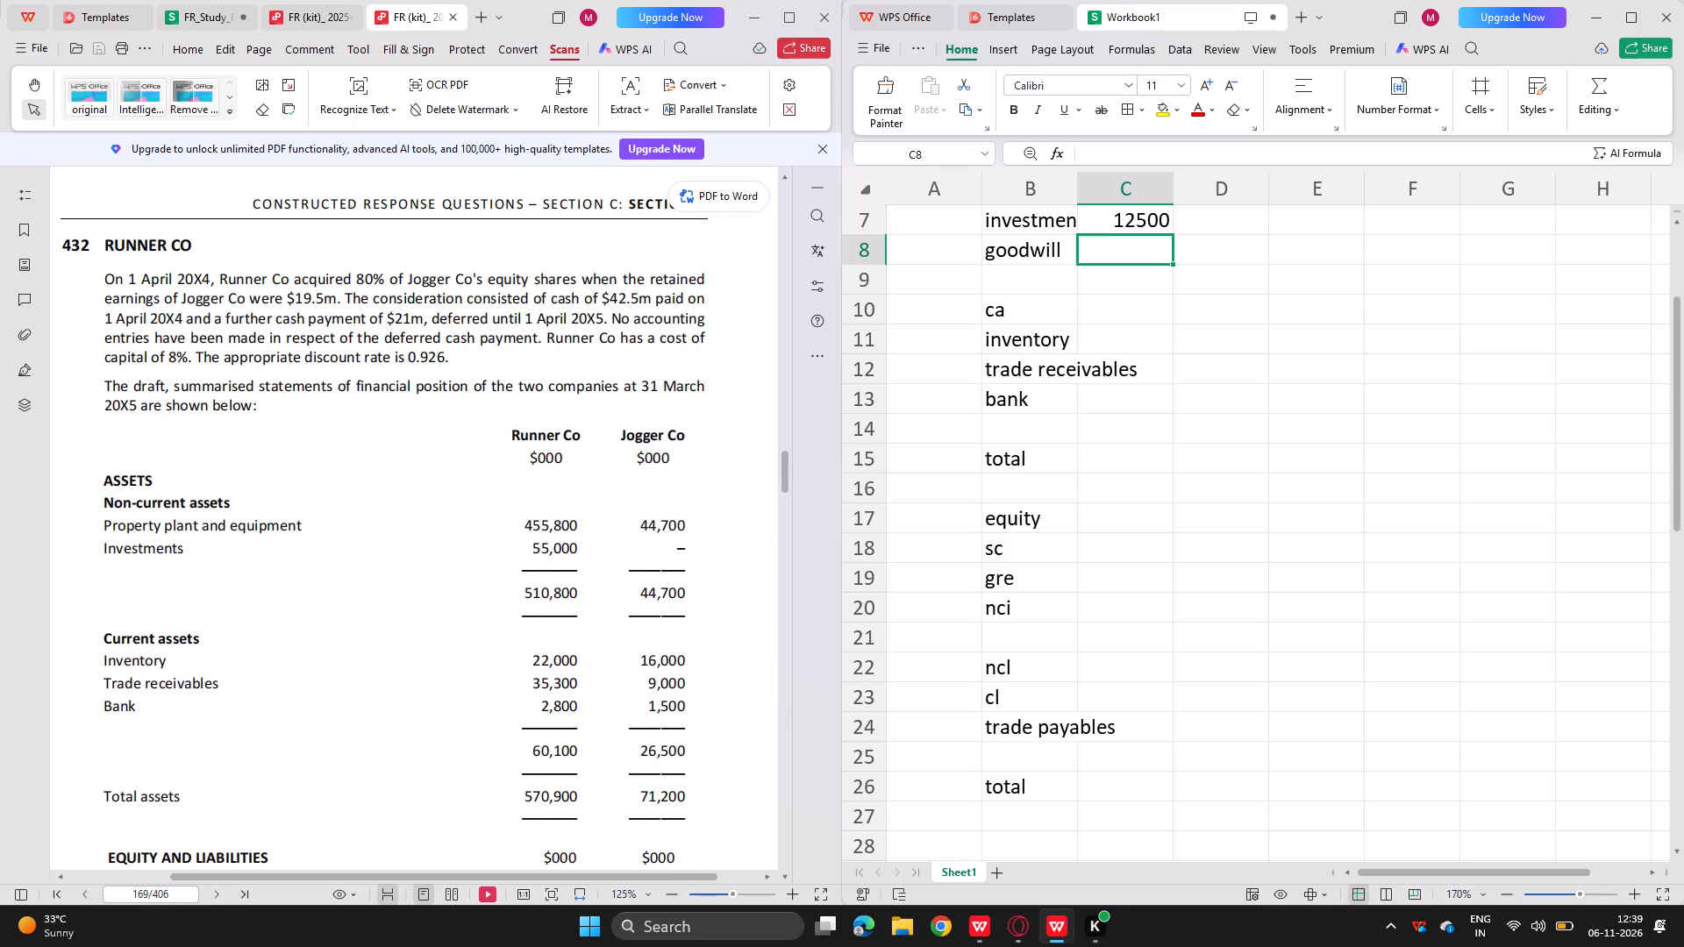
Link the goodwill line in C8 to the goodwill result cell C48 in working 3.
key(equal)
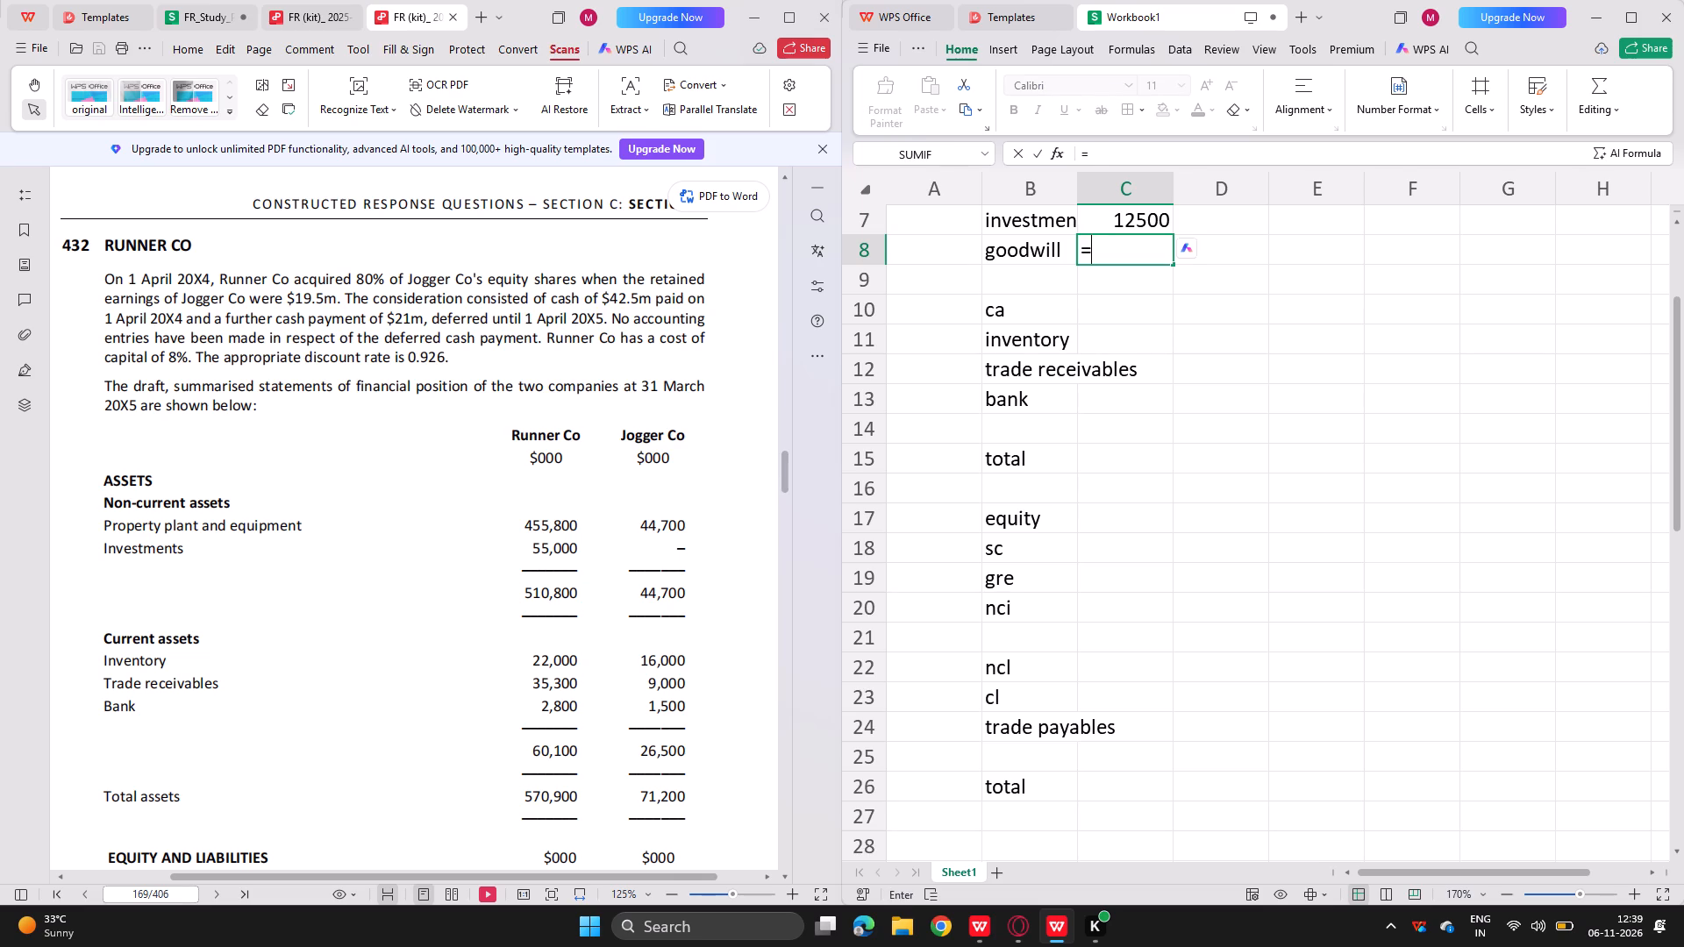
key(Down)
key(Down)
key(Down)
key(Down)
key(Down)
key(Down)
key(Down)
key(Down)
key(Down)
key(Down)
key(Down)
key(Down)
key(Down)
key(Down)
key(Down)
key(Down)
key(Down)
key(Down)
key(Down)
key(Down)
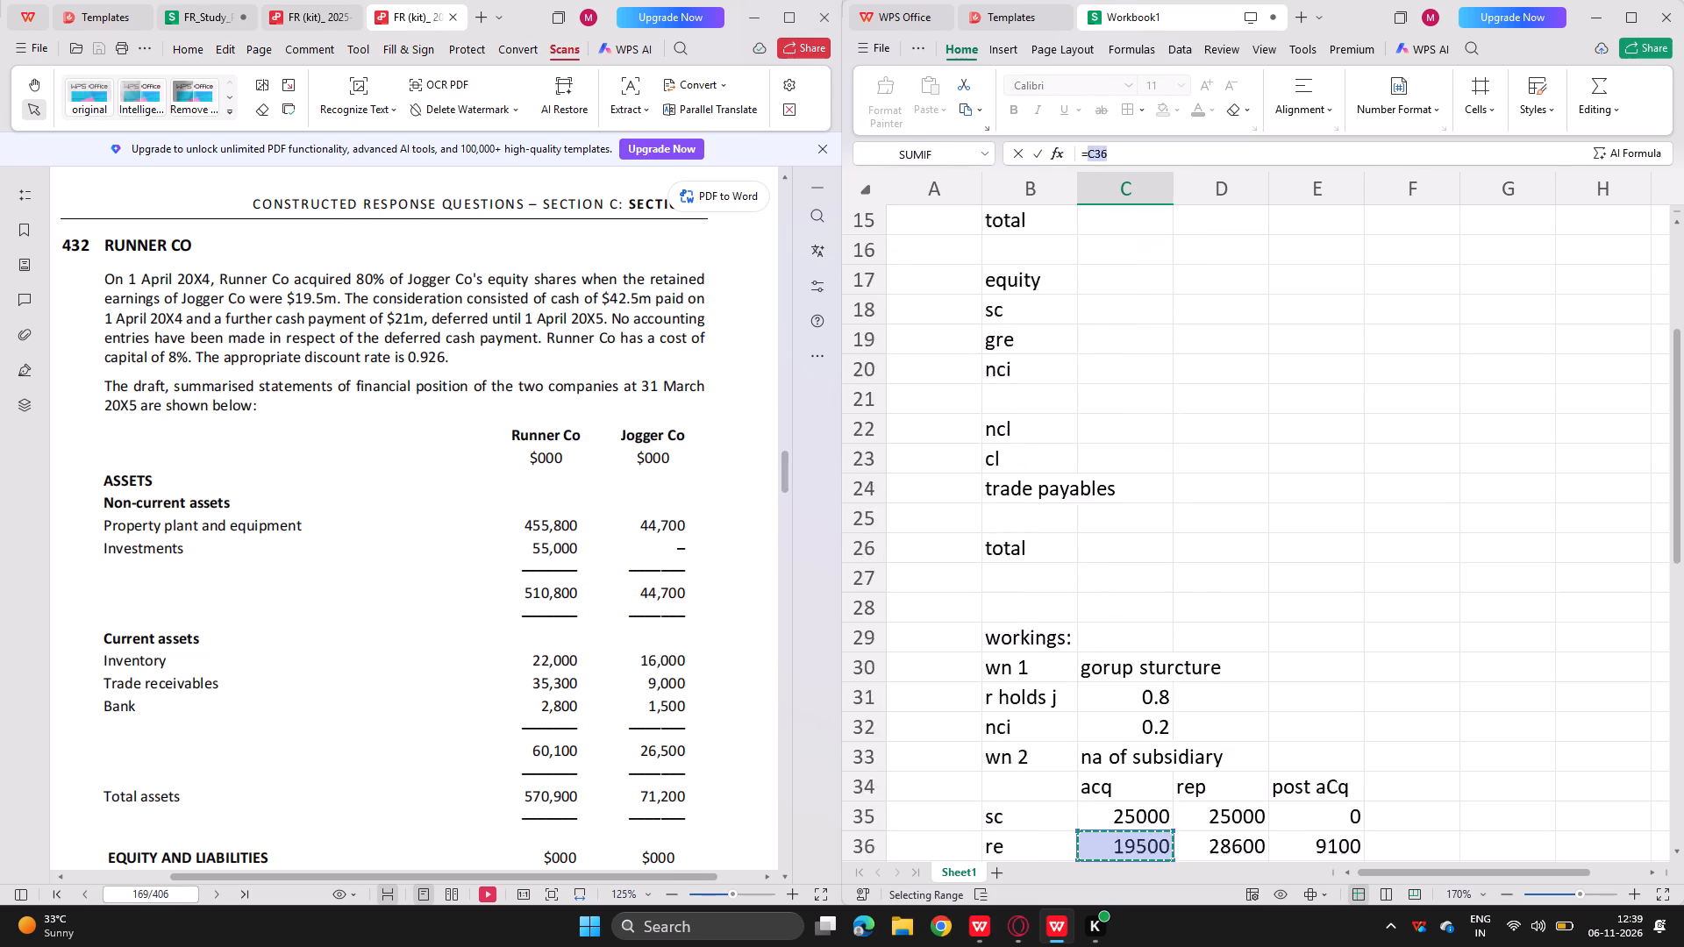
key(Down)
key(Down)
key(Down)
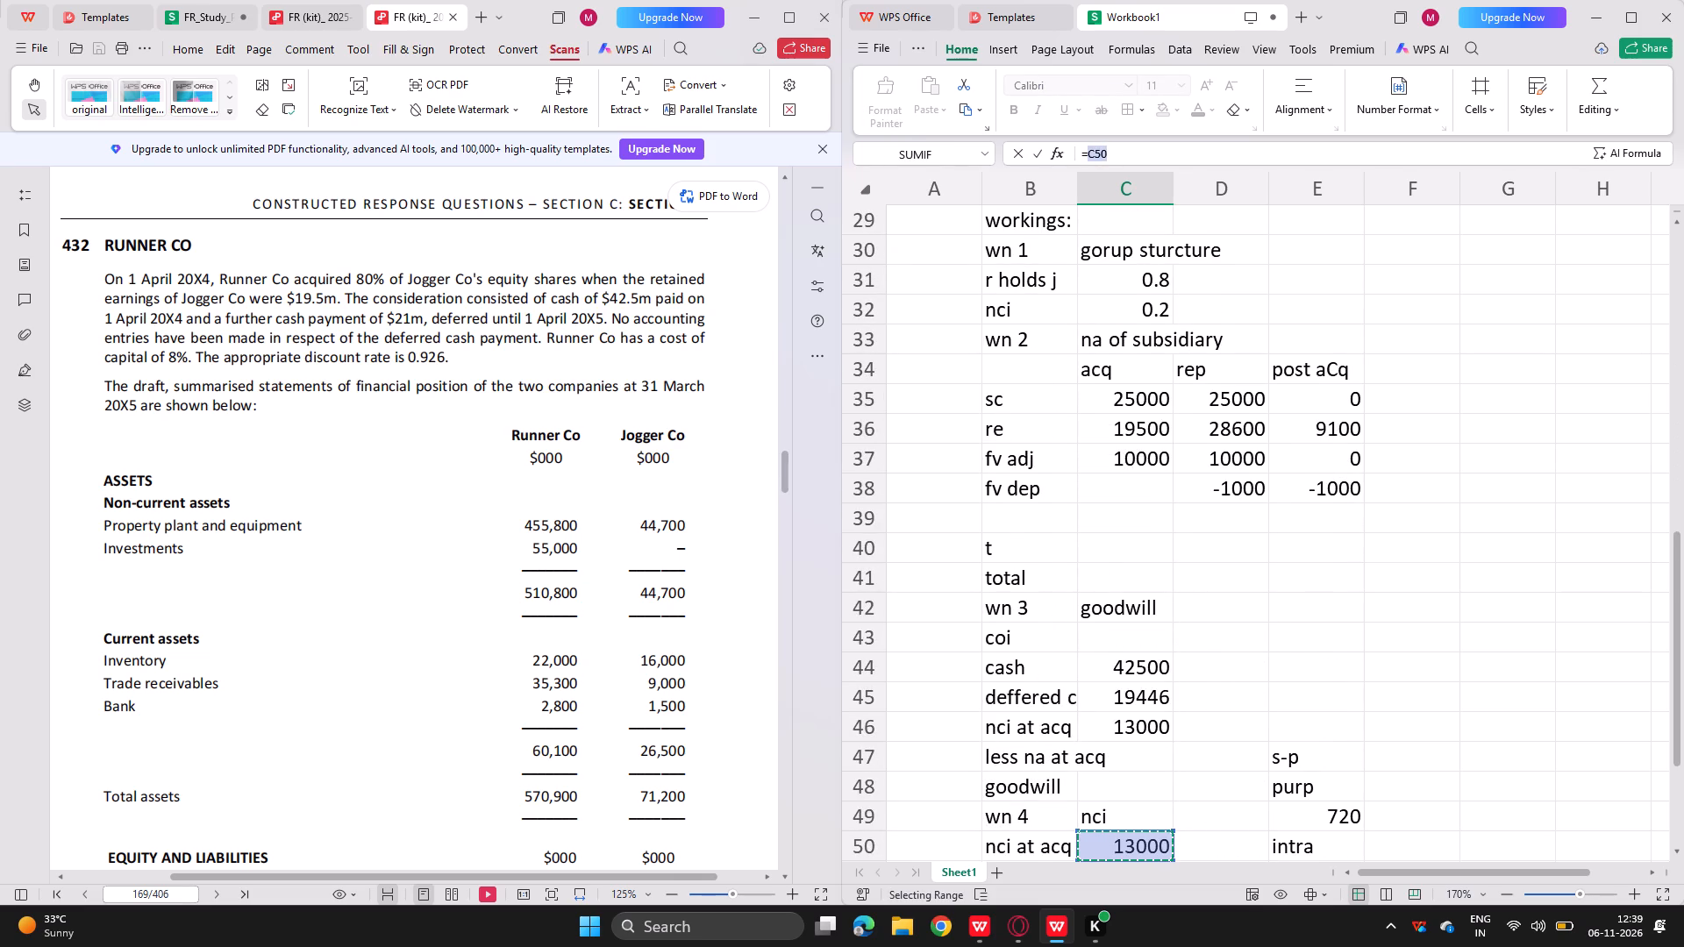
key(Up)
key(Up)
key(Return)
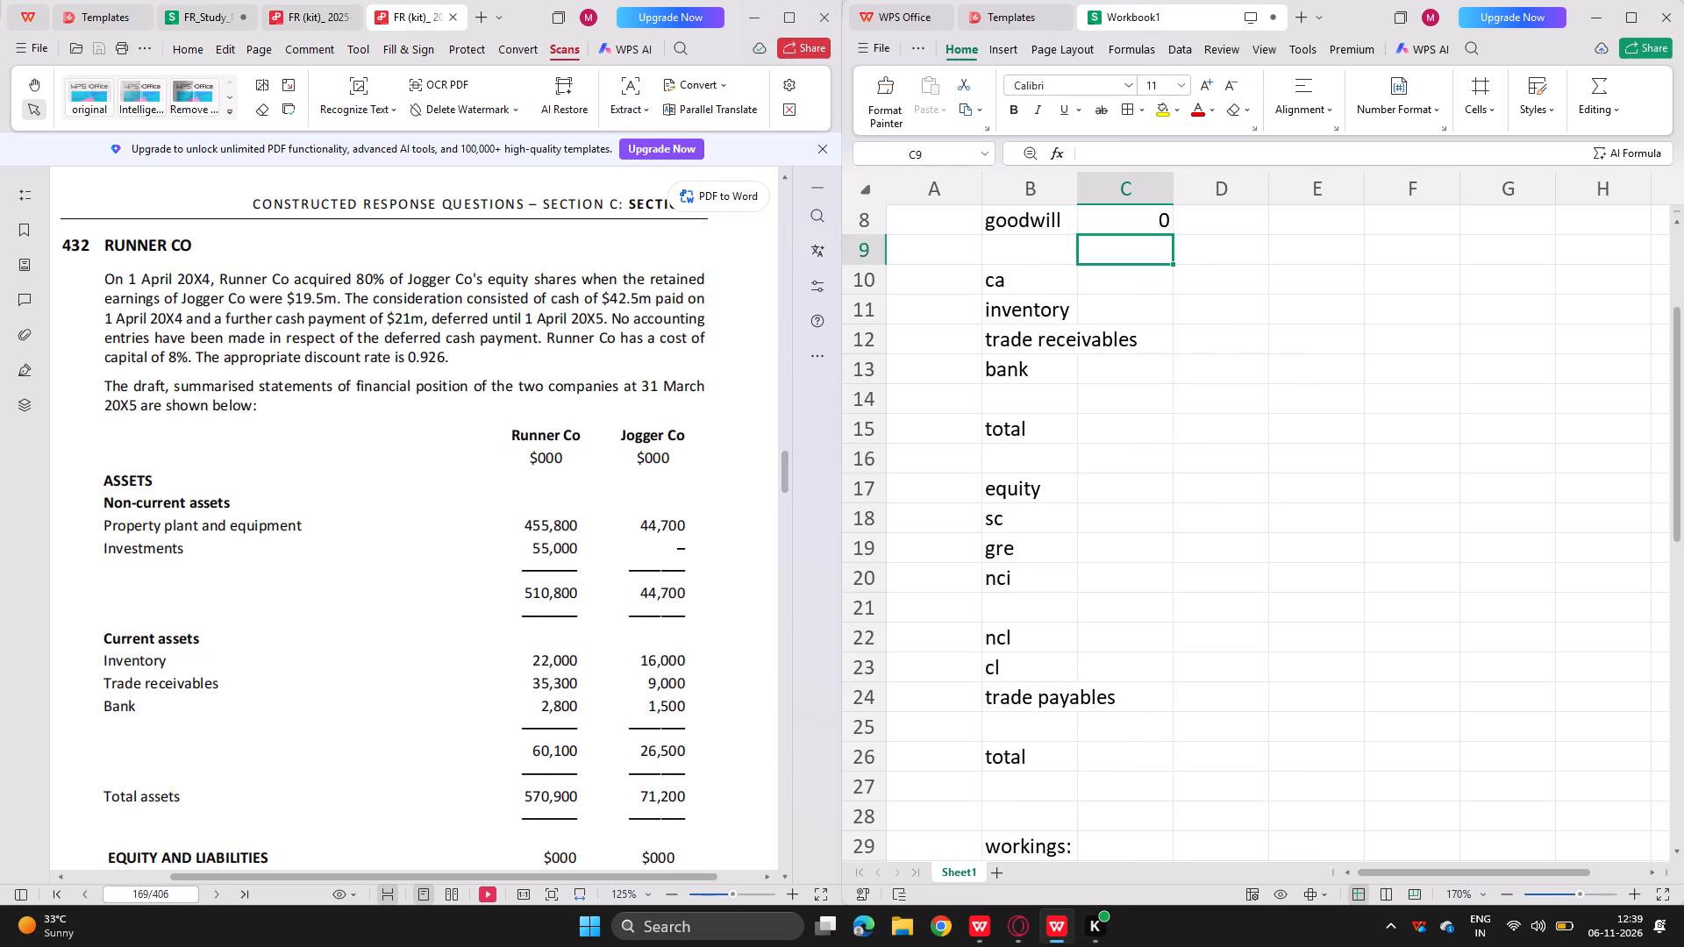
Move the total label in working 2 from B41 to B40, replacing the stray t.
scroll(1101, 633, down, 10)
click(1012, 518)
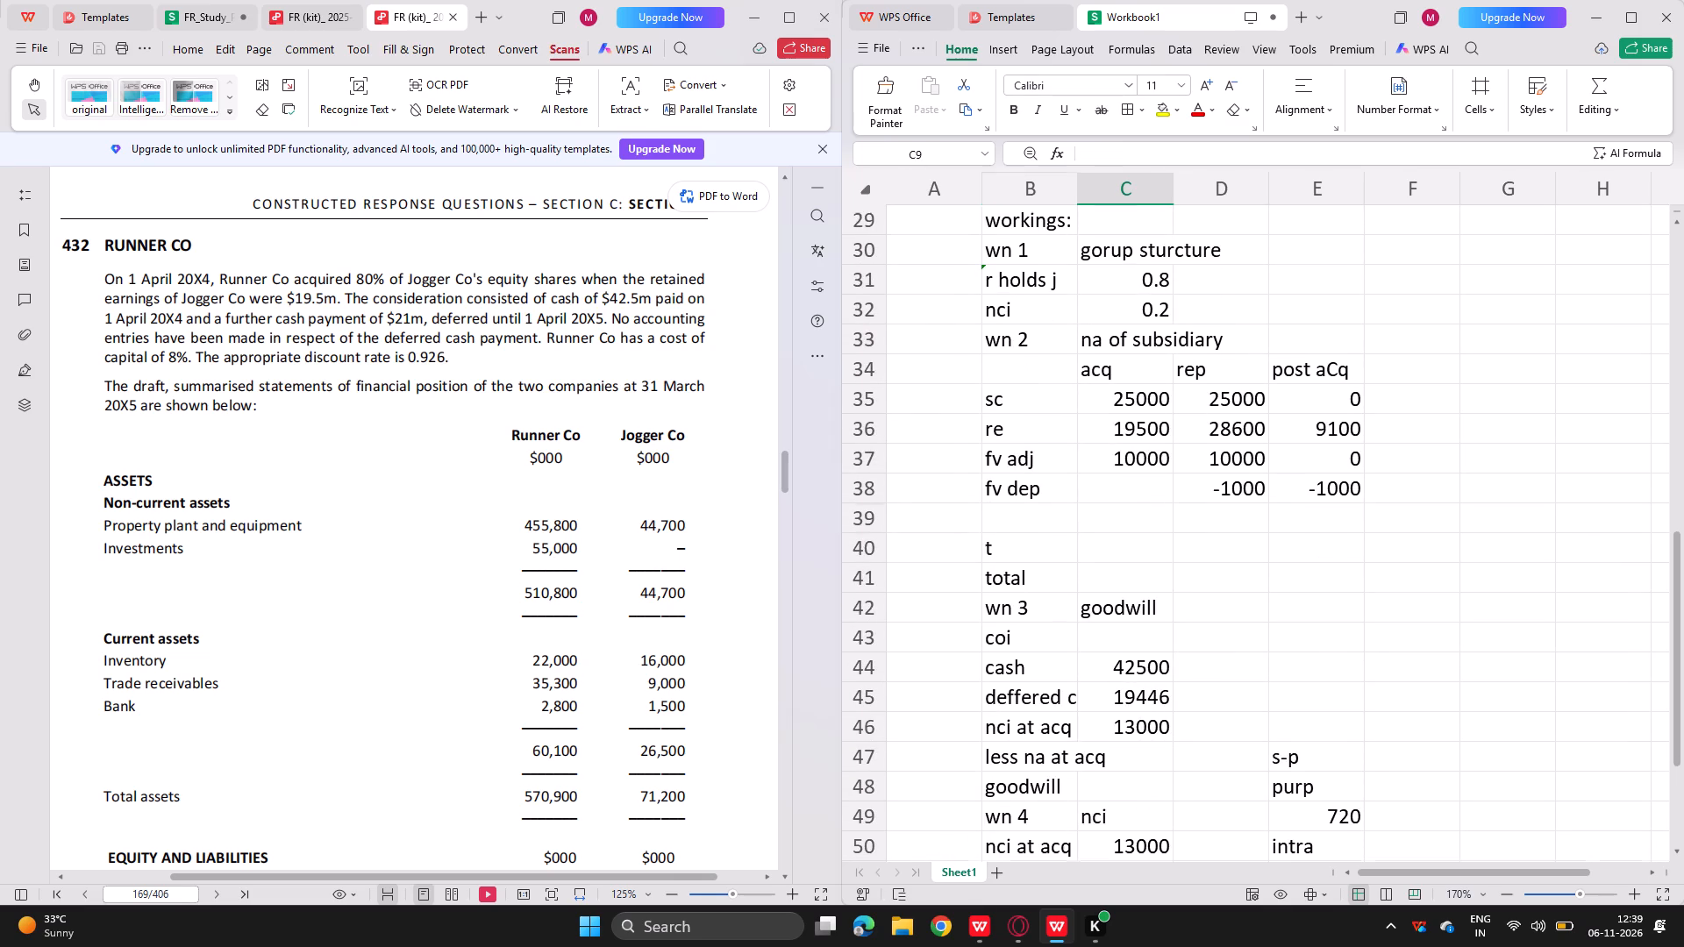
drag(1003, 582, 999, 554)
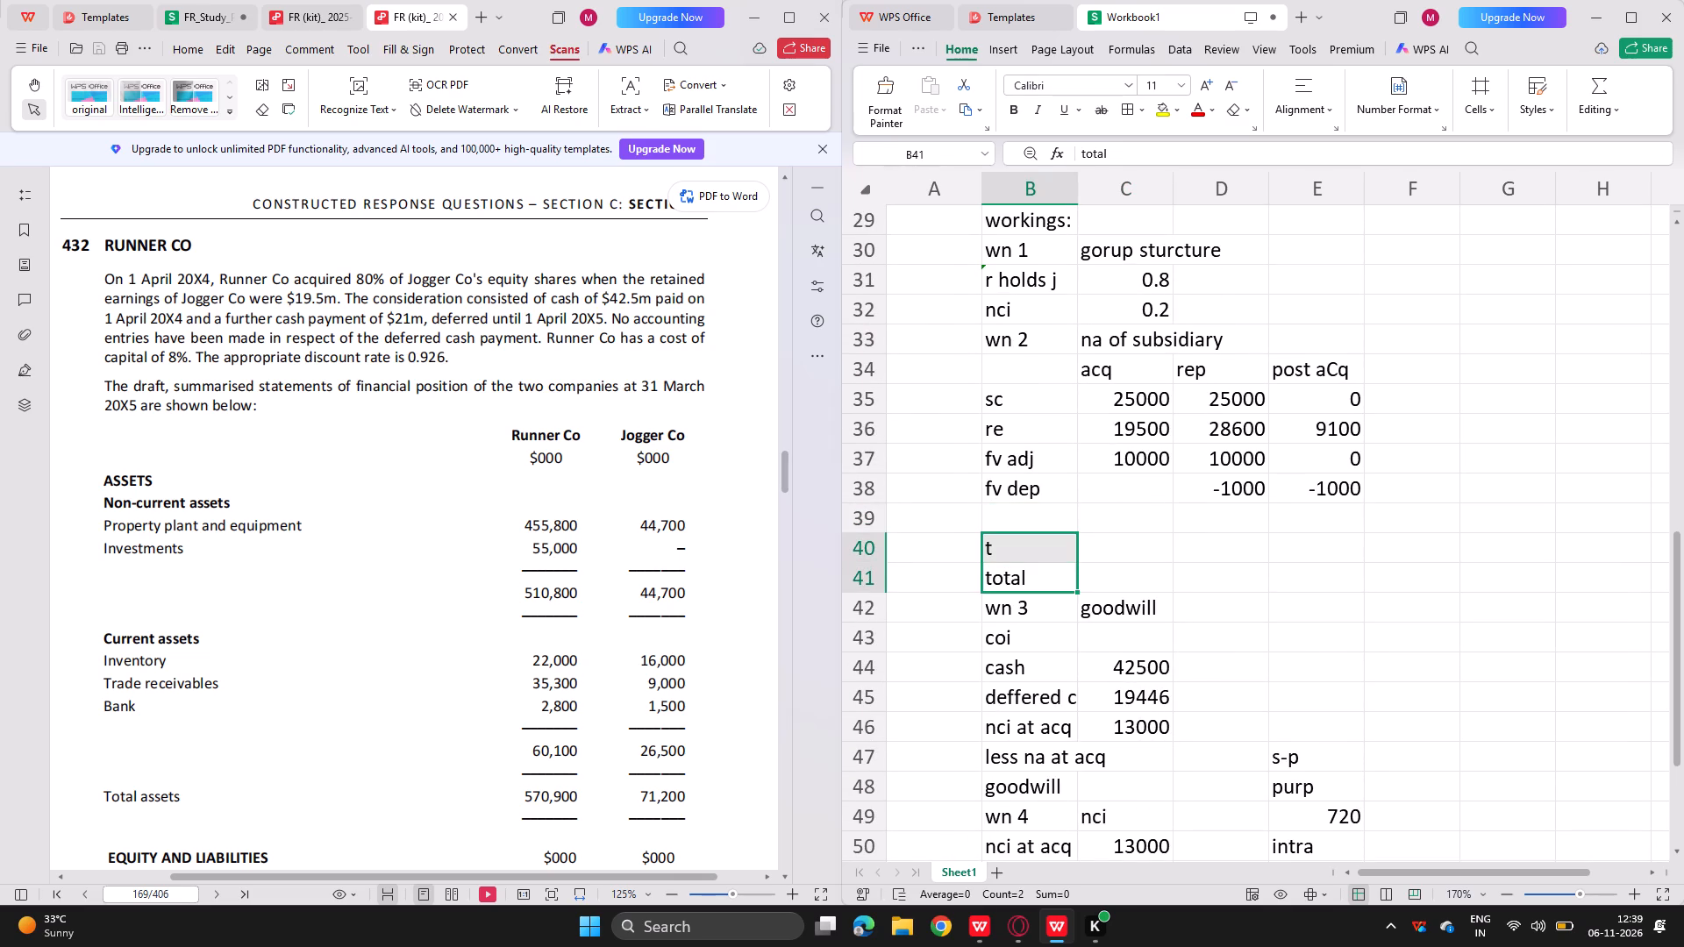
click(999, 554)
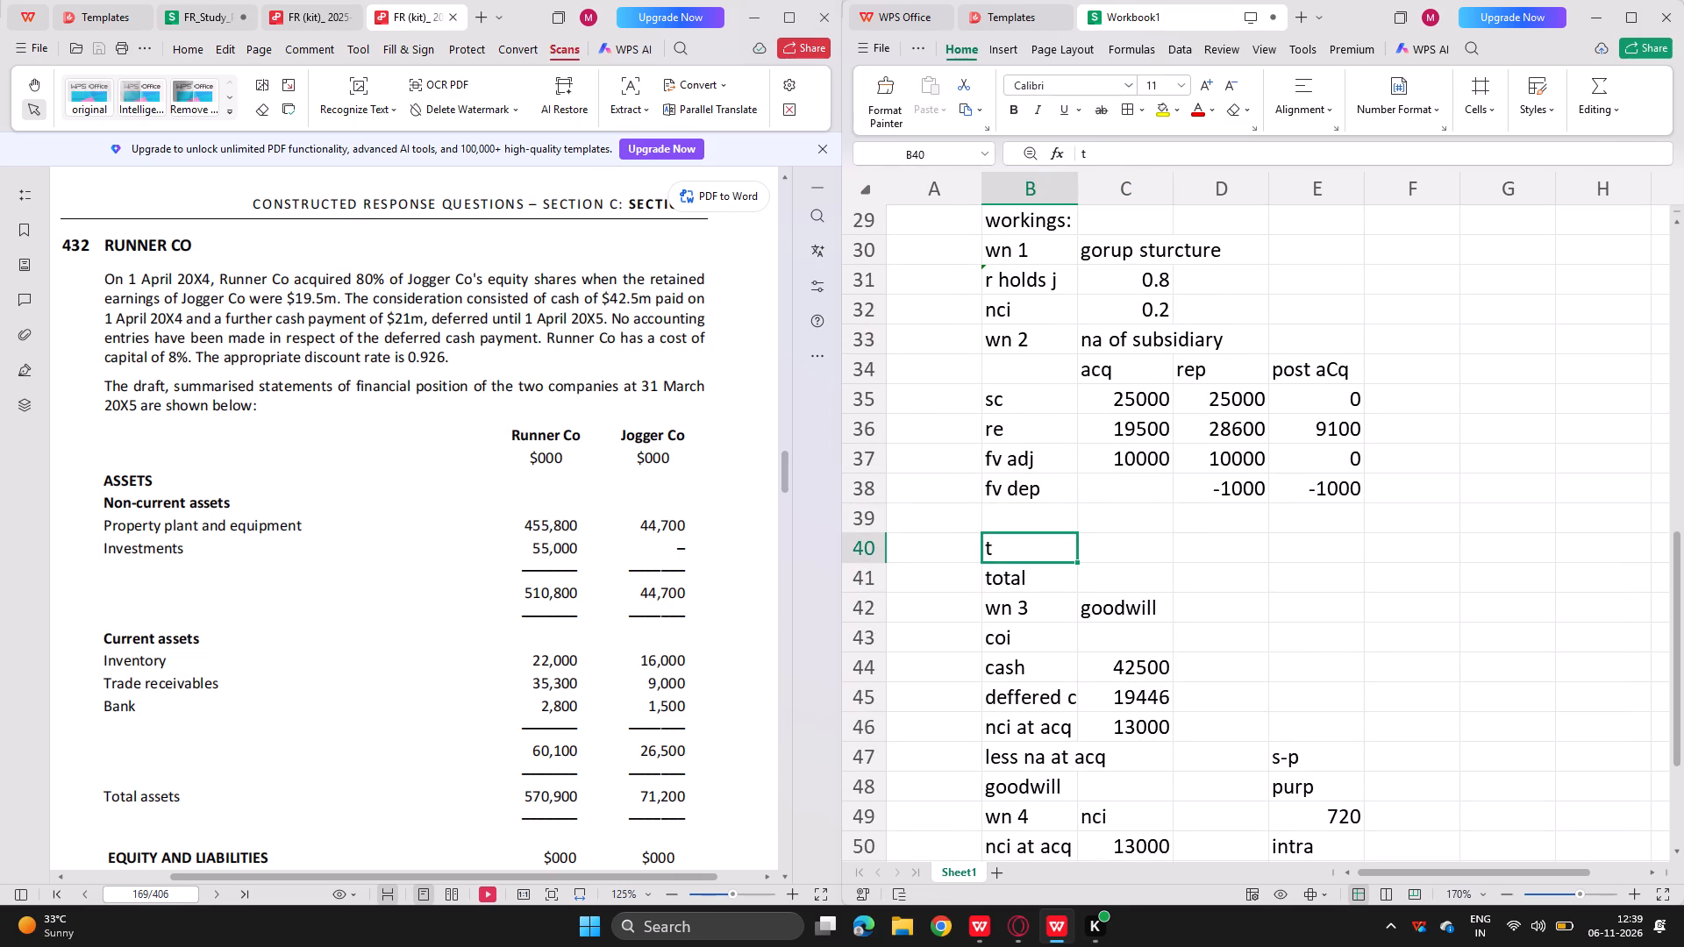
click(1131, 567)
click(1017, 581)
key(ctrl+x)
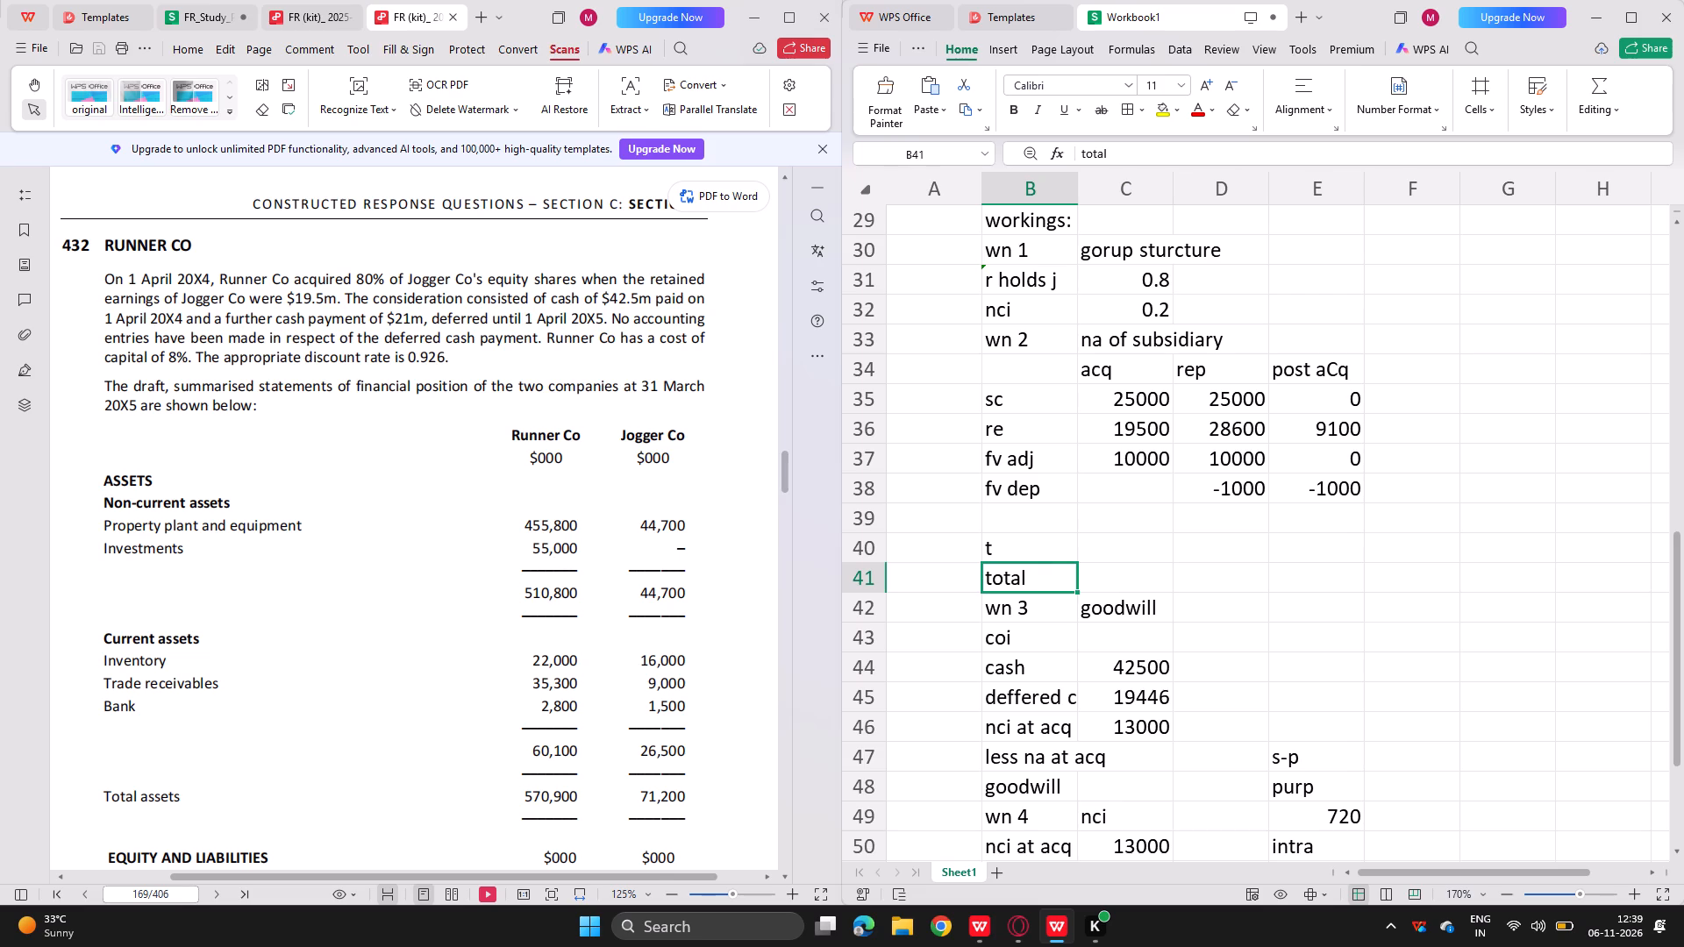
click(1010, 545)
key(ctrl+v)
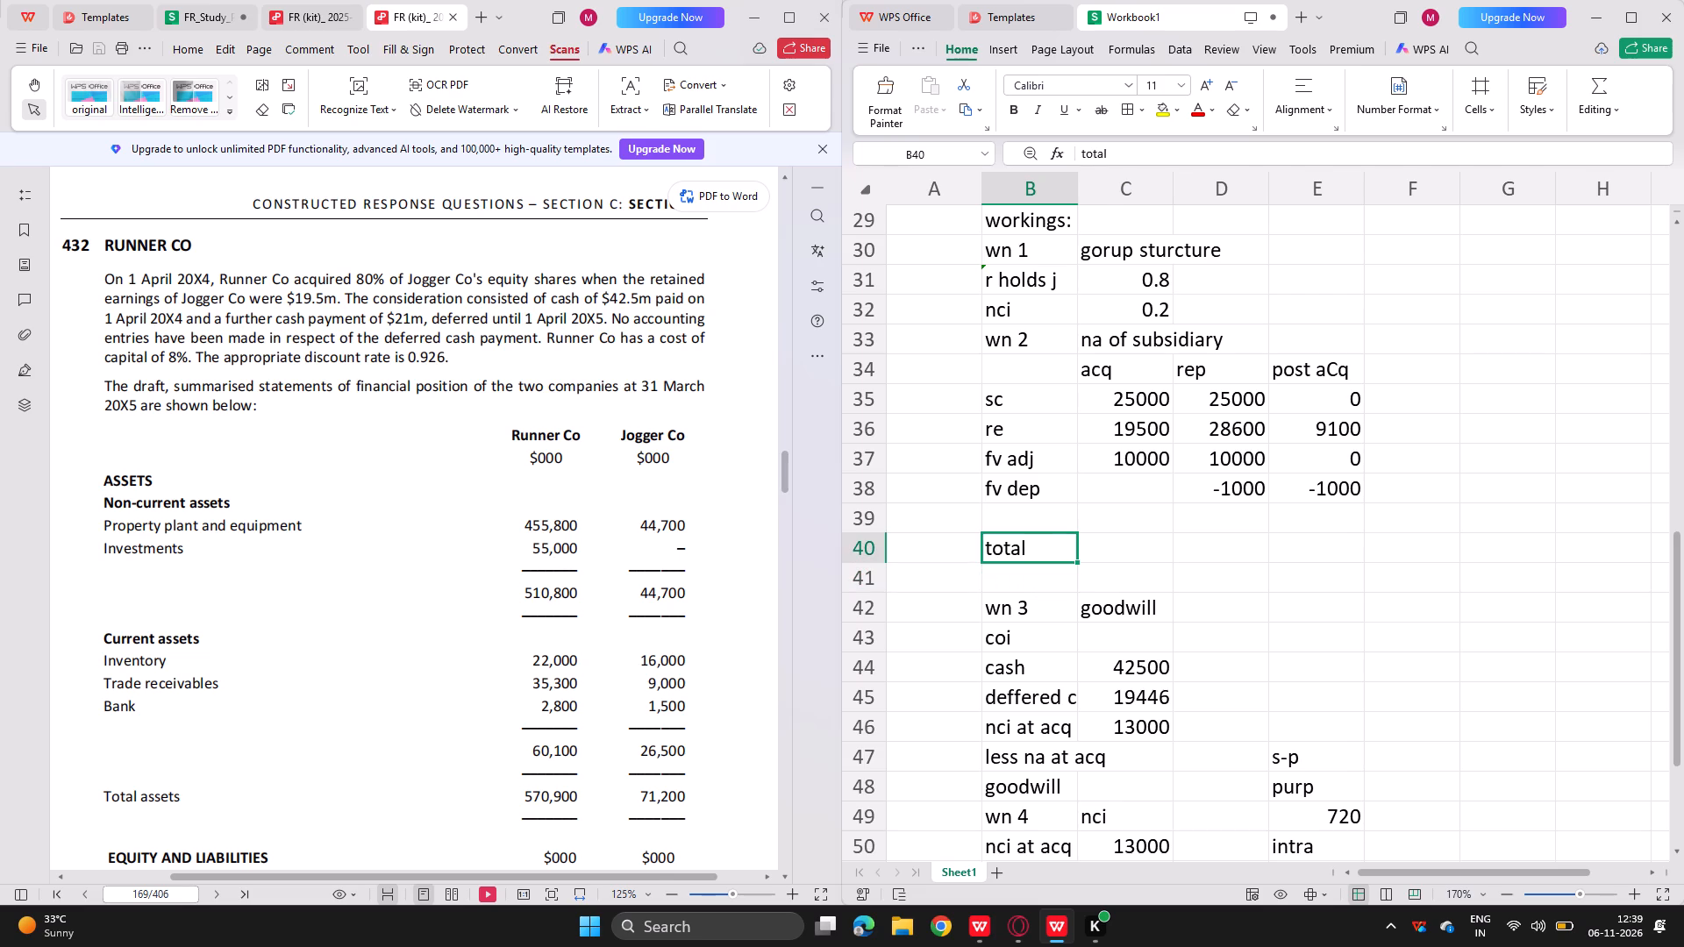
Total the subsidiary's net assets at acquisition in C40 with a SUM of C35:C39.
click(1133, 560)
text(=sum()
drag(1117, 515, 1115, 412)
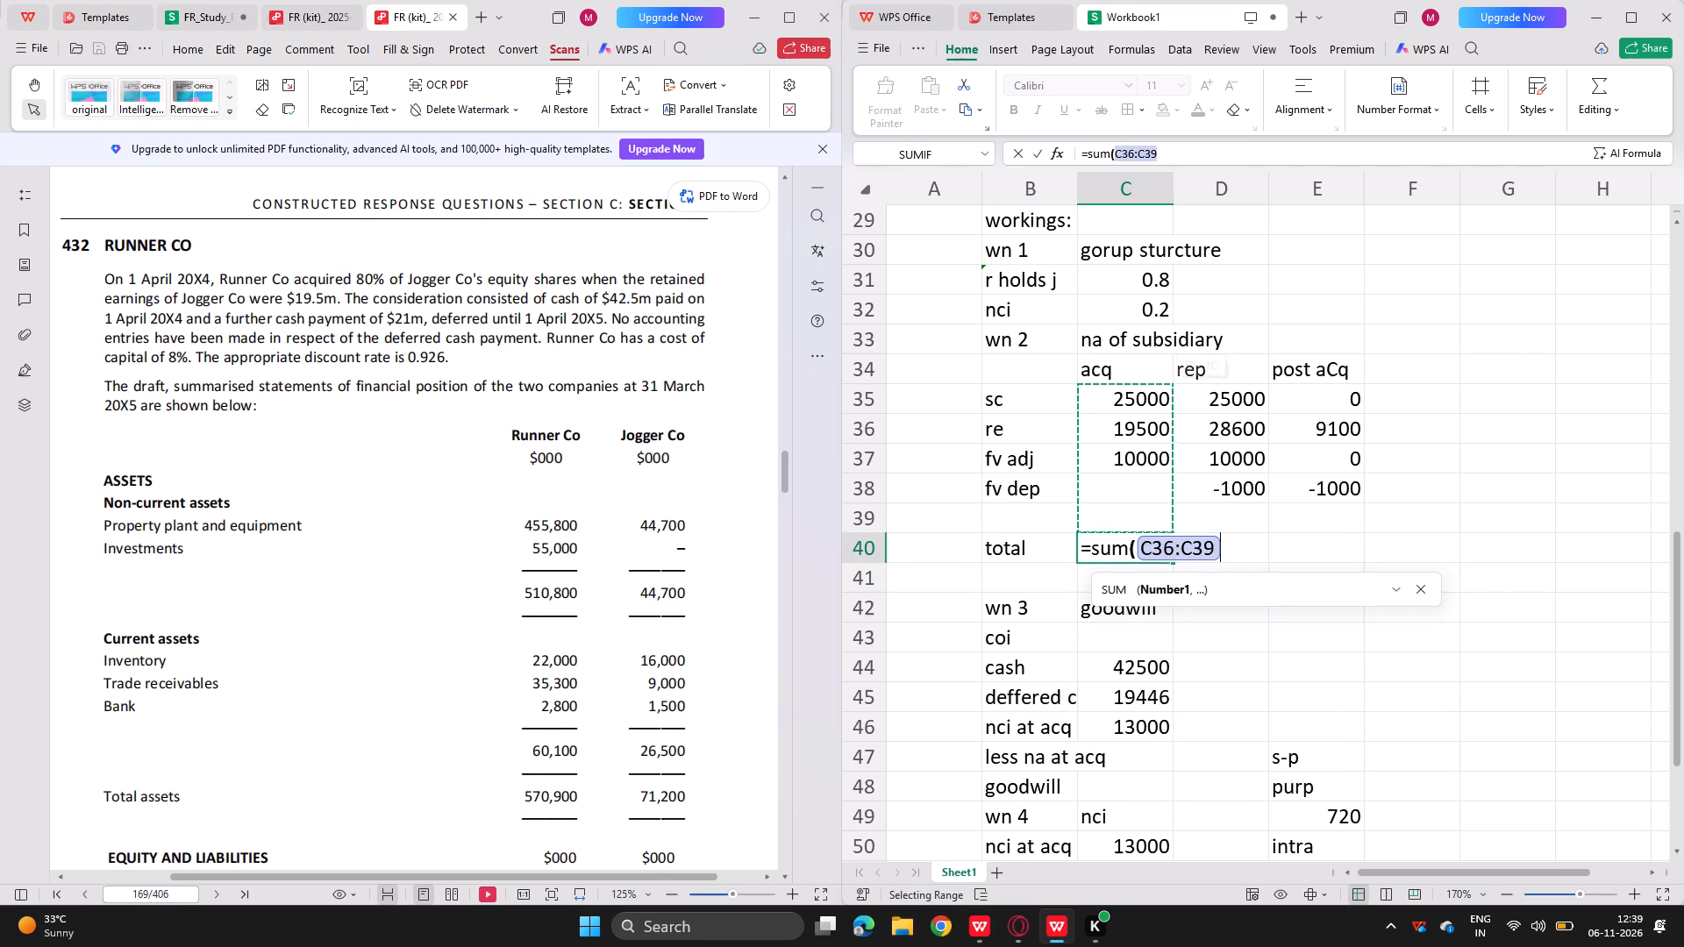
drag(1115, 412, 1115, 410)
key(Return)
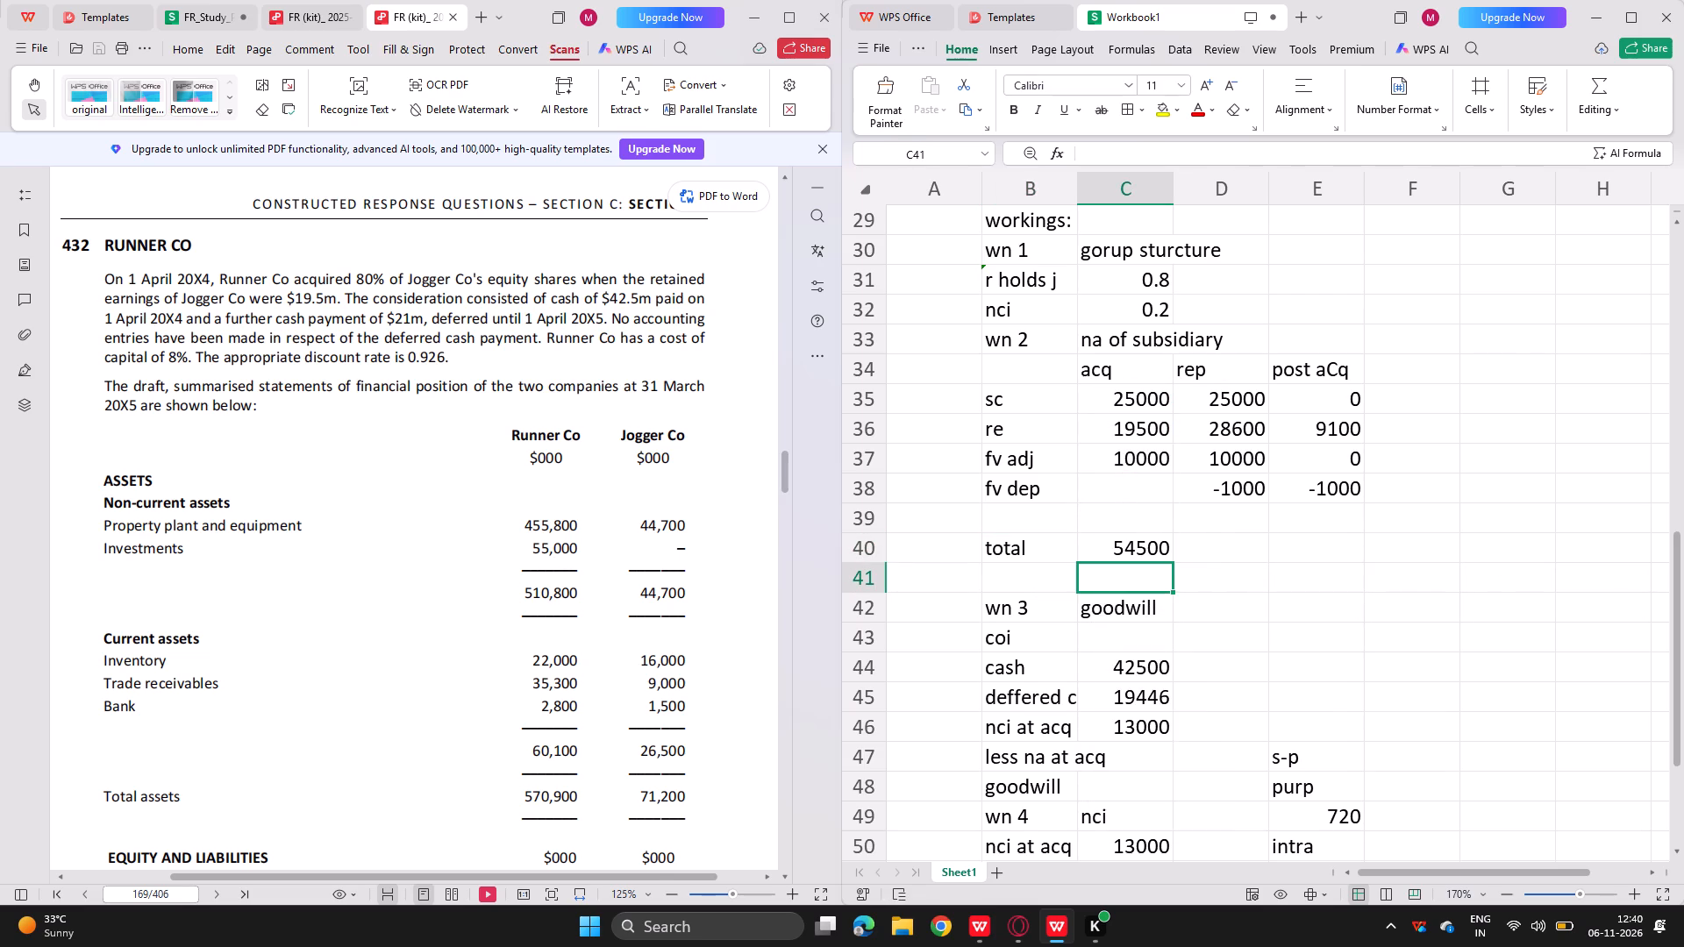
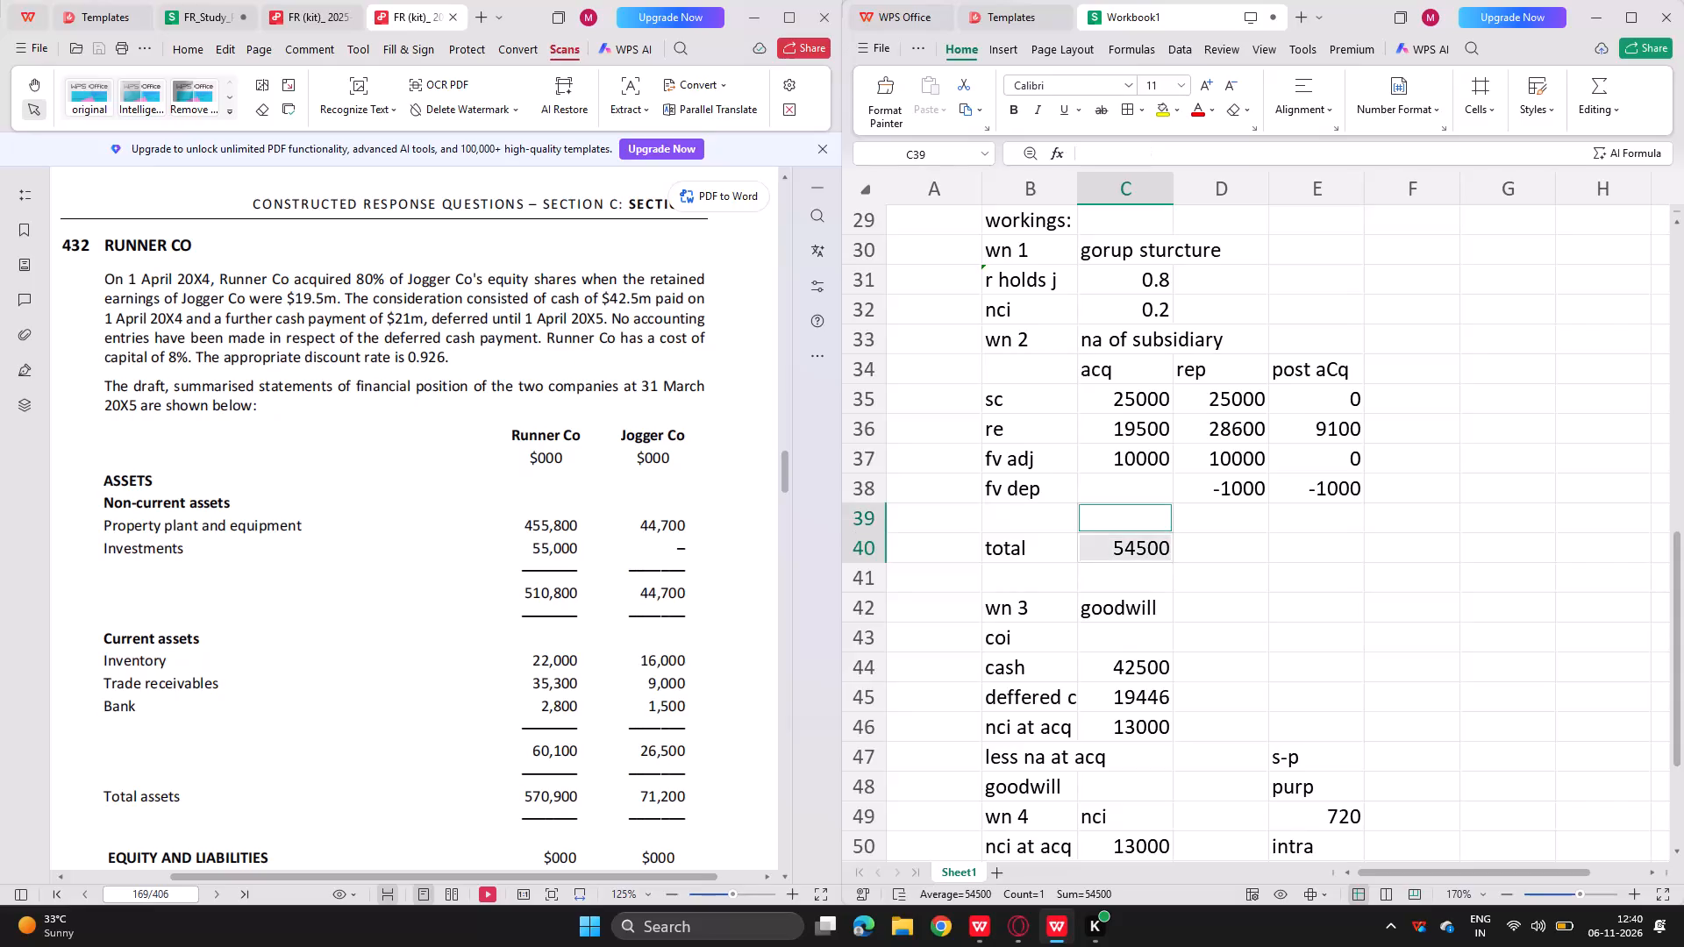
Copy the net assets total formula from C40 across to the reporting date and post-acquisition columns, D40:E40.
click(1100, 543)
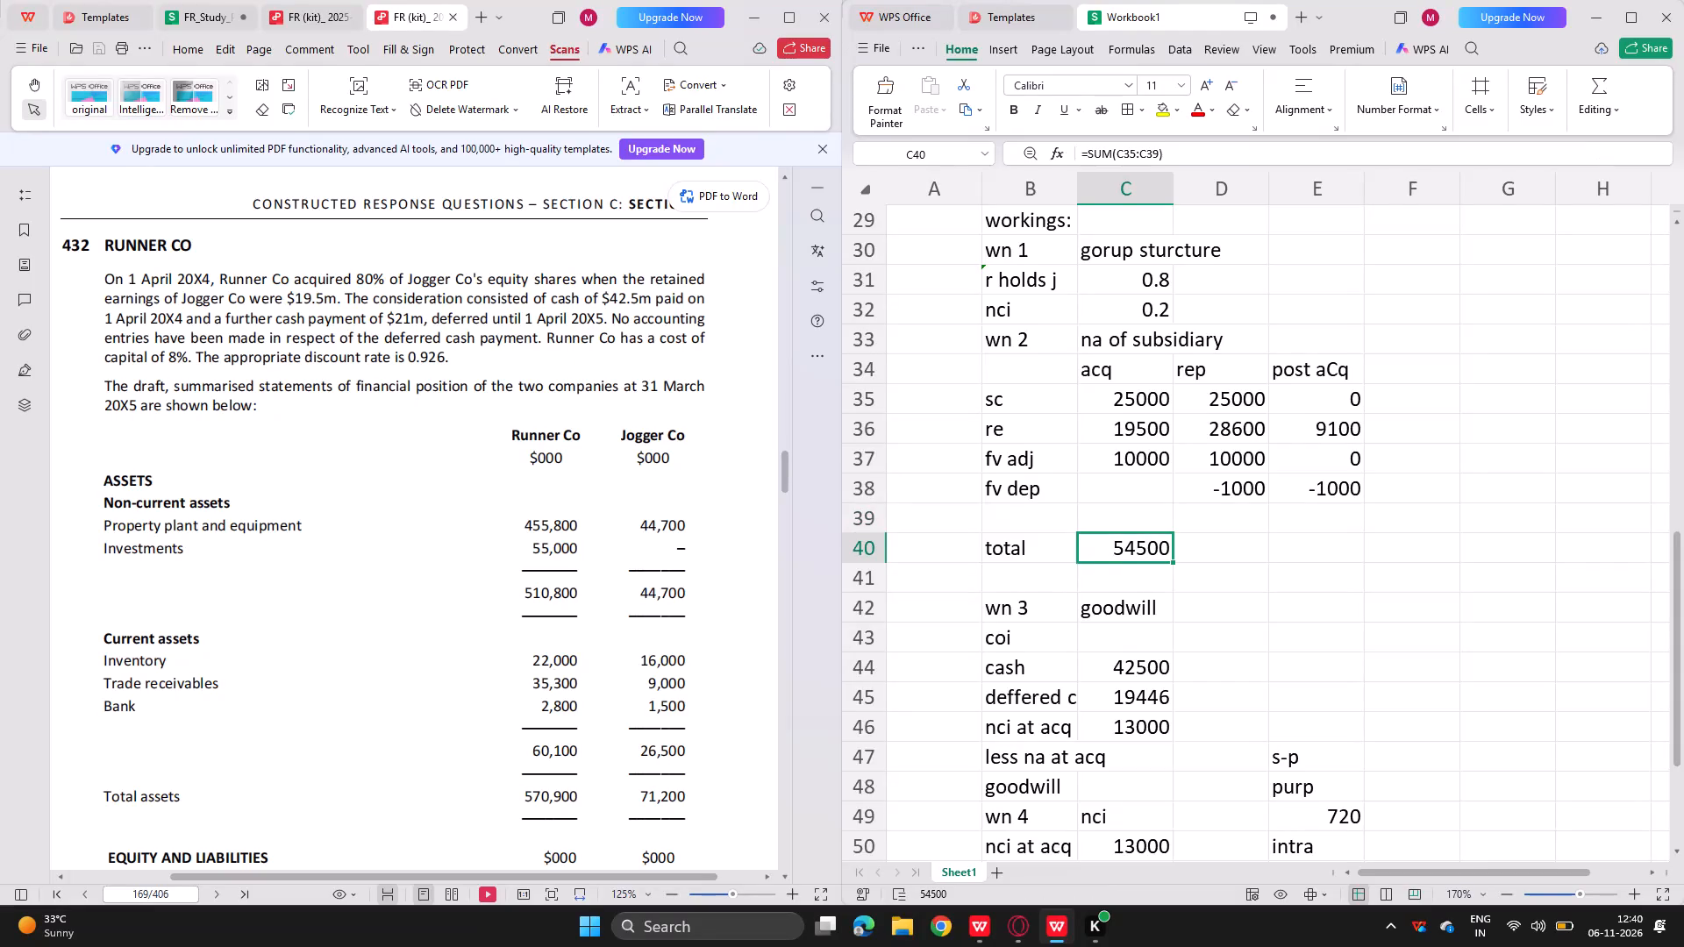
key(ctrl+c)
drag(1202, 546, 1325, 550)
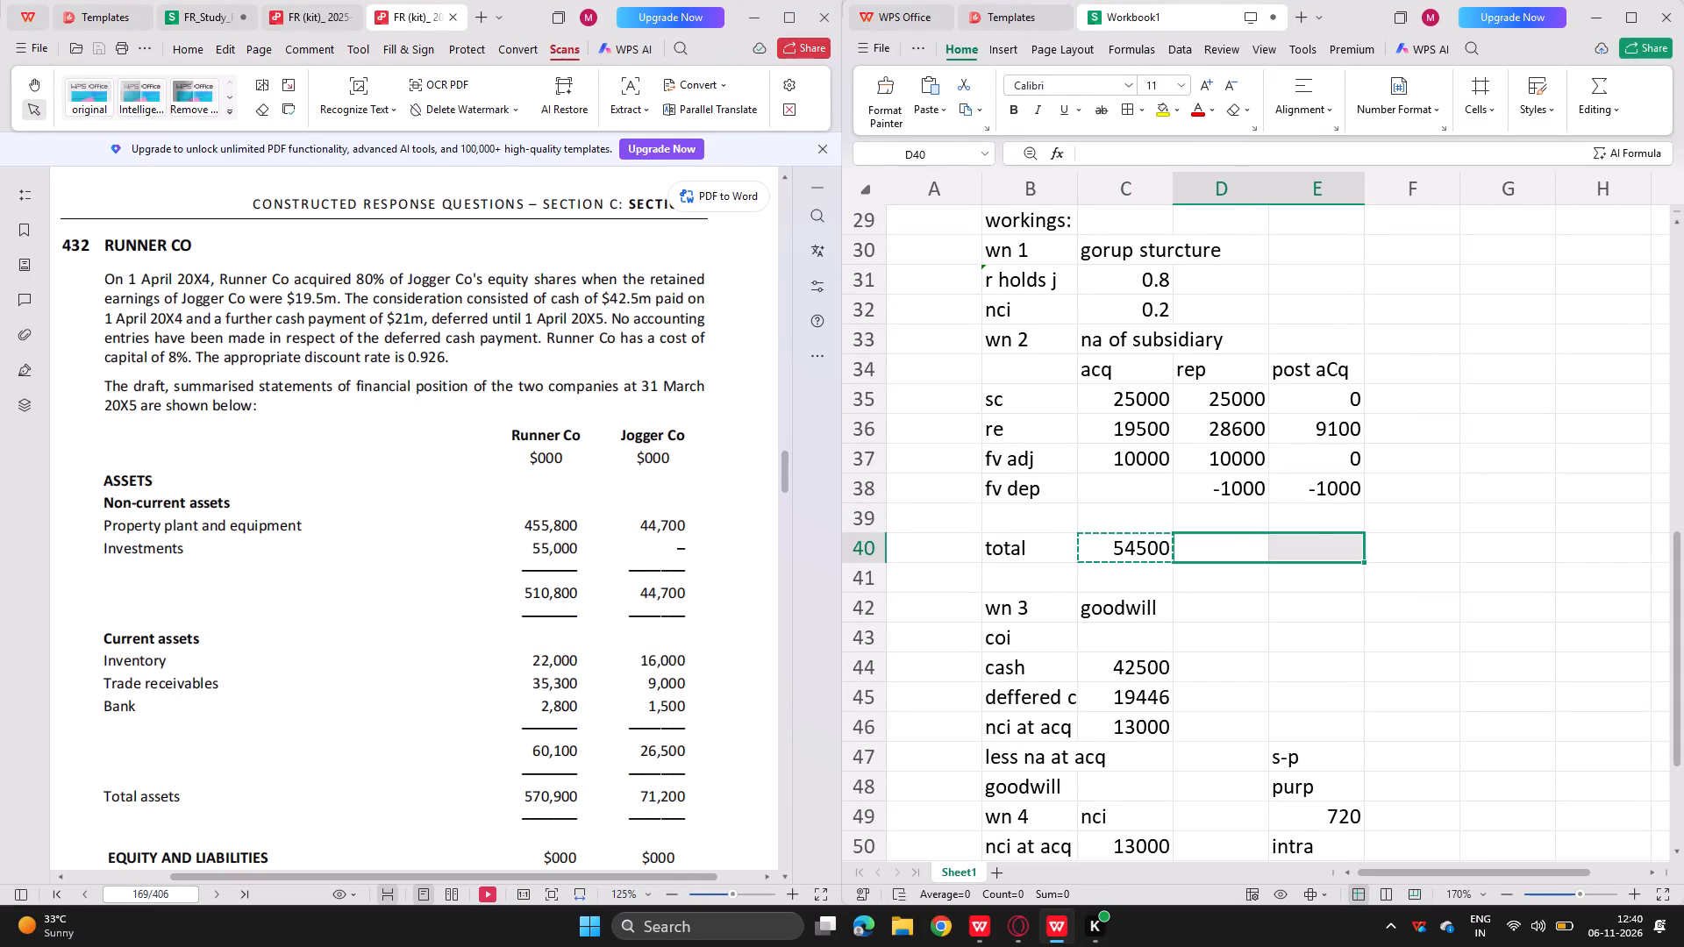
key(ctrl+v)
click(1238, 587)
key(Escape)
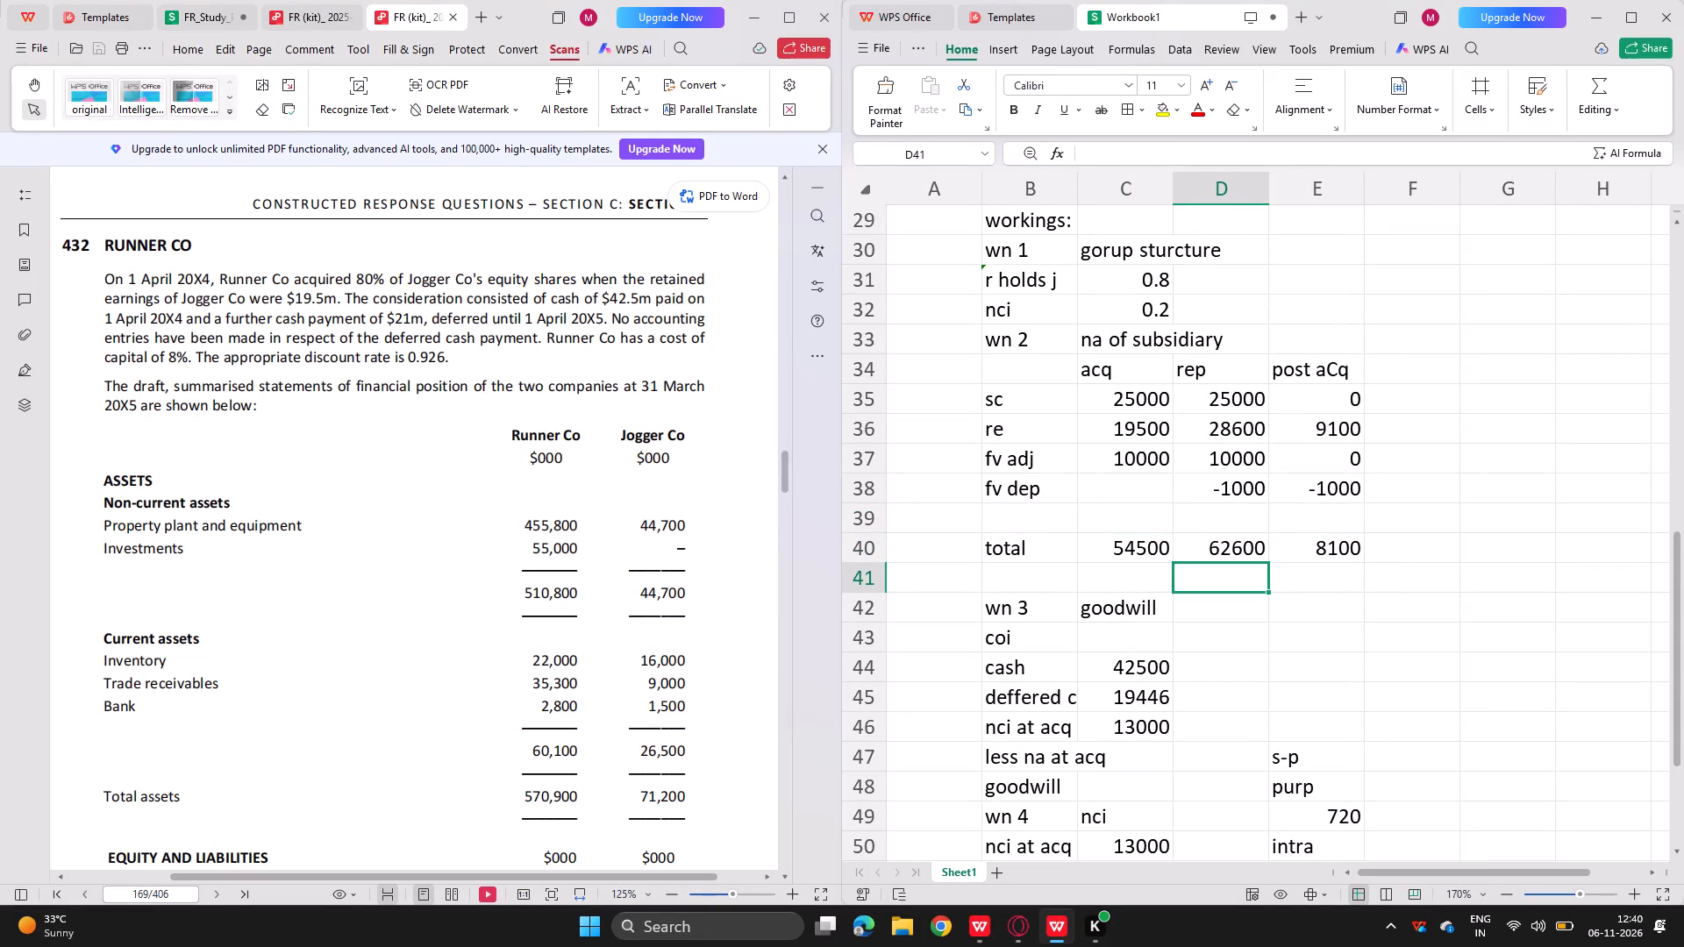
Deduct the net assets at acquisition in C47 of working 3 by linking it to the negative of C40.
click(1137, 638)
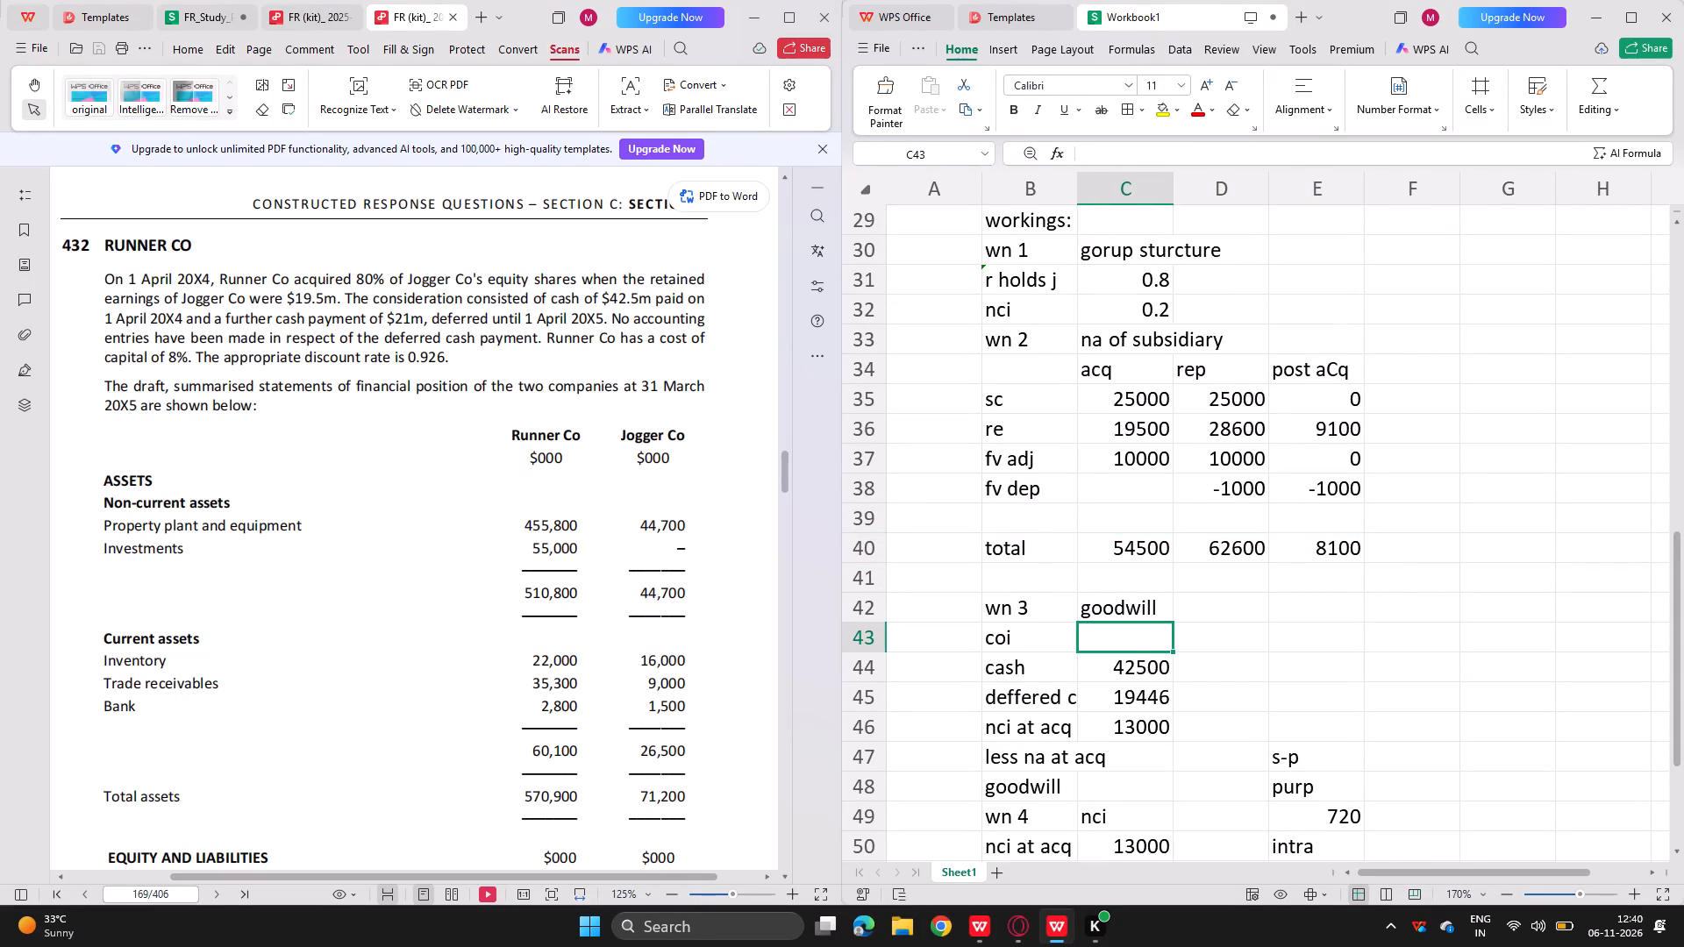
scroll(1072, 738, down, 1)
click(1122, 724)
text(=-)
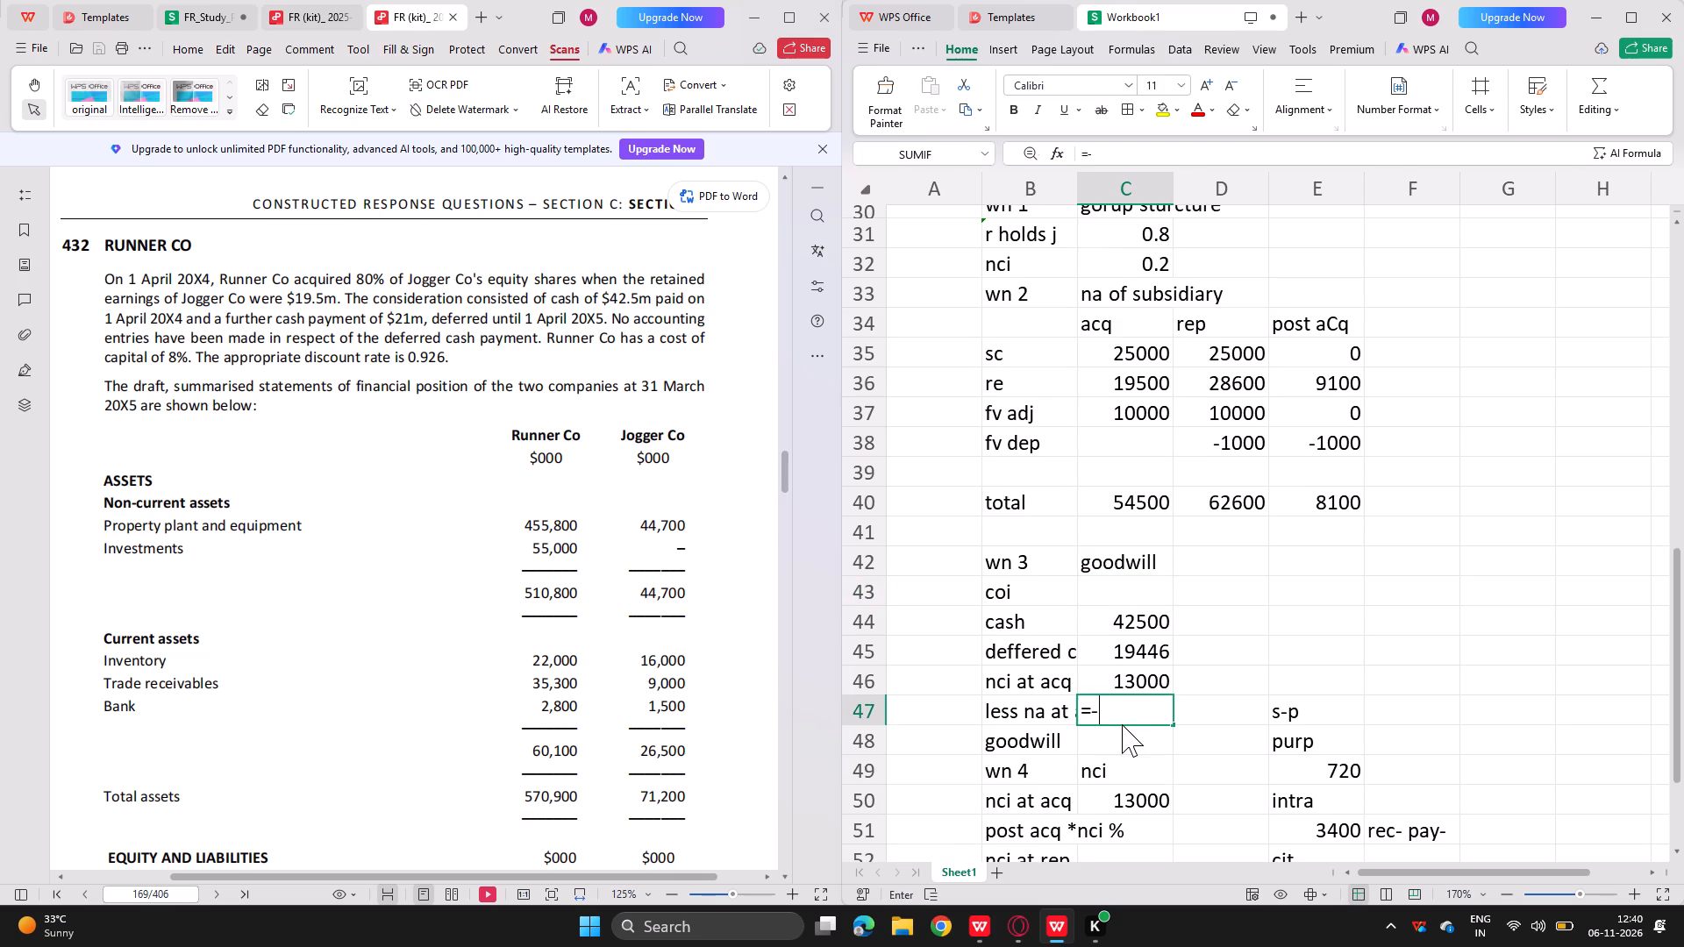
key(Up)
key(Up)
key(Up)
key(Up)
key(Up)
key(Up)
key(Up)
key(Up)
key(Up)
key(Return)
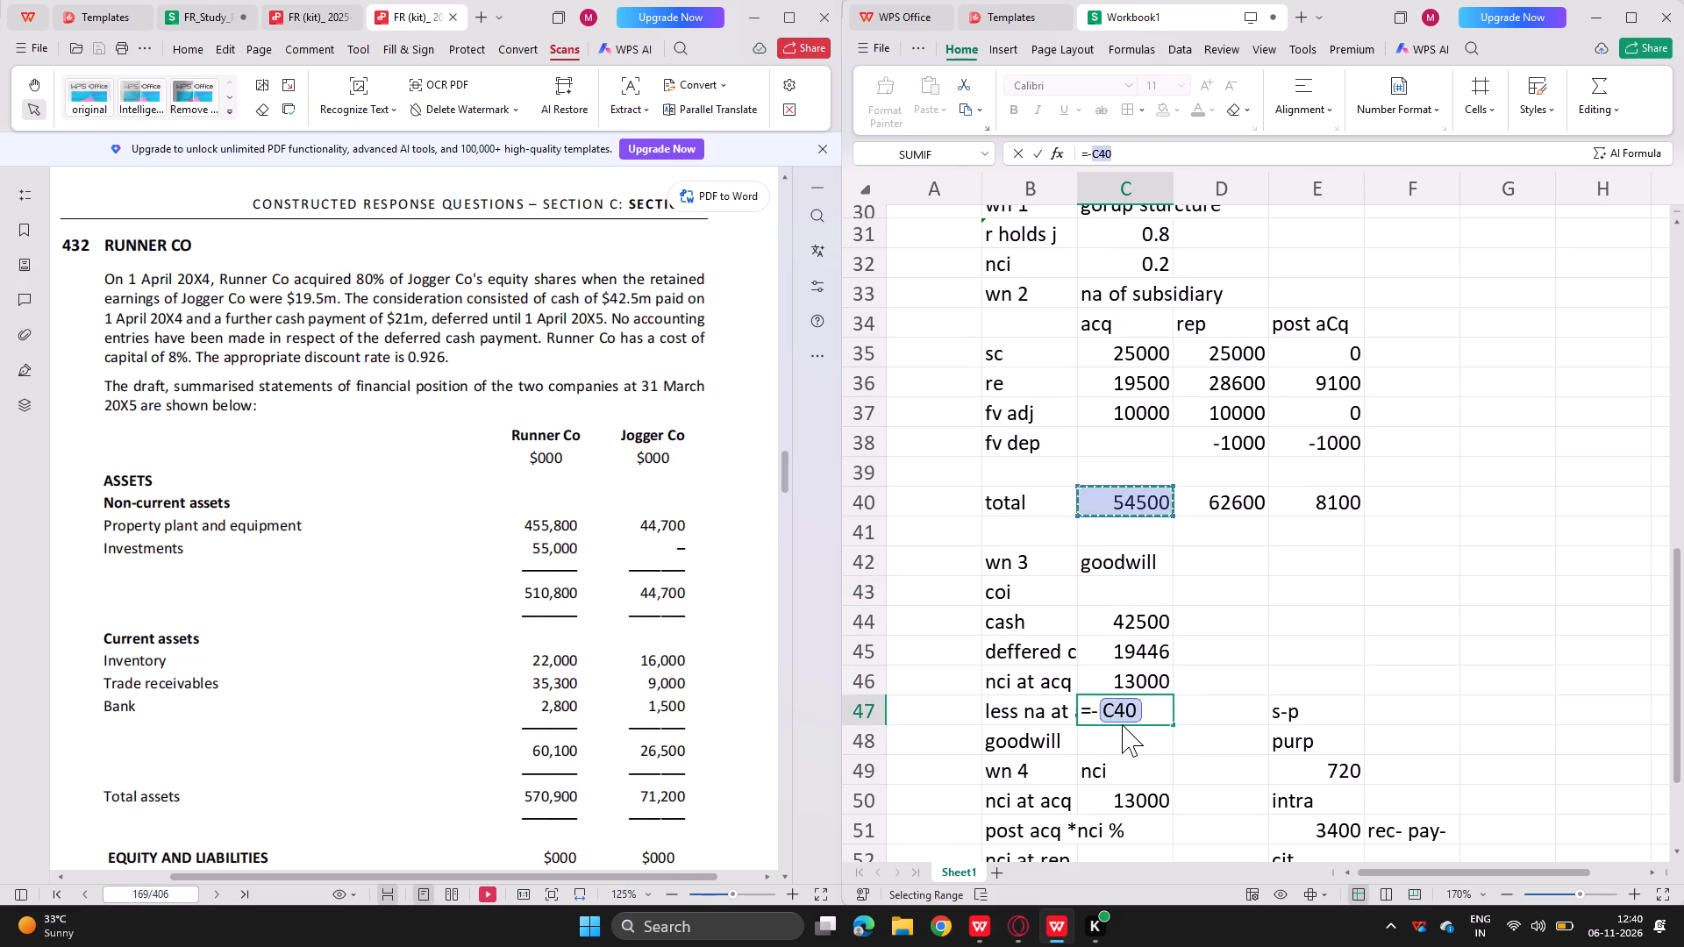
Calculate goodwill in C48 with a SUM of C44:C47.
text(=sum()
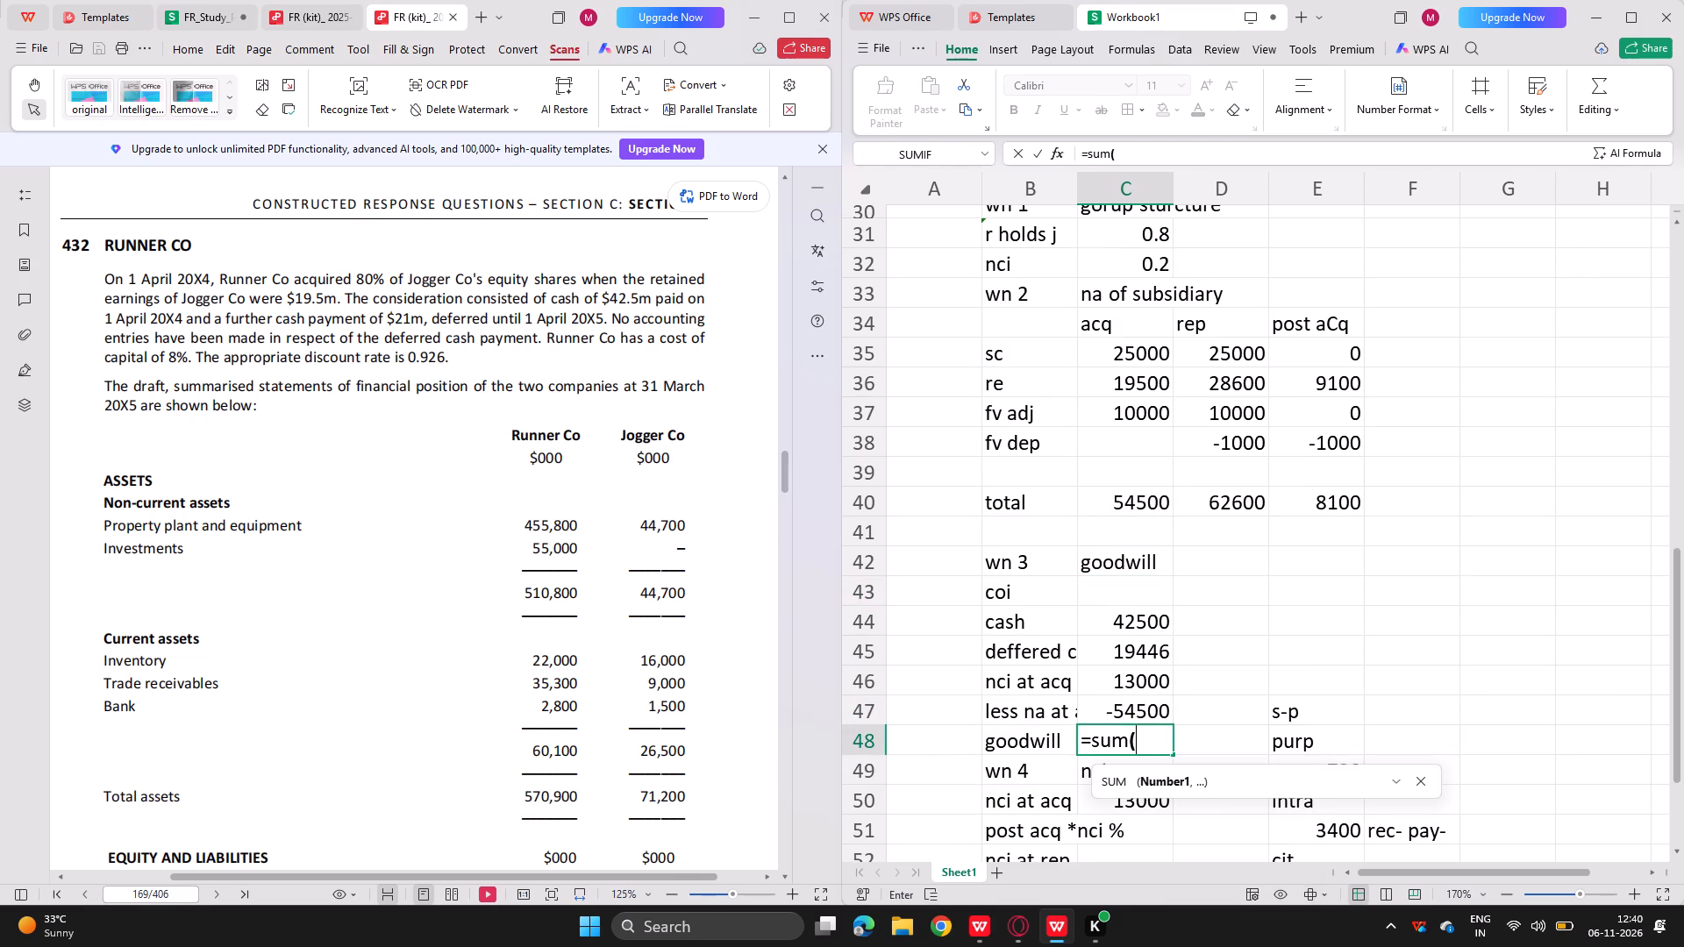
key(Up)
key(shift+Up)
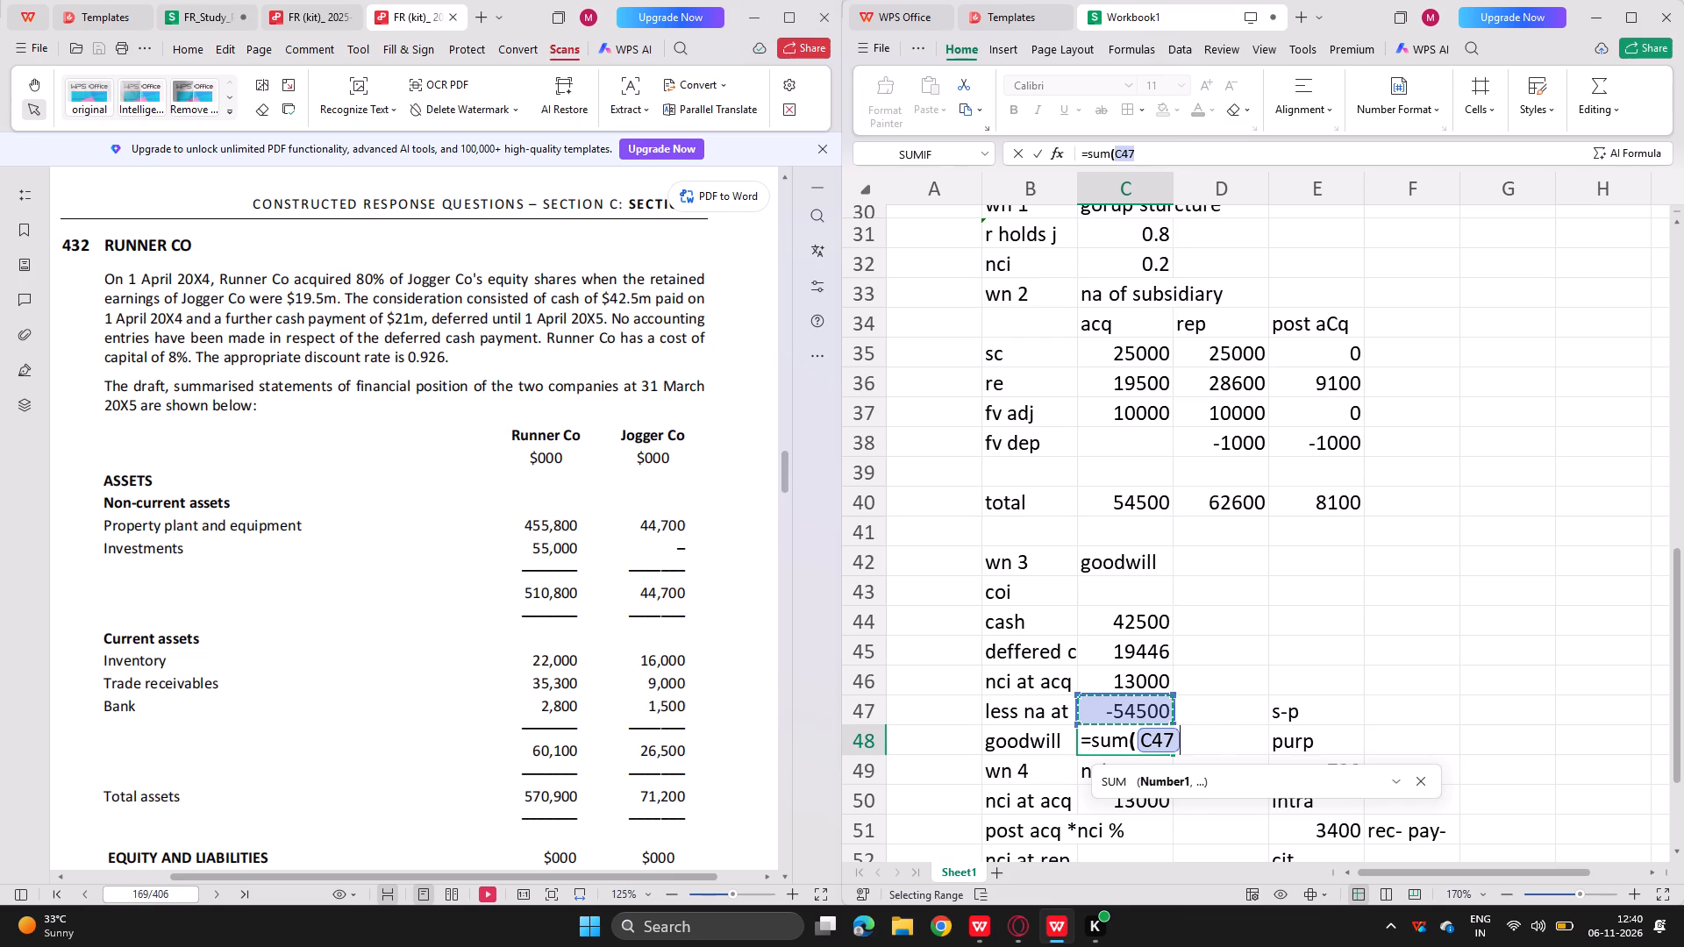
key(shift+Up)
key(shift+Up)
key(Return)
Calculate the NCI share of post-acquisition net assets in C51 as E40 multiplied by 0.20.
scroll(1218, 773, down, 1)
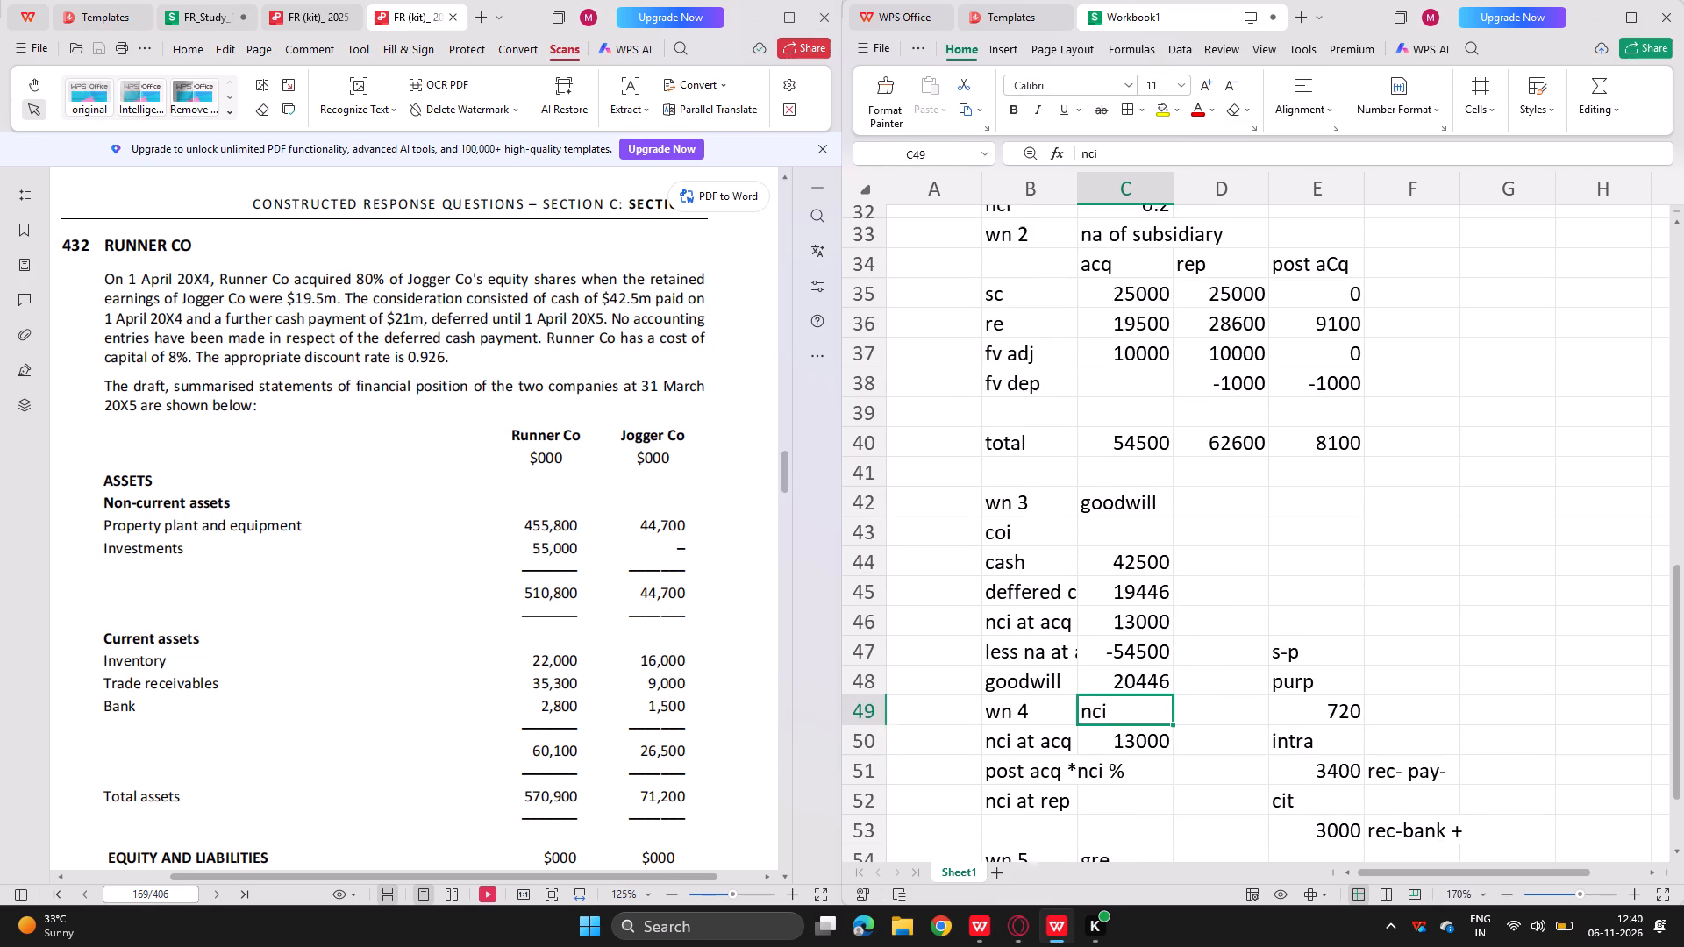
scroll(1218, 773, down, 1)
click(1145, 765)
key(equal)
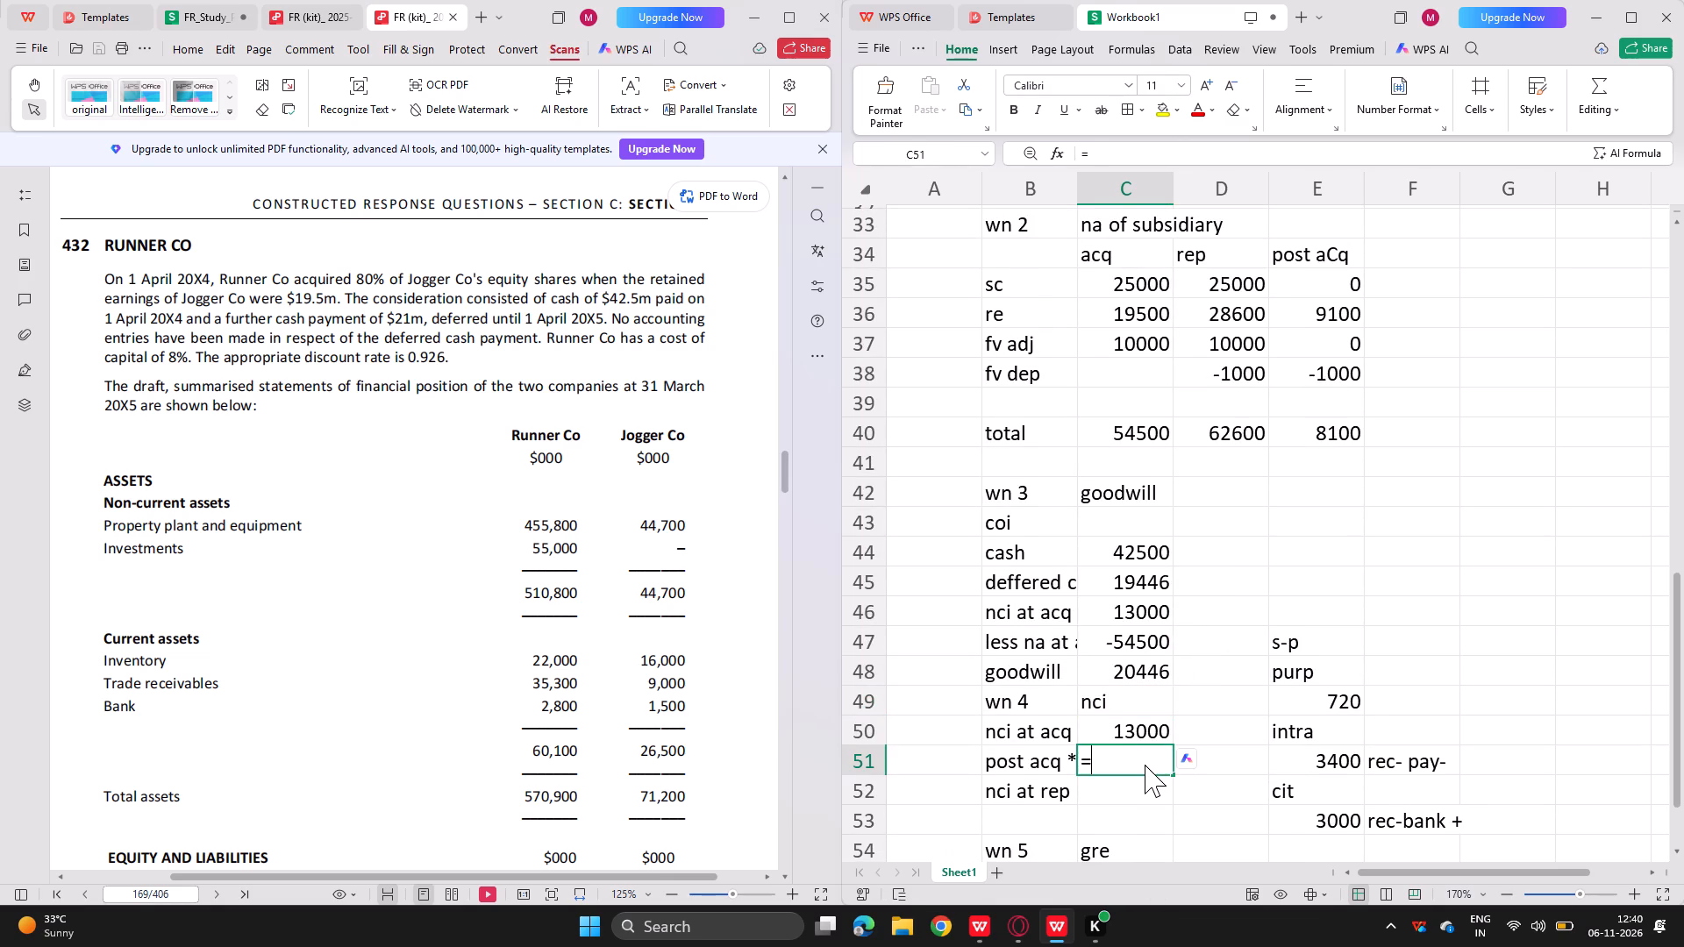
key(Right)
key(Right)
key(Up)
key(Up)
key(Up)
key(Up)
key(Up)
key(Up)
key(Up)
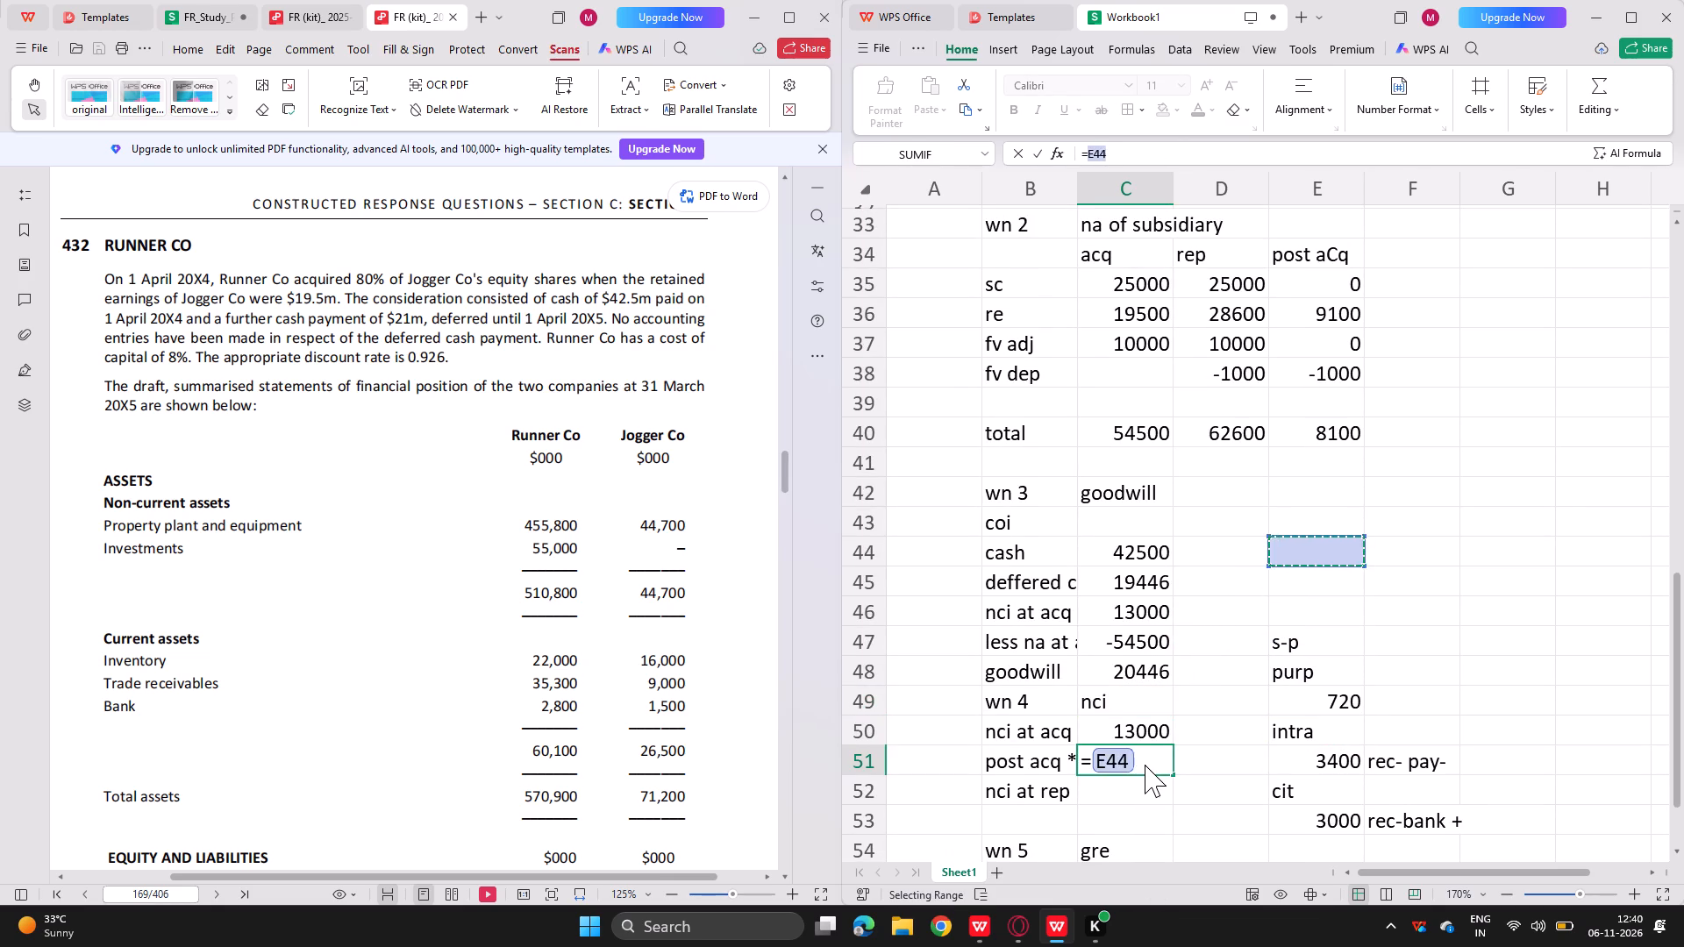
key(Up)
key(Up)
key(Up)
key(Up)
text(*0.)
scroll(1097, 598, up, 2)
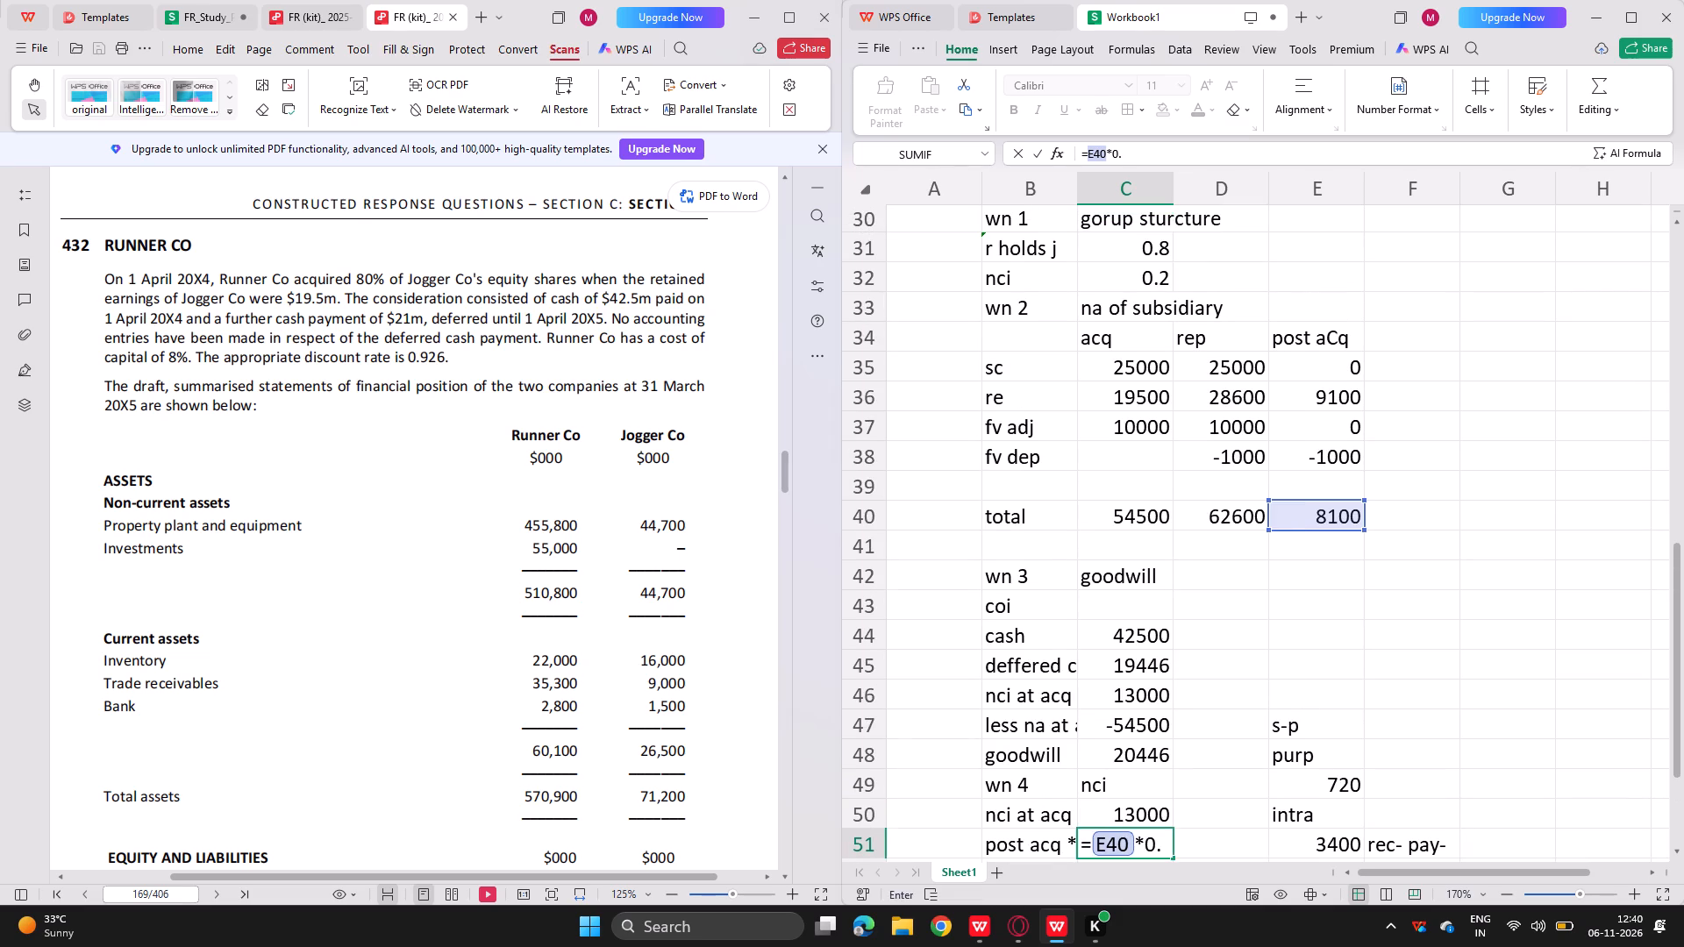
text(20)
key(Return)
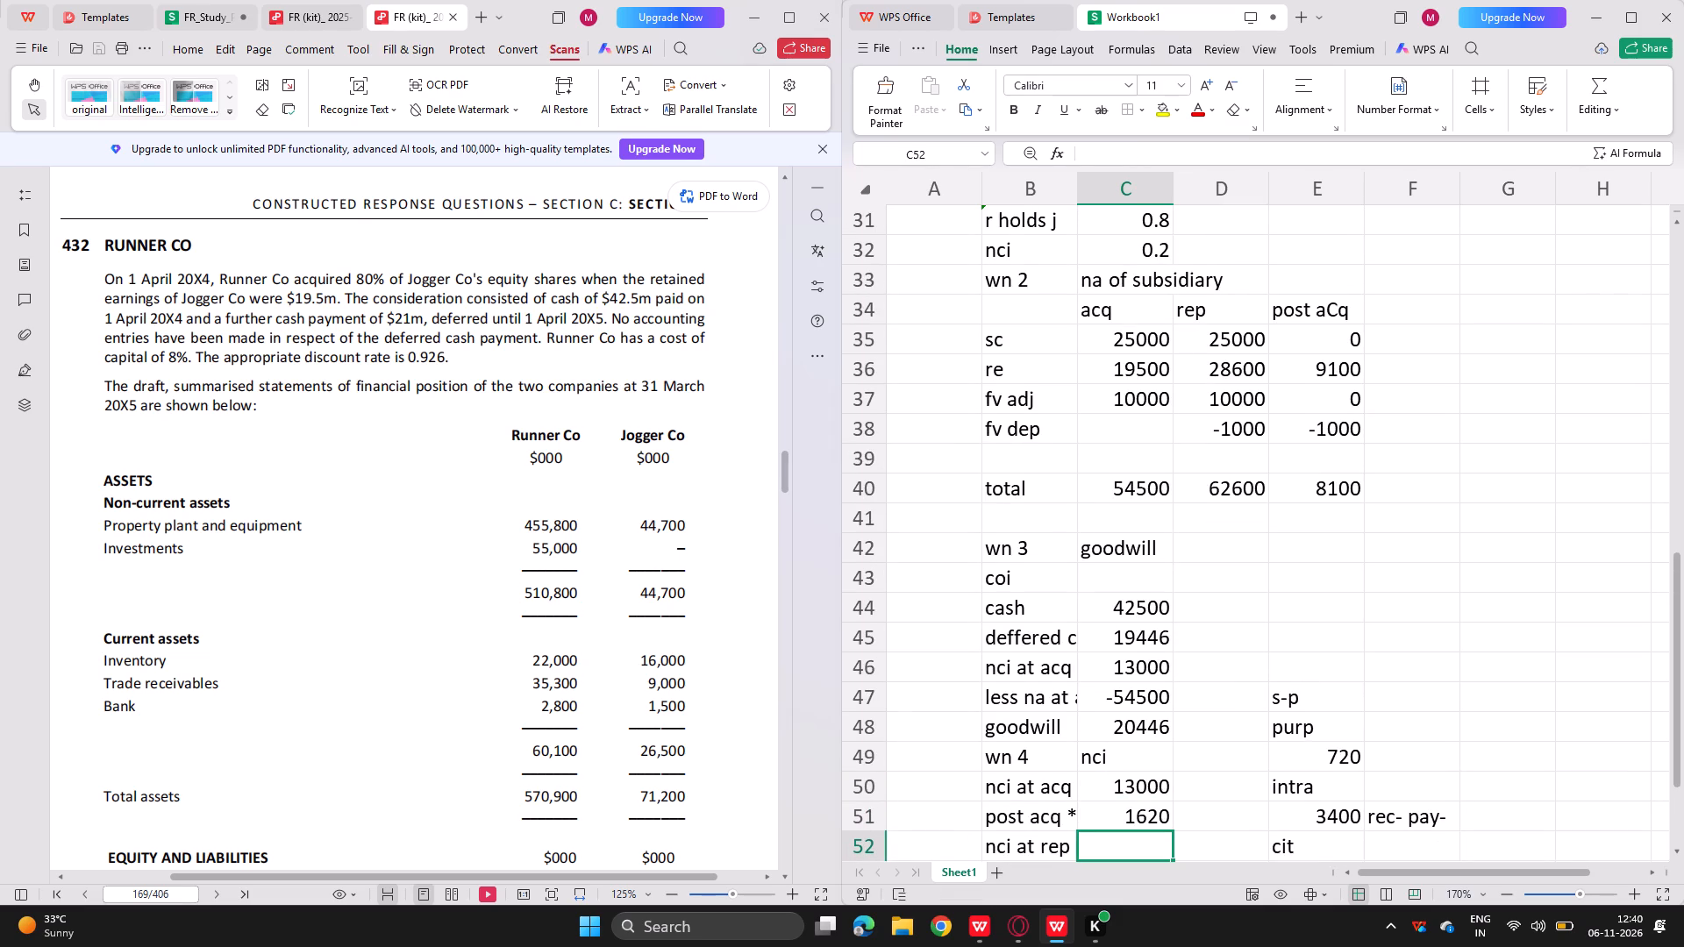
Enter a SUM of C50:C52 in C52 for the NCI at reporting date in working 4.
text(=sum()
key(shift+Up)
key(shift+Up)
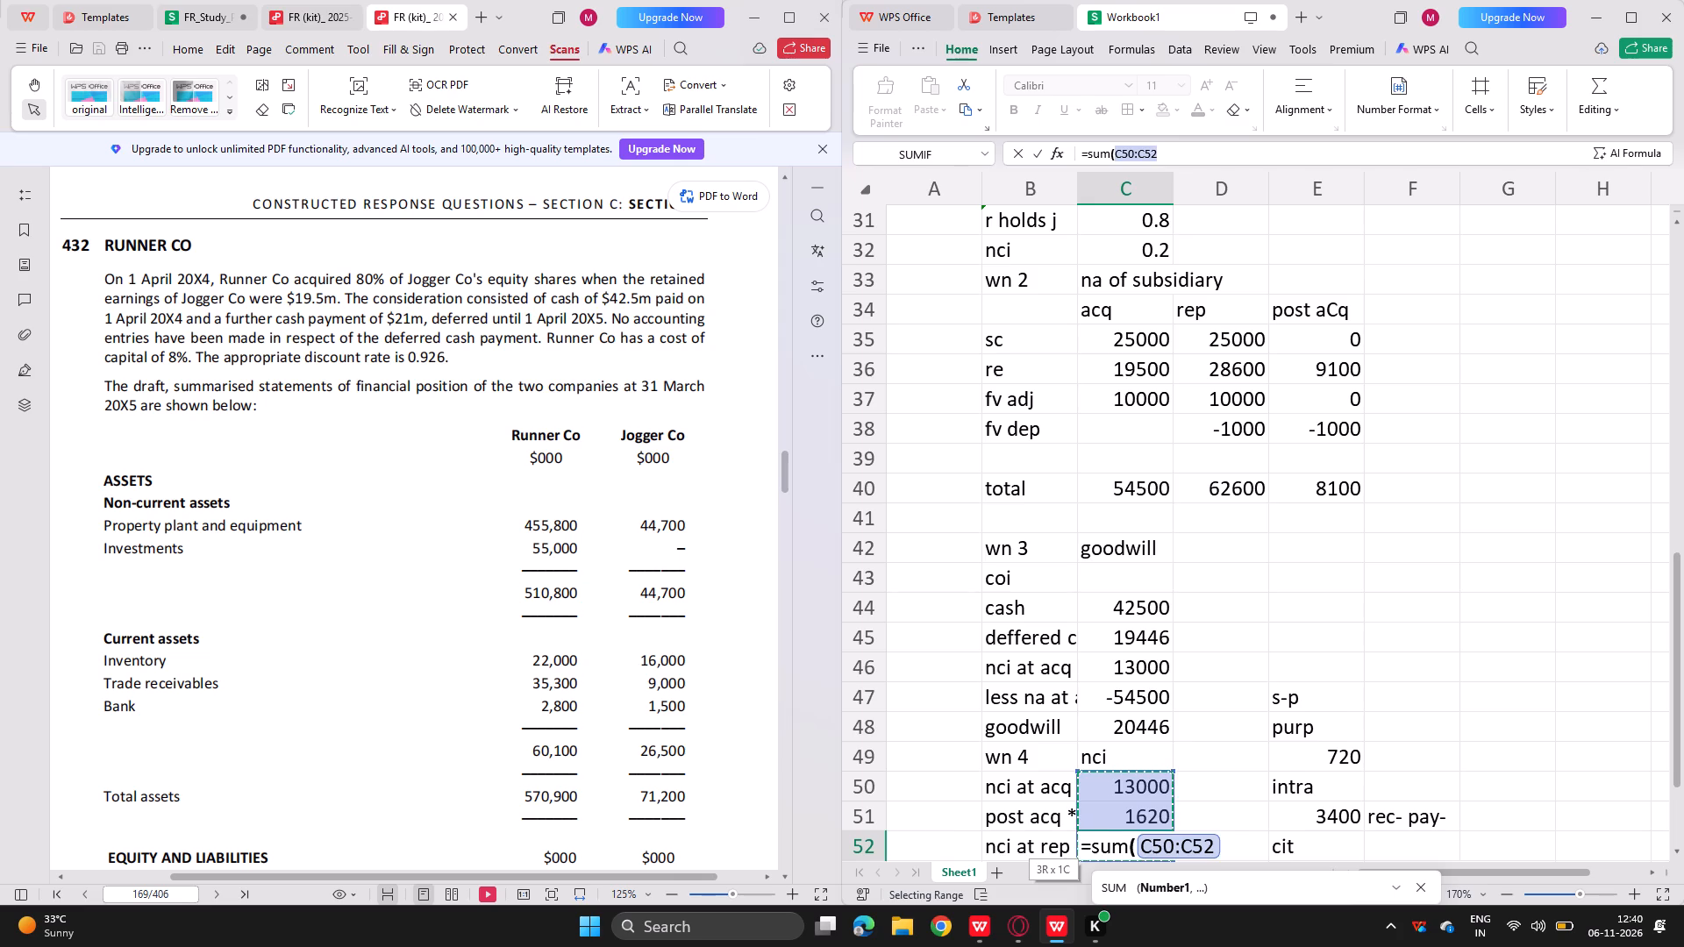
key(Return)
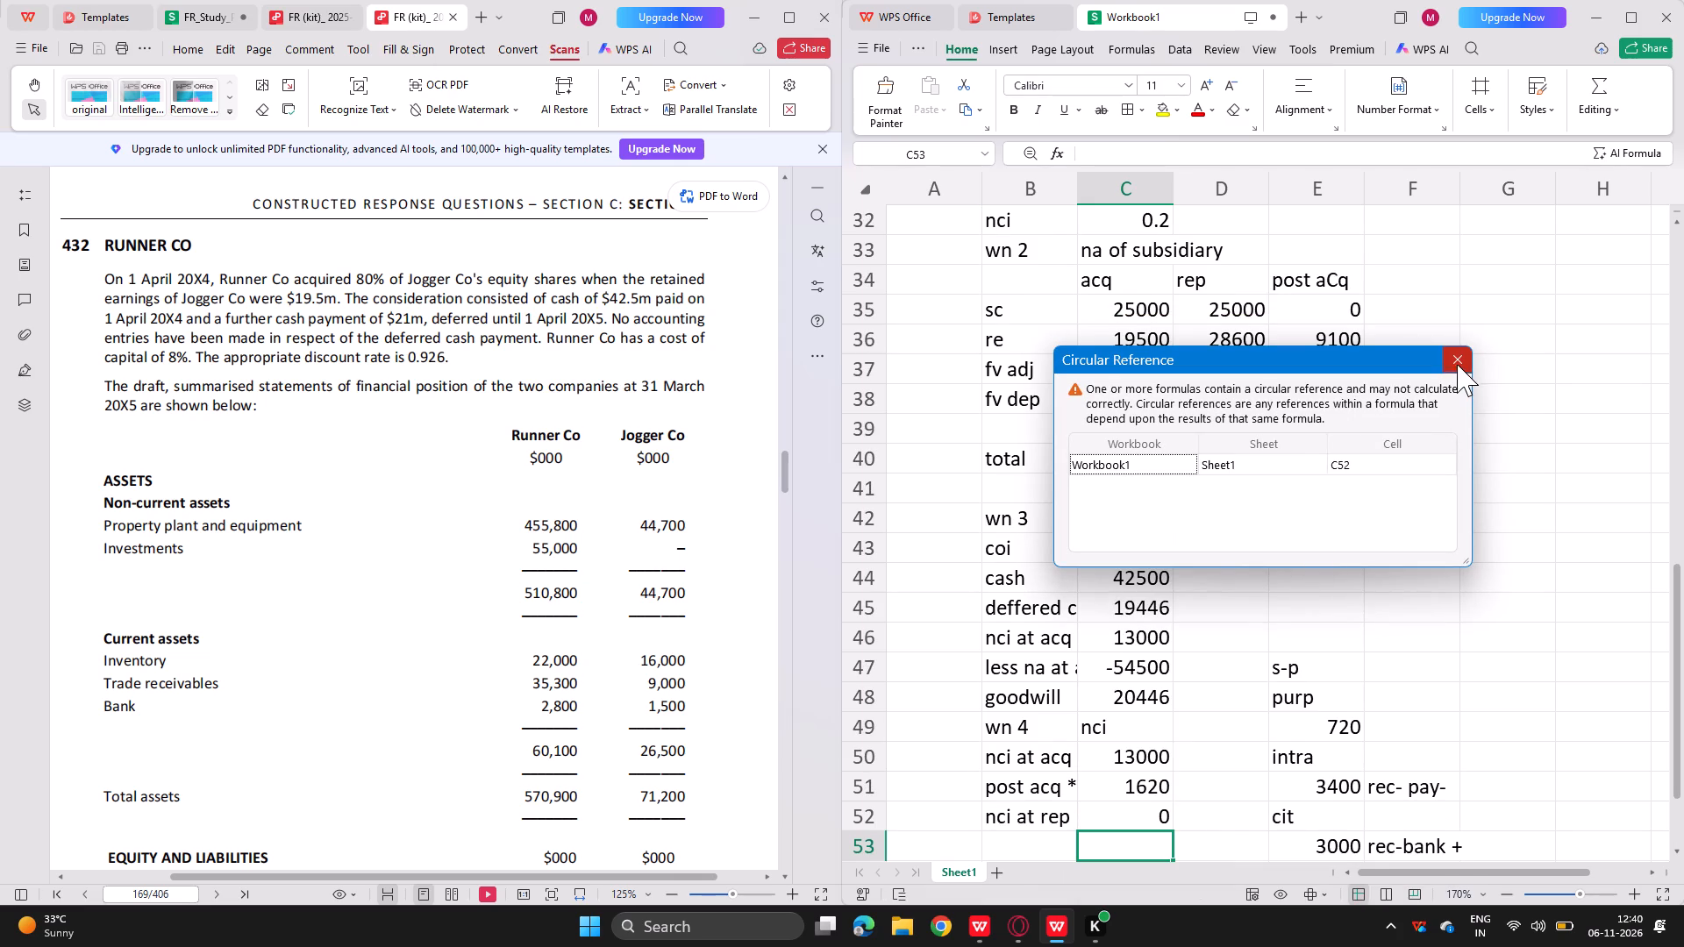
click(1457, 362)
Correct the SUM range in C52 to C50:C51.
double_click(1124, 817)
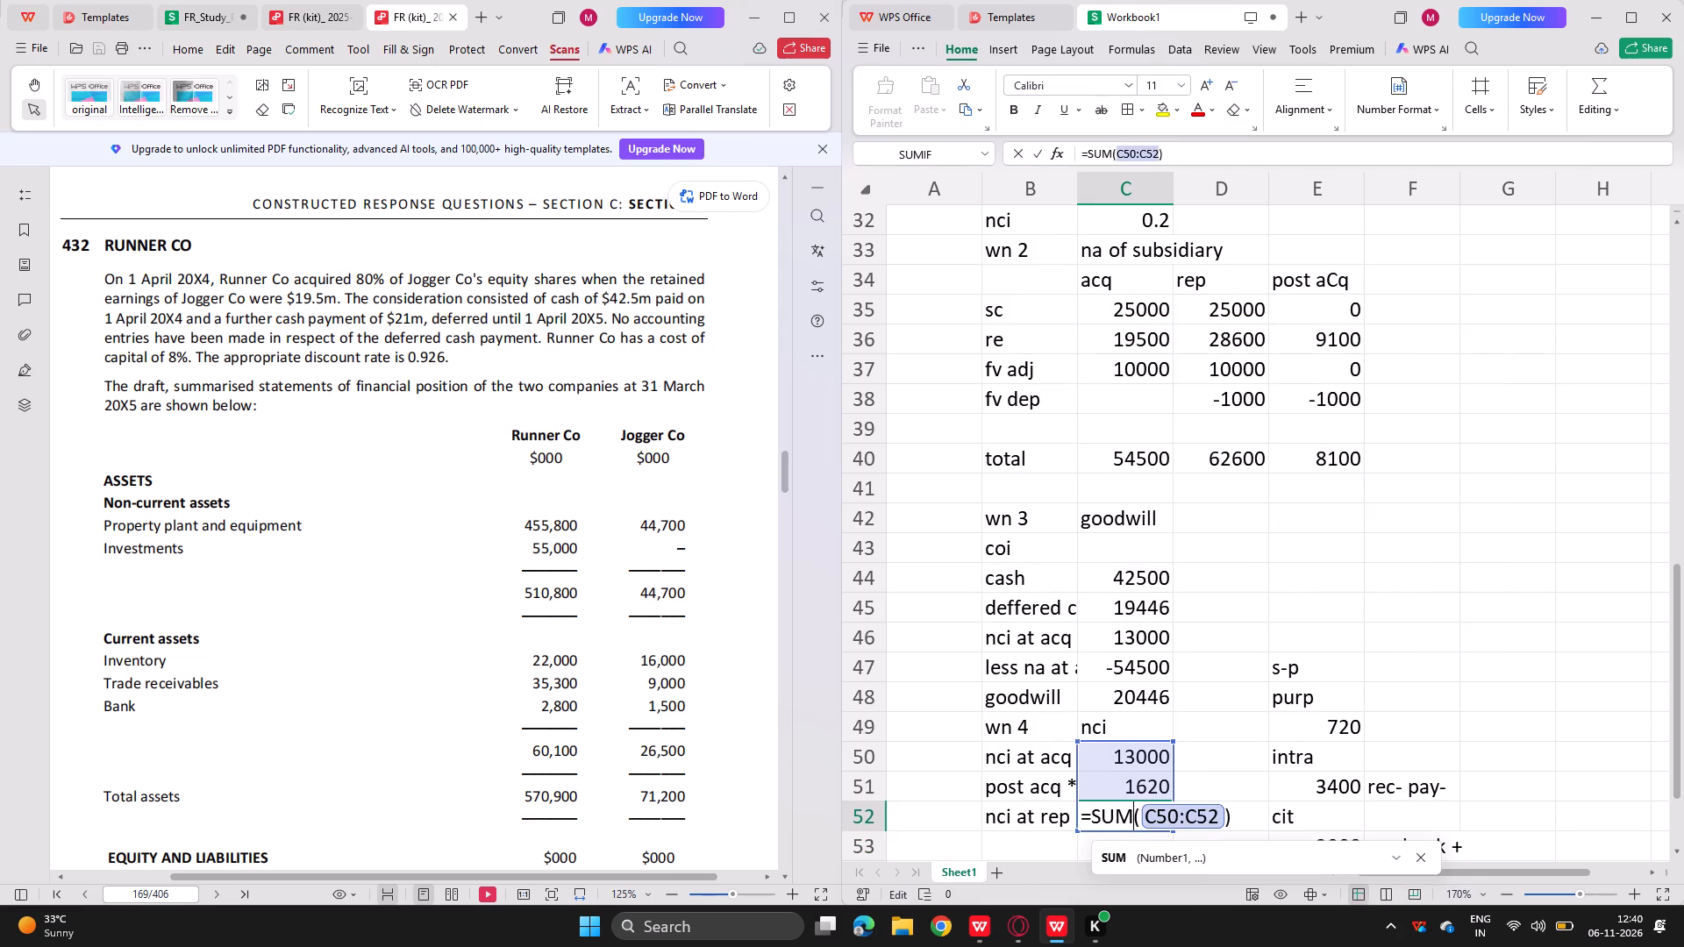
click(1174, 823)
key(Right)
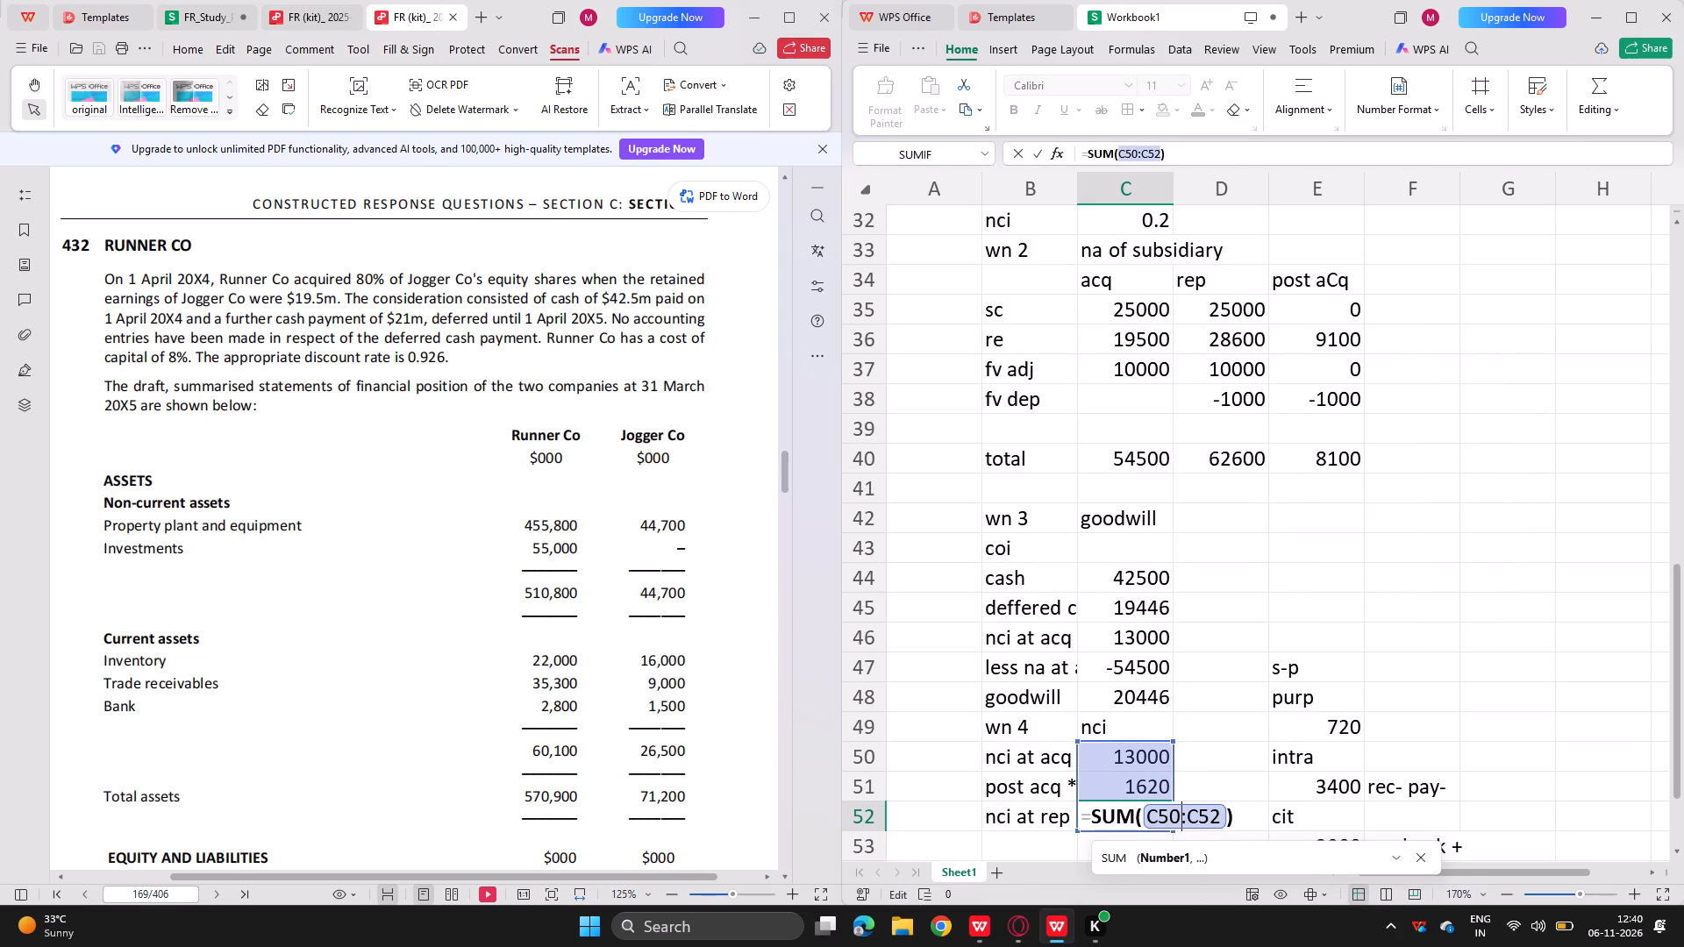
key(BackSpace)
key(1)
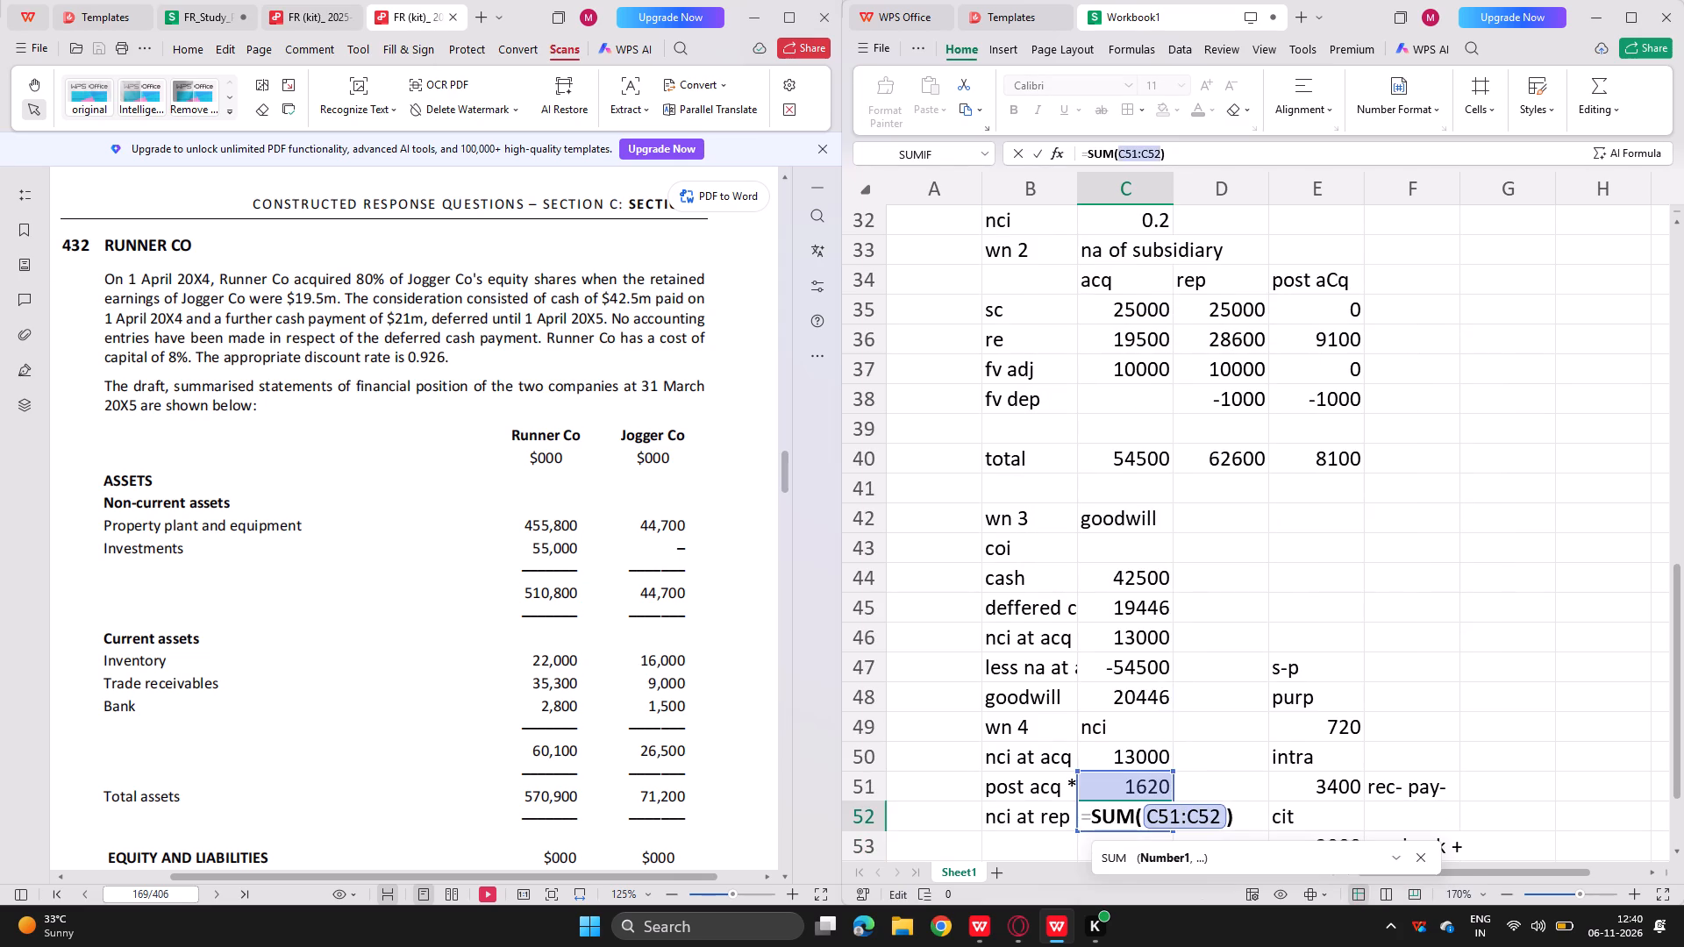
key(BackSpace)
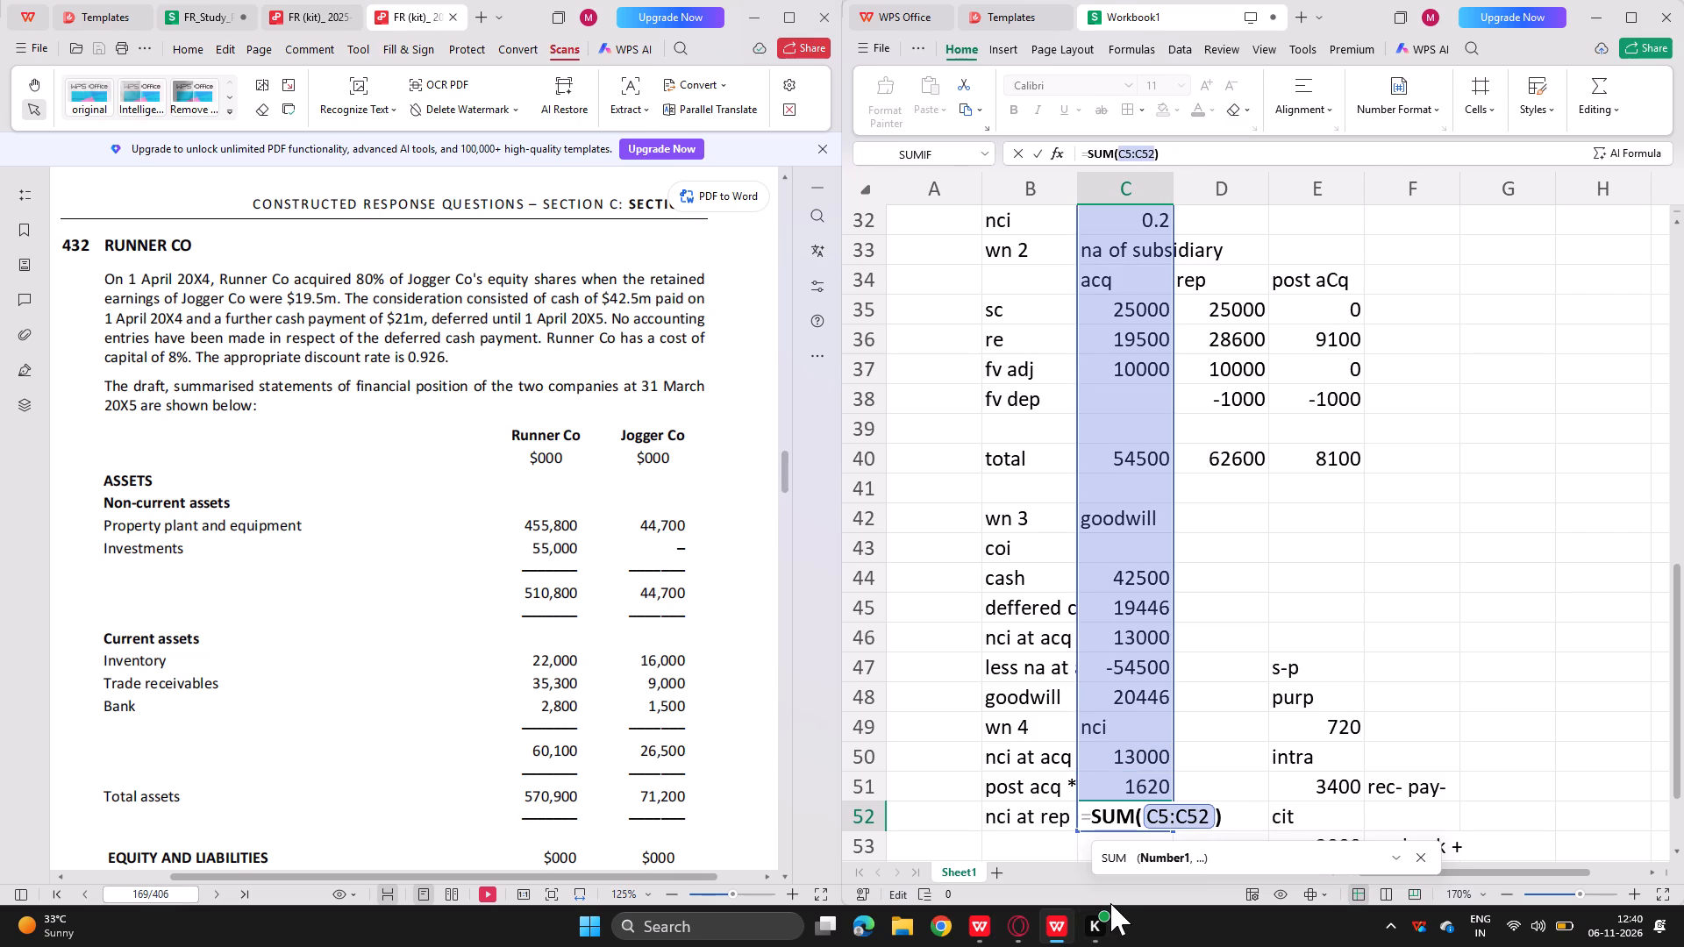
key(0)
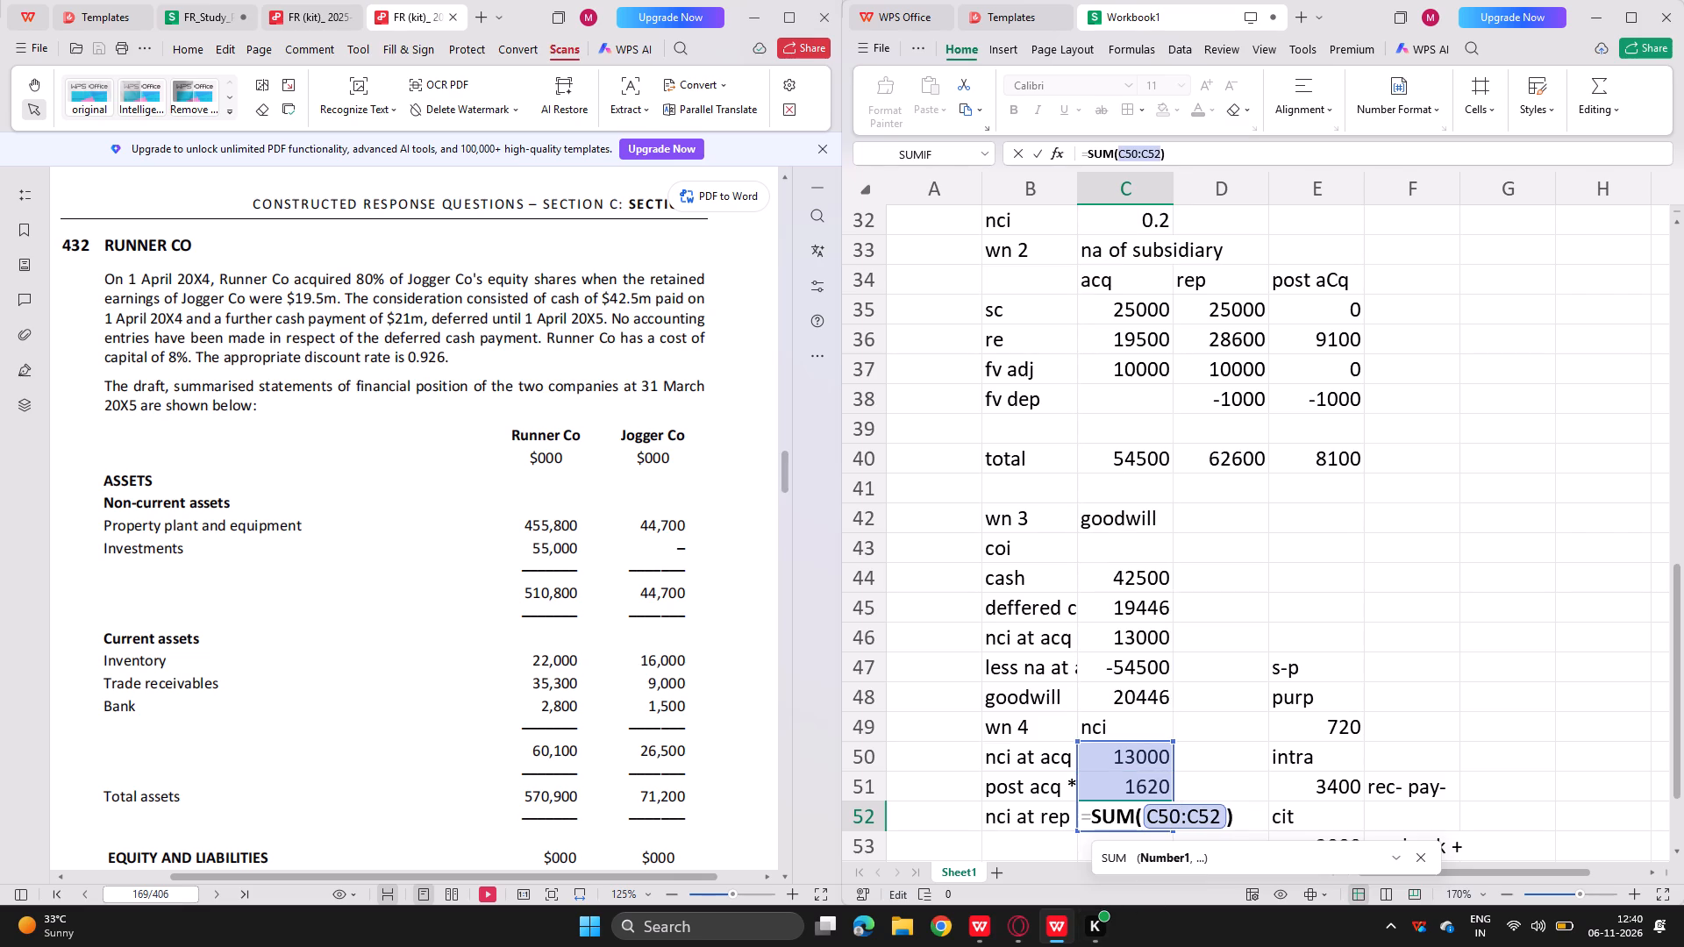
click(1217, 813)
key(BackSpace)
key(1)
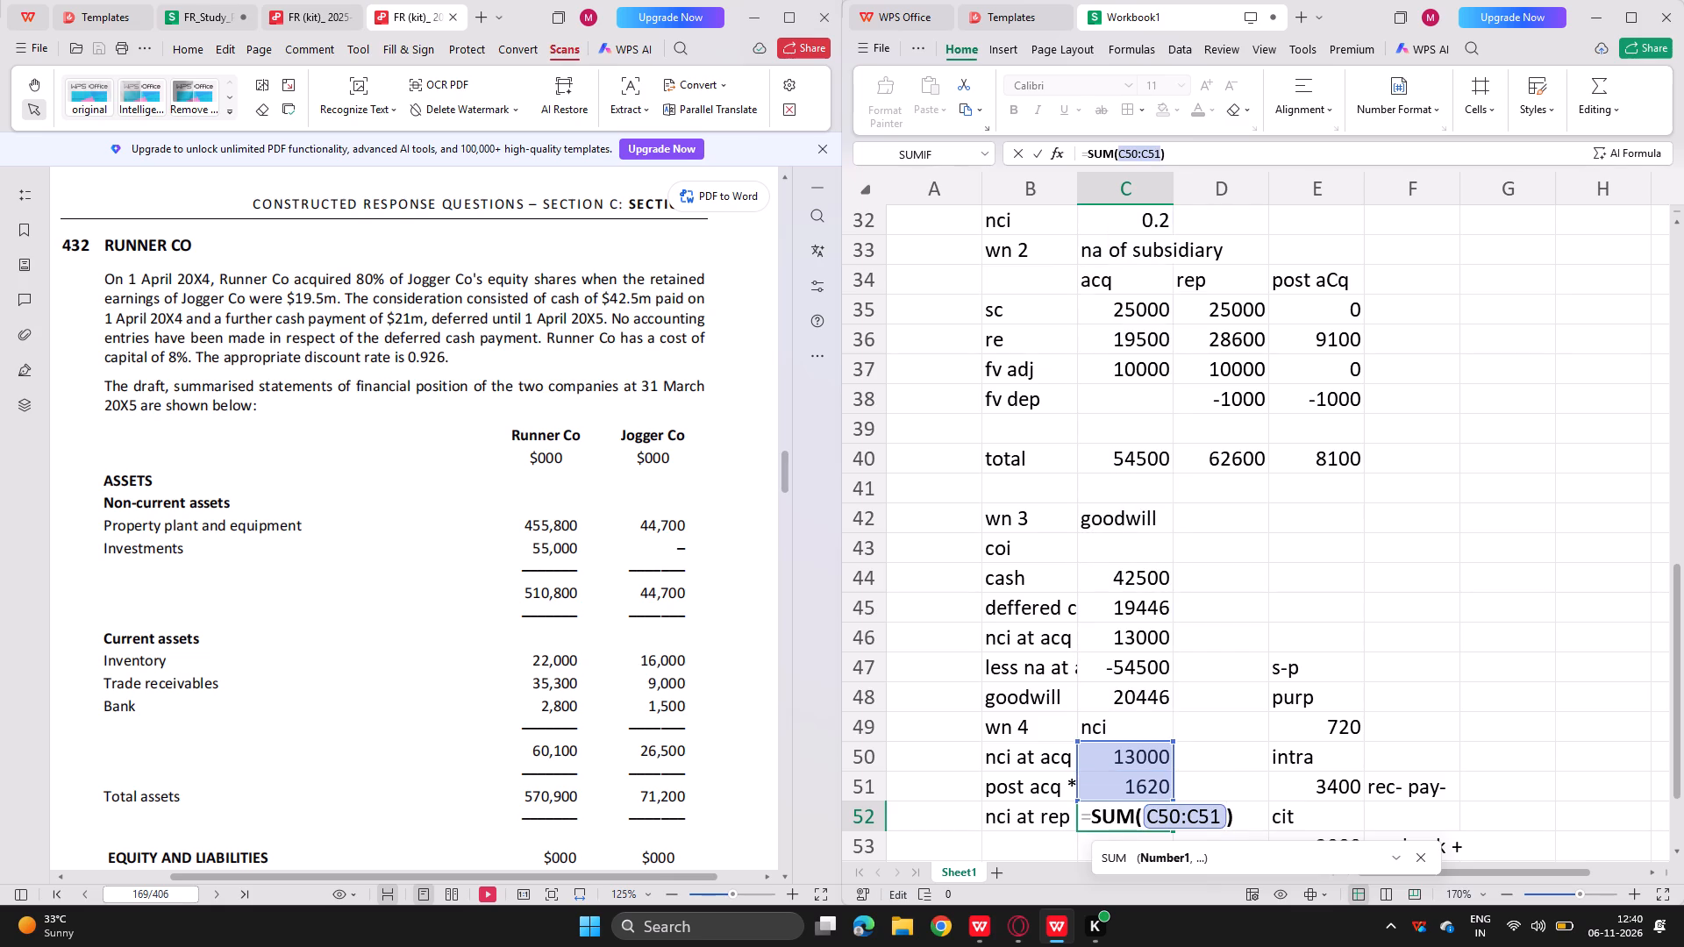
key(Return)
Compare the net assets, goodwill and non-controlling interest workings with the exam kit's answer for Jogger Co.
scroll(1070, 803, down, 1)
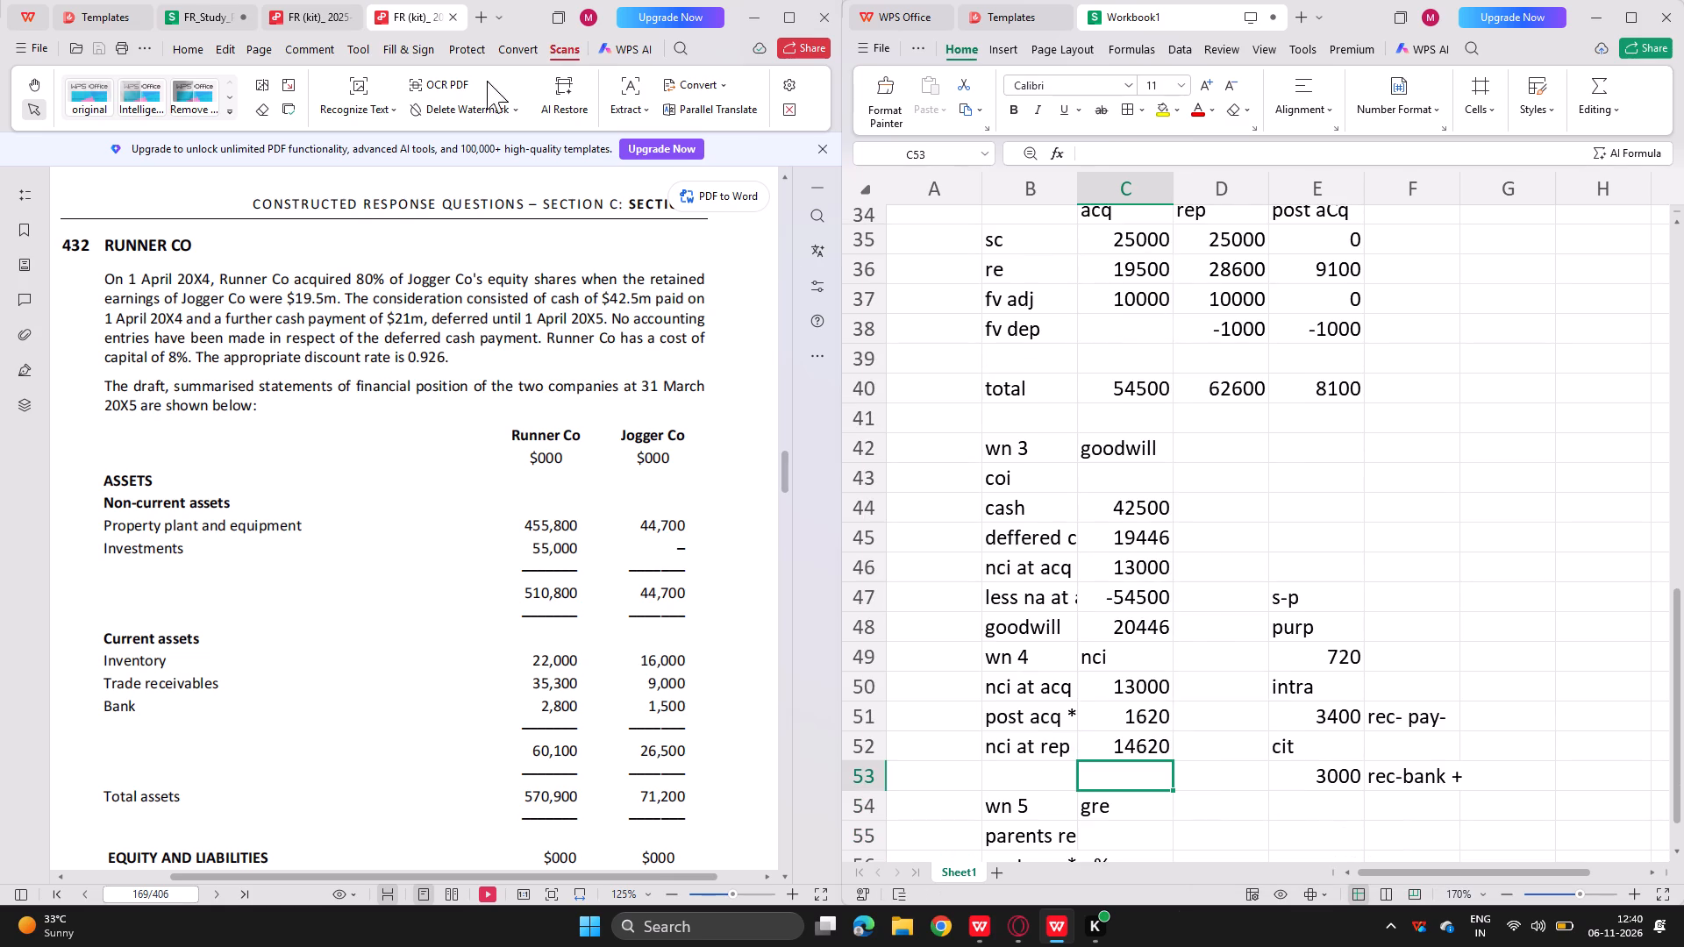
click(310, 11)
scroll(306, 463, down, 1)
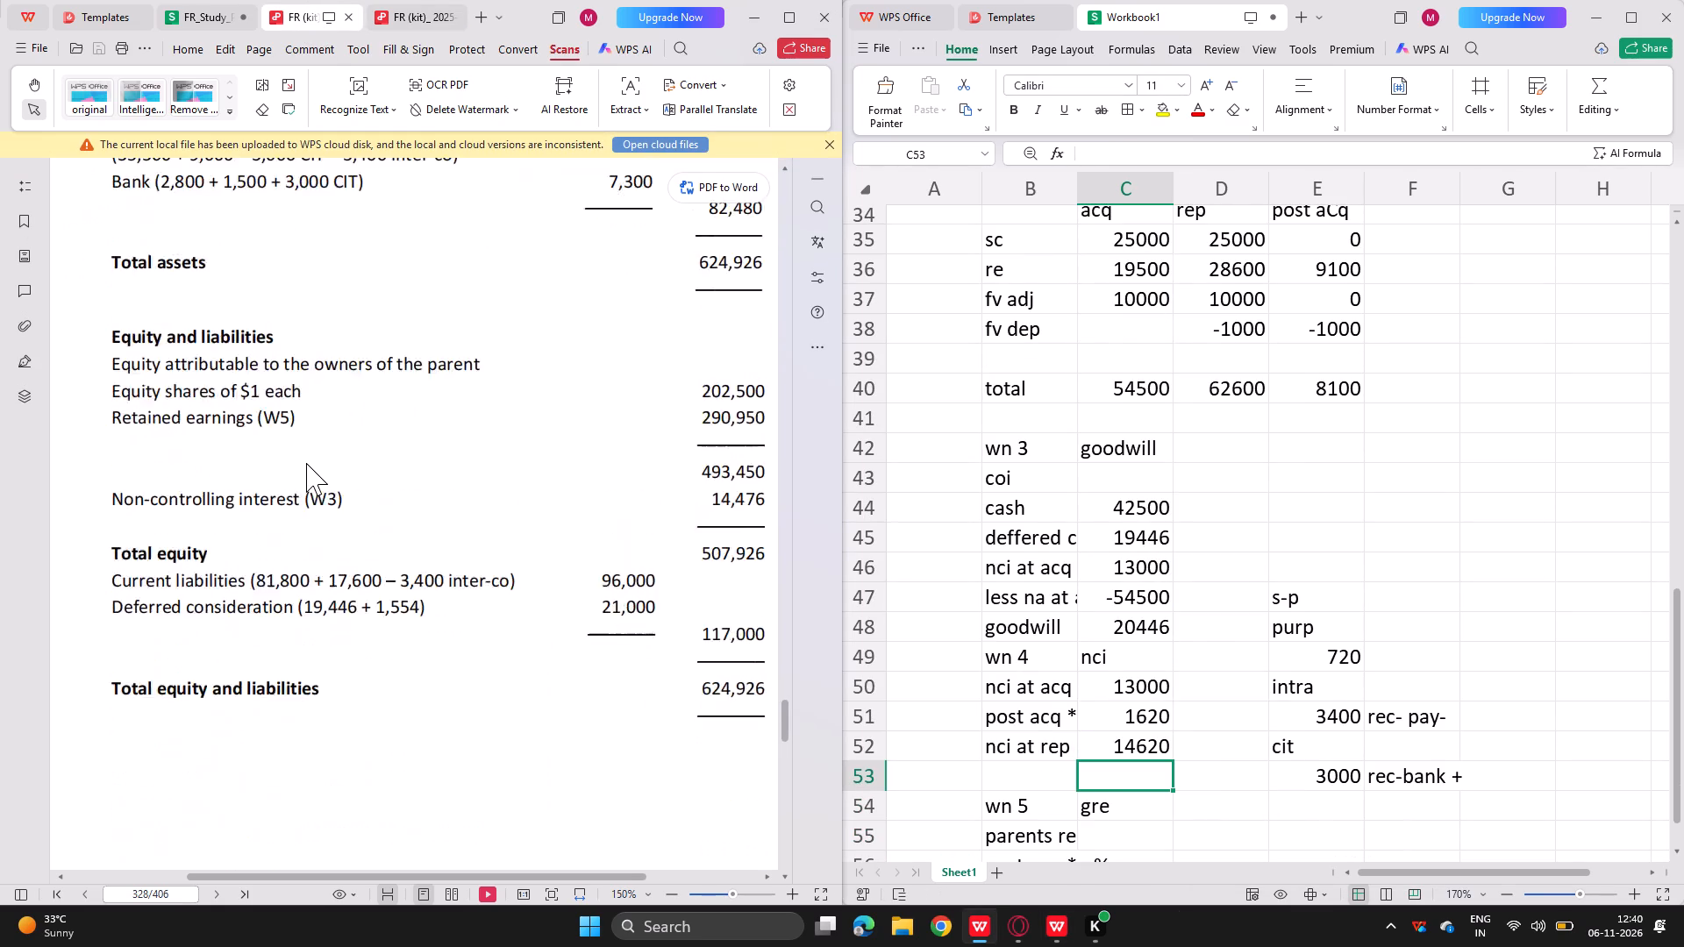
scroll(306, 463, down, 4)
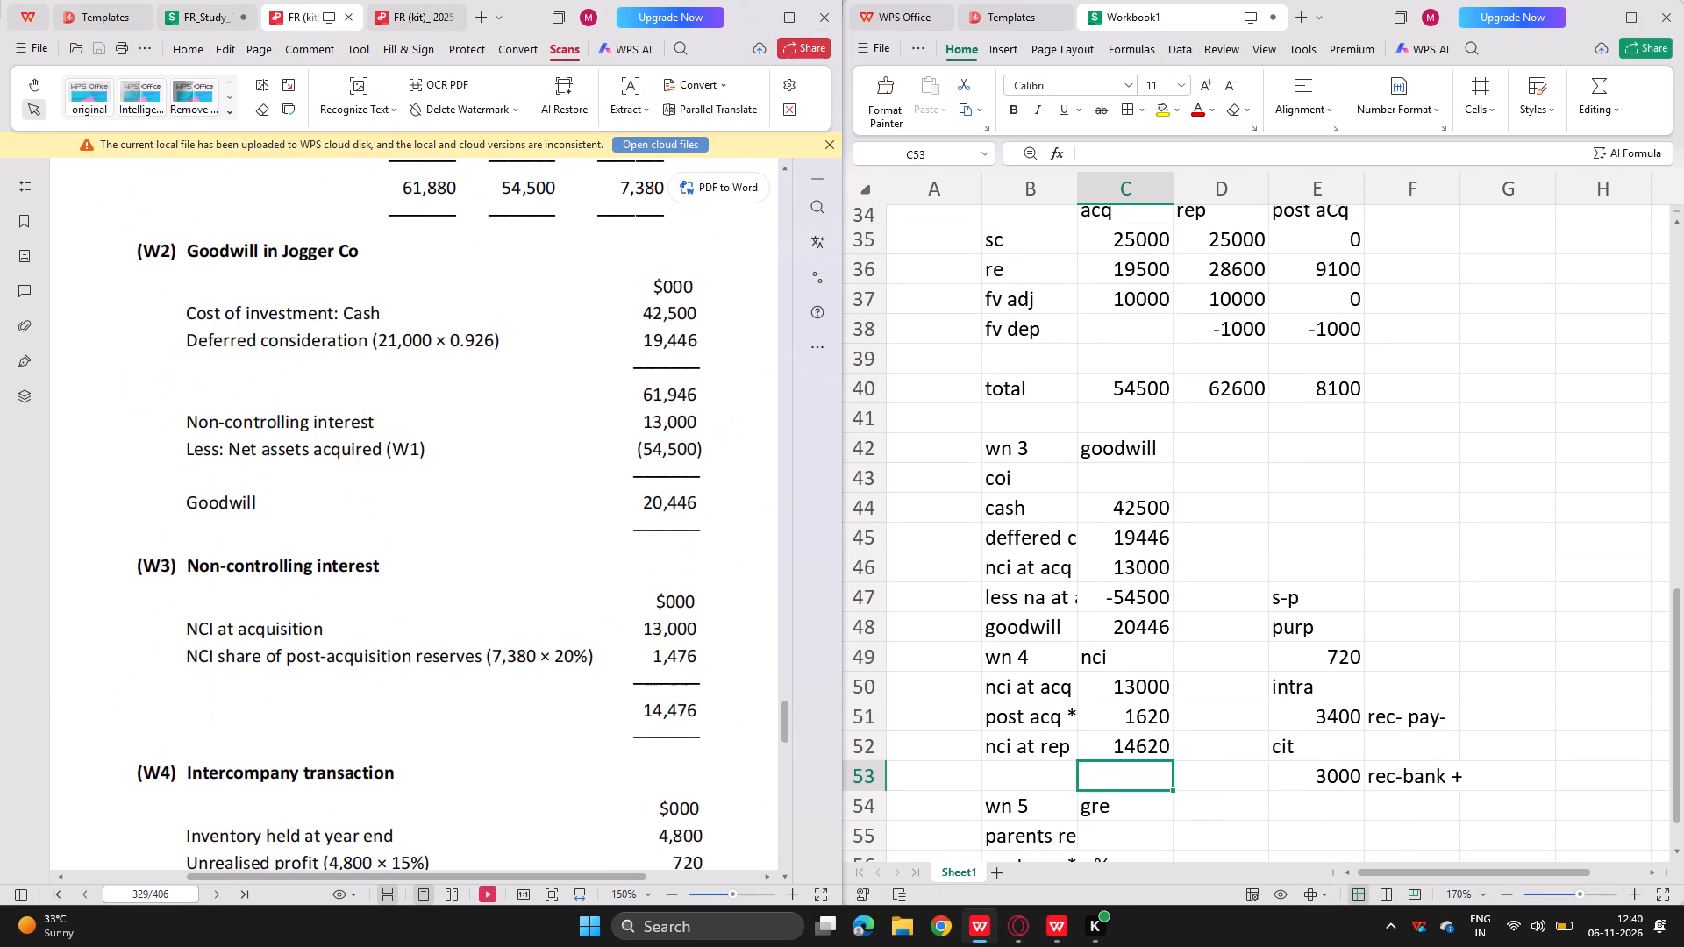
scroll(306, 463, down, 2)
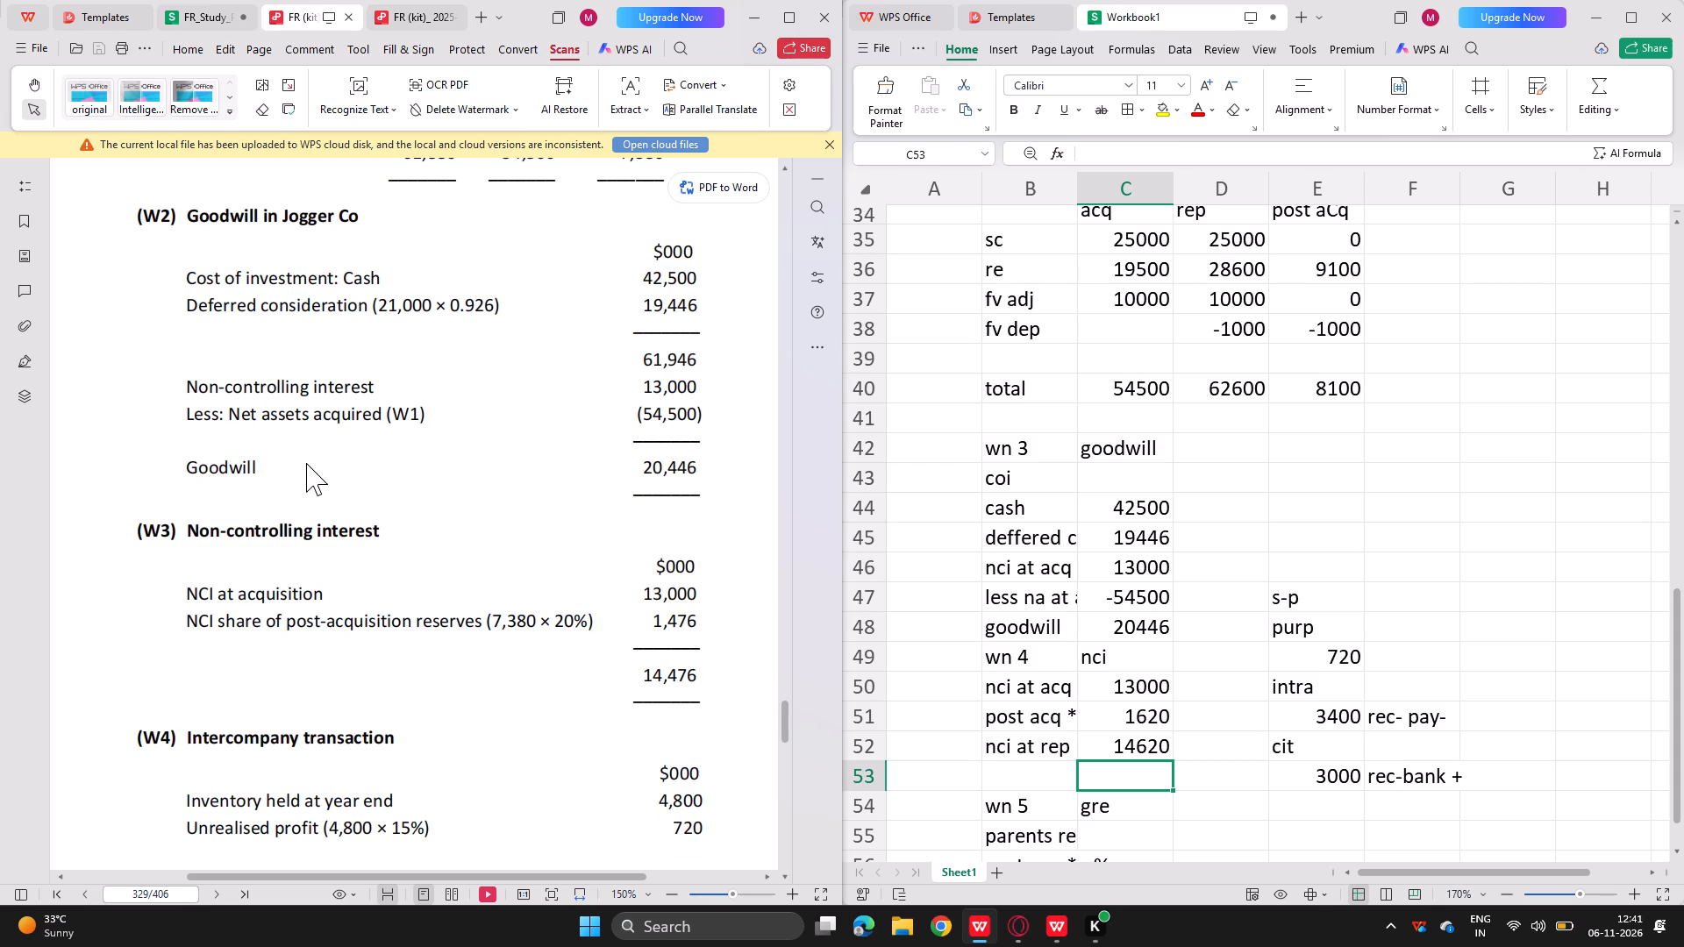
scroll(306, 463, down, 1)
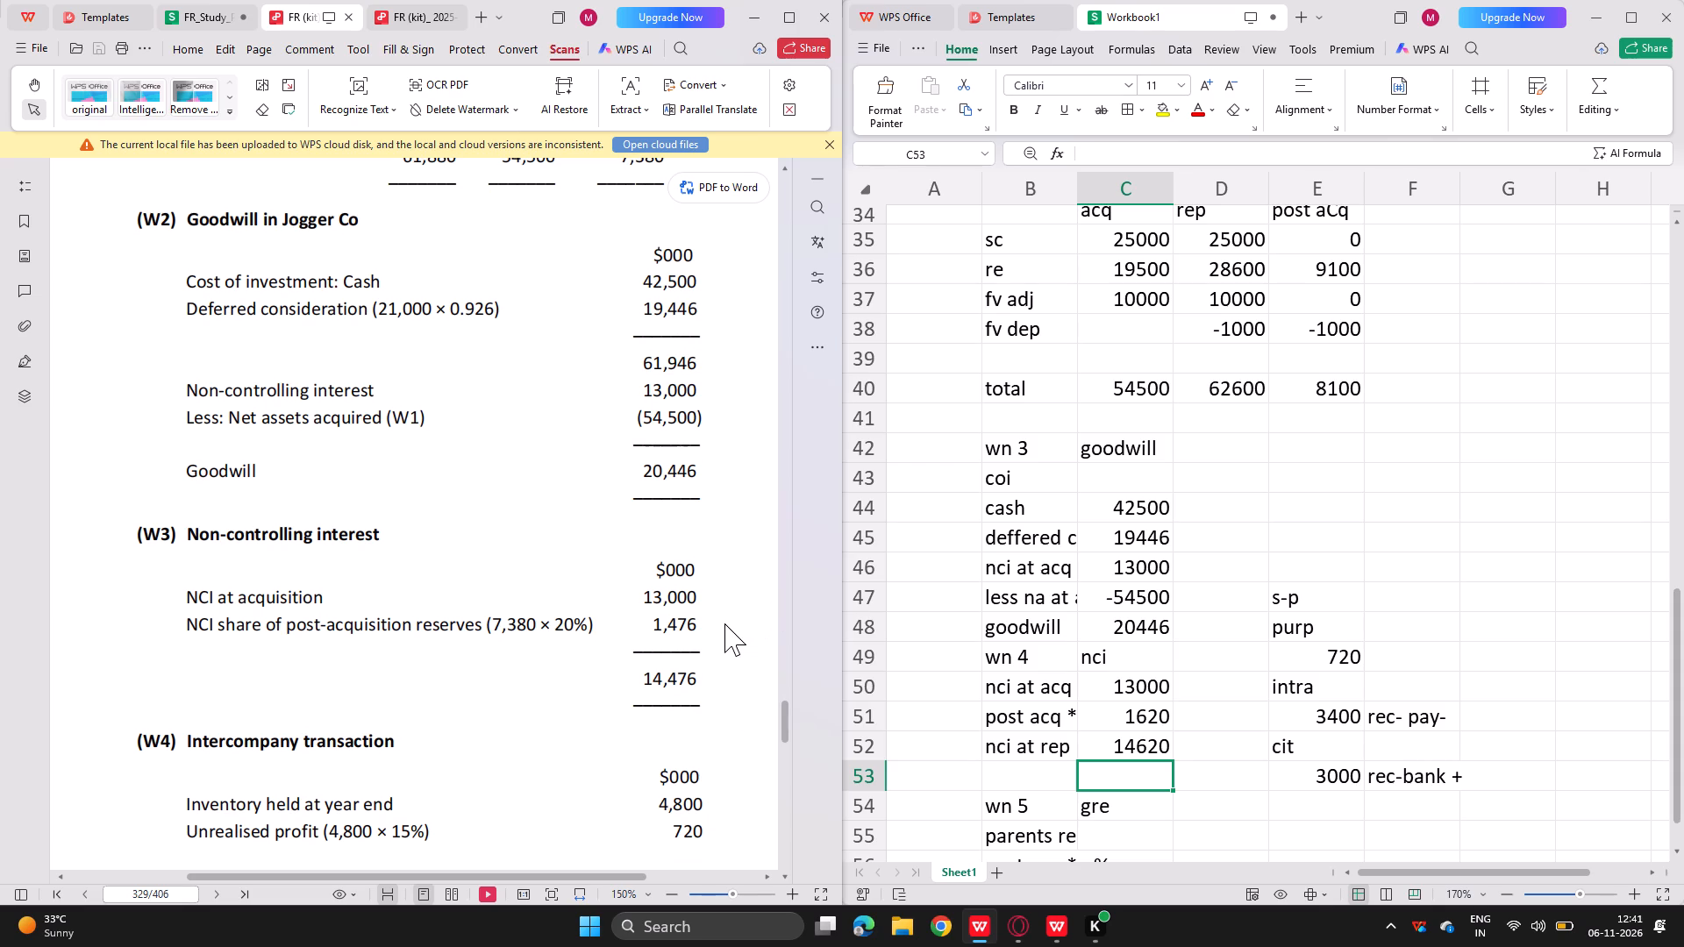
scroll(724, 623, up, 1)
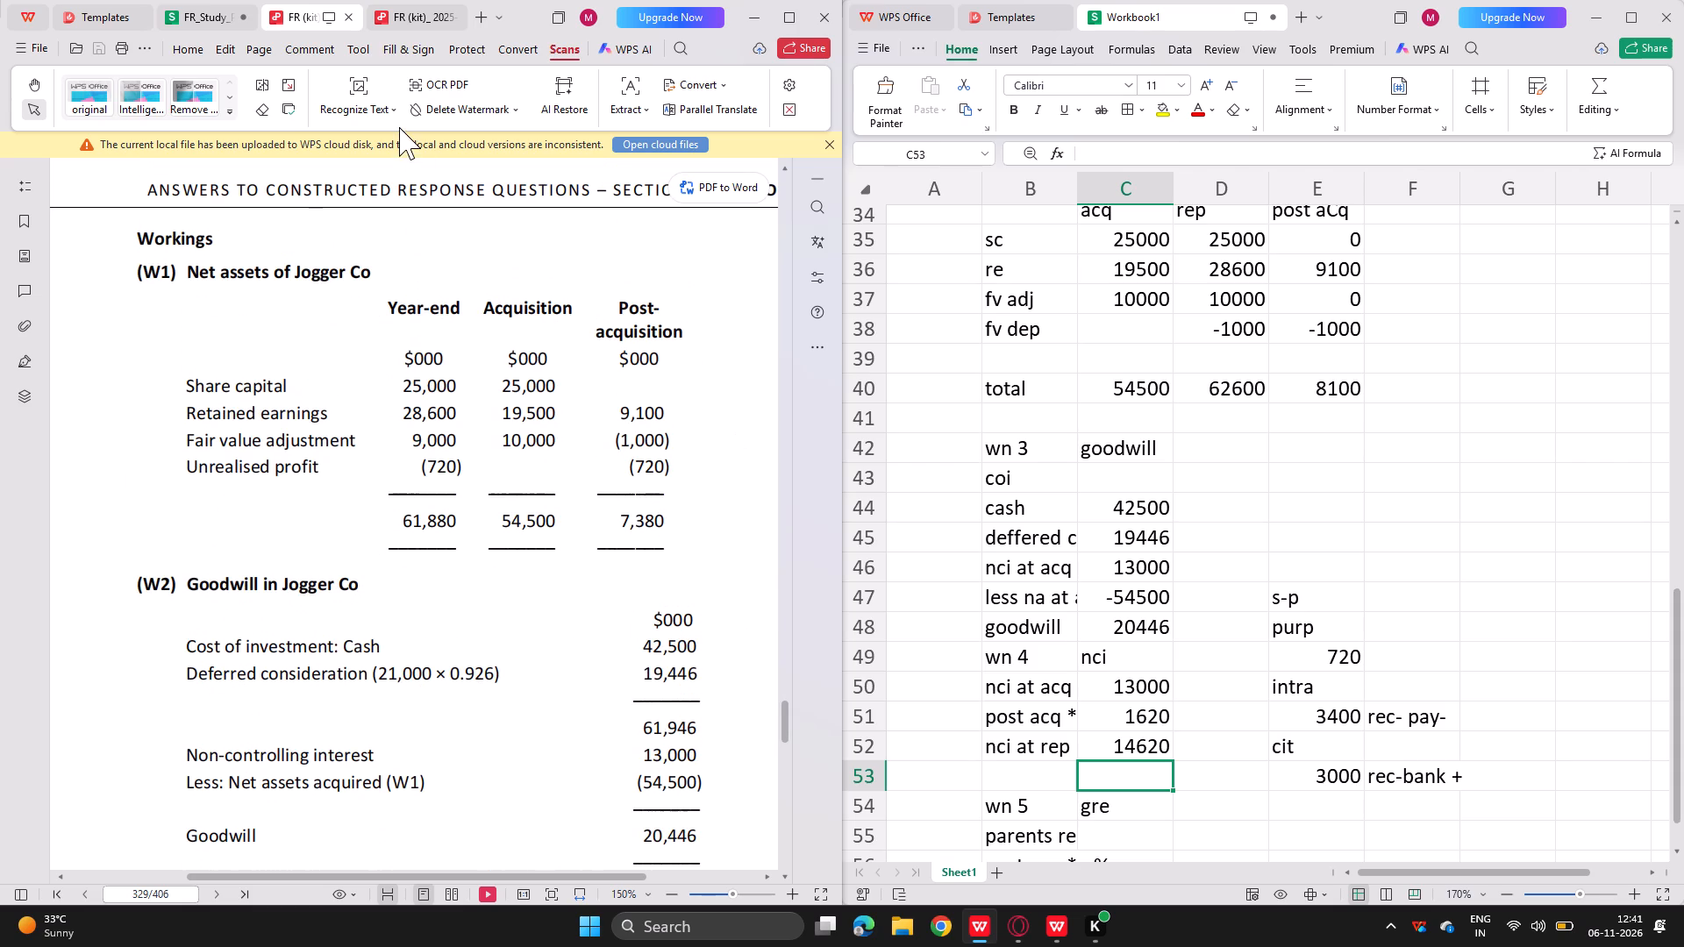
Reread the Runner Co question's notes on the intra-group sale and year-end inventory, cross-checking the unrealised profit in the answer's net assets working.
click(398, 0)
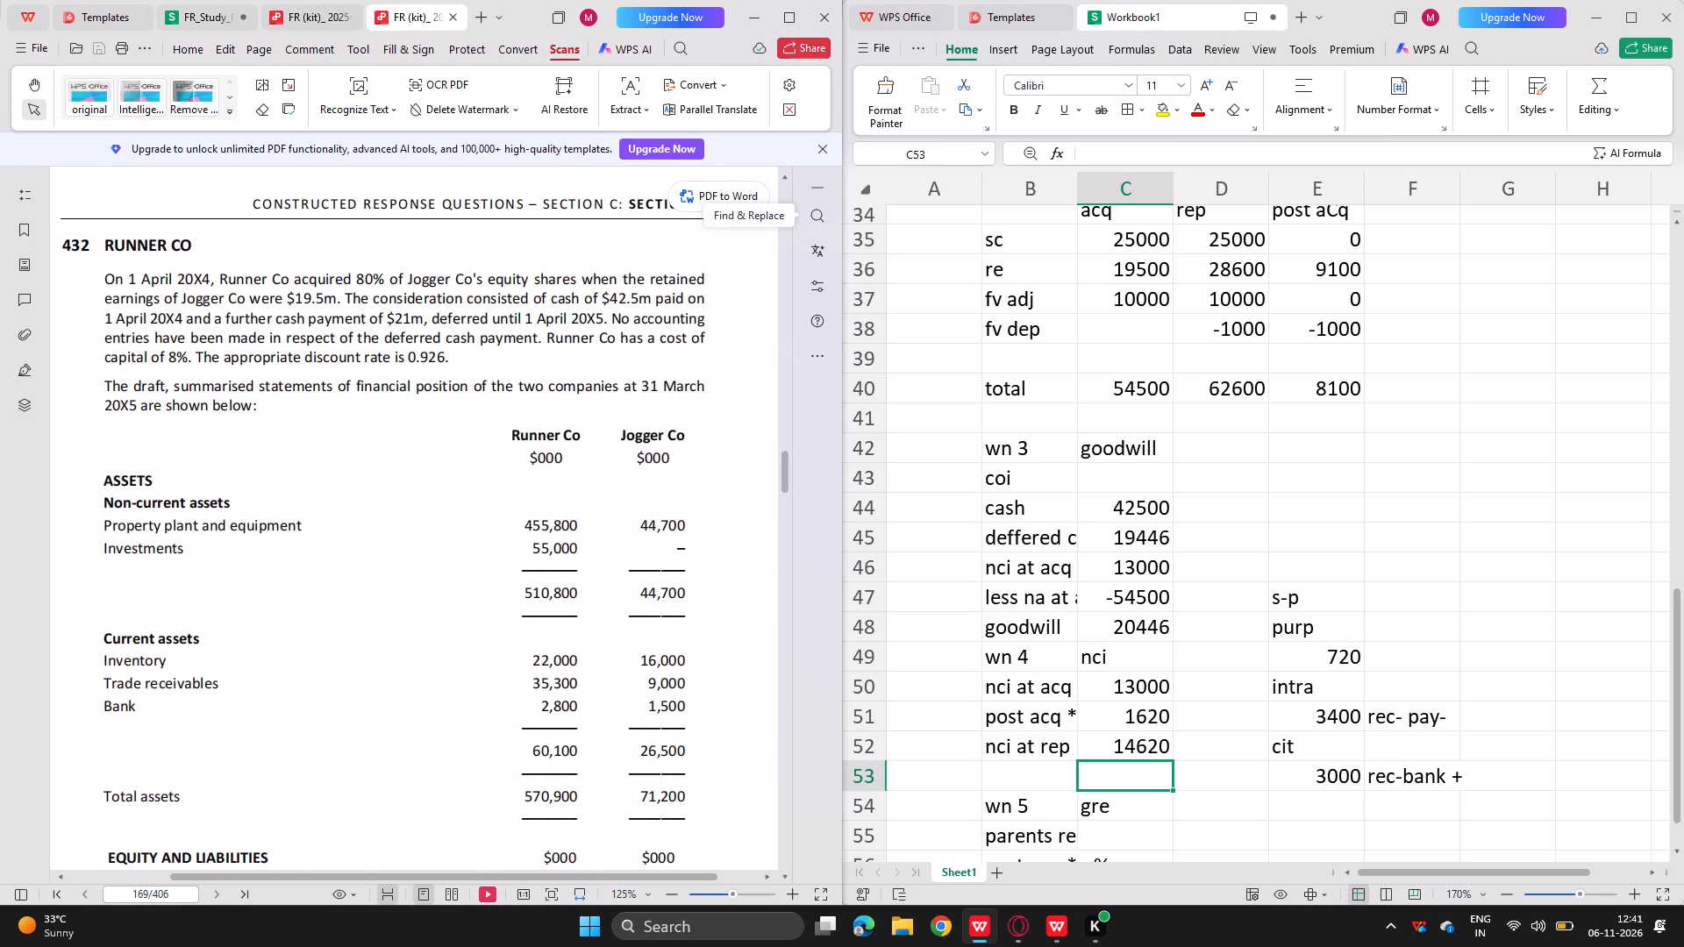
scroll(587, 545, down, 1)
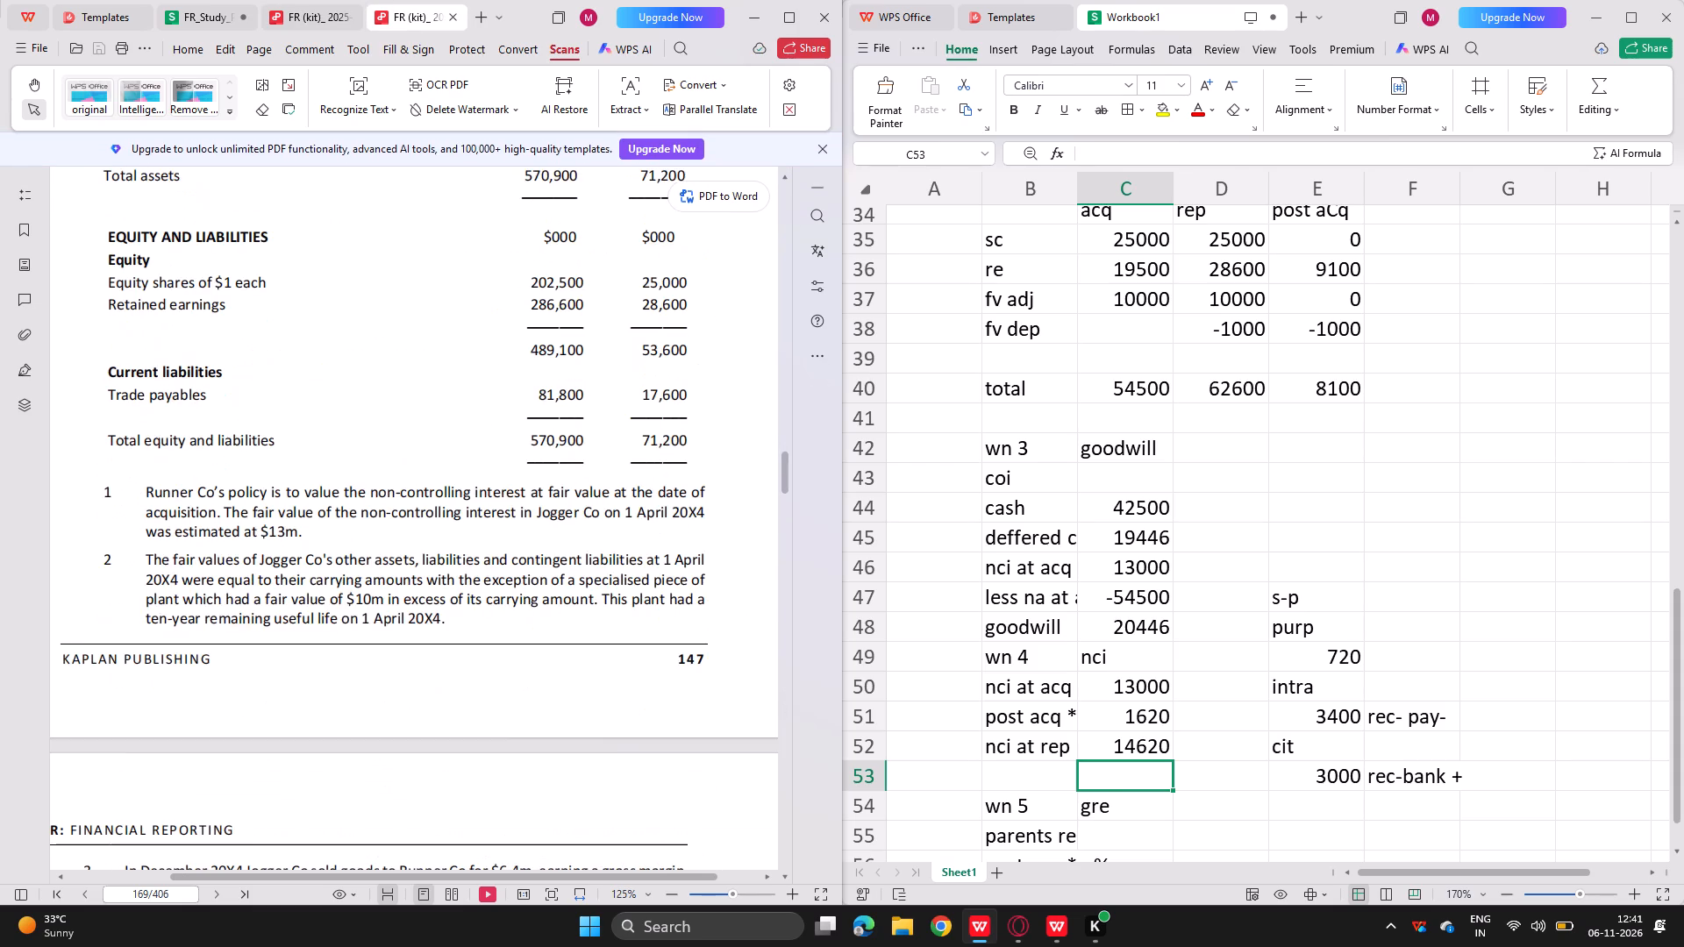
scroll(587, 545, down, 2)
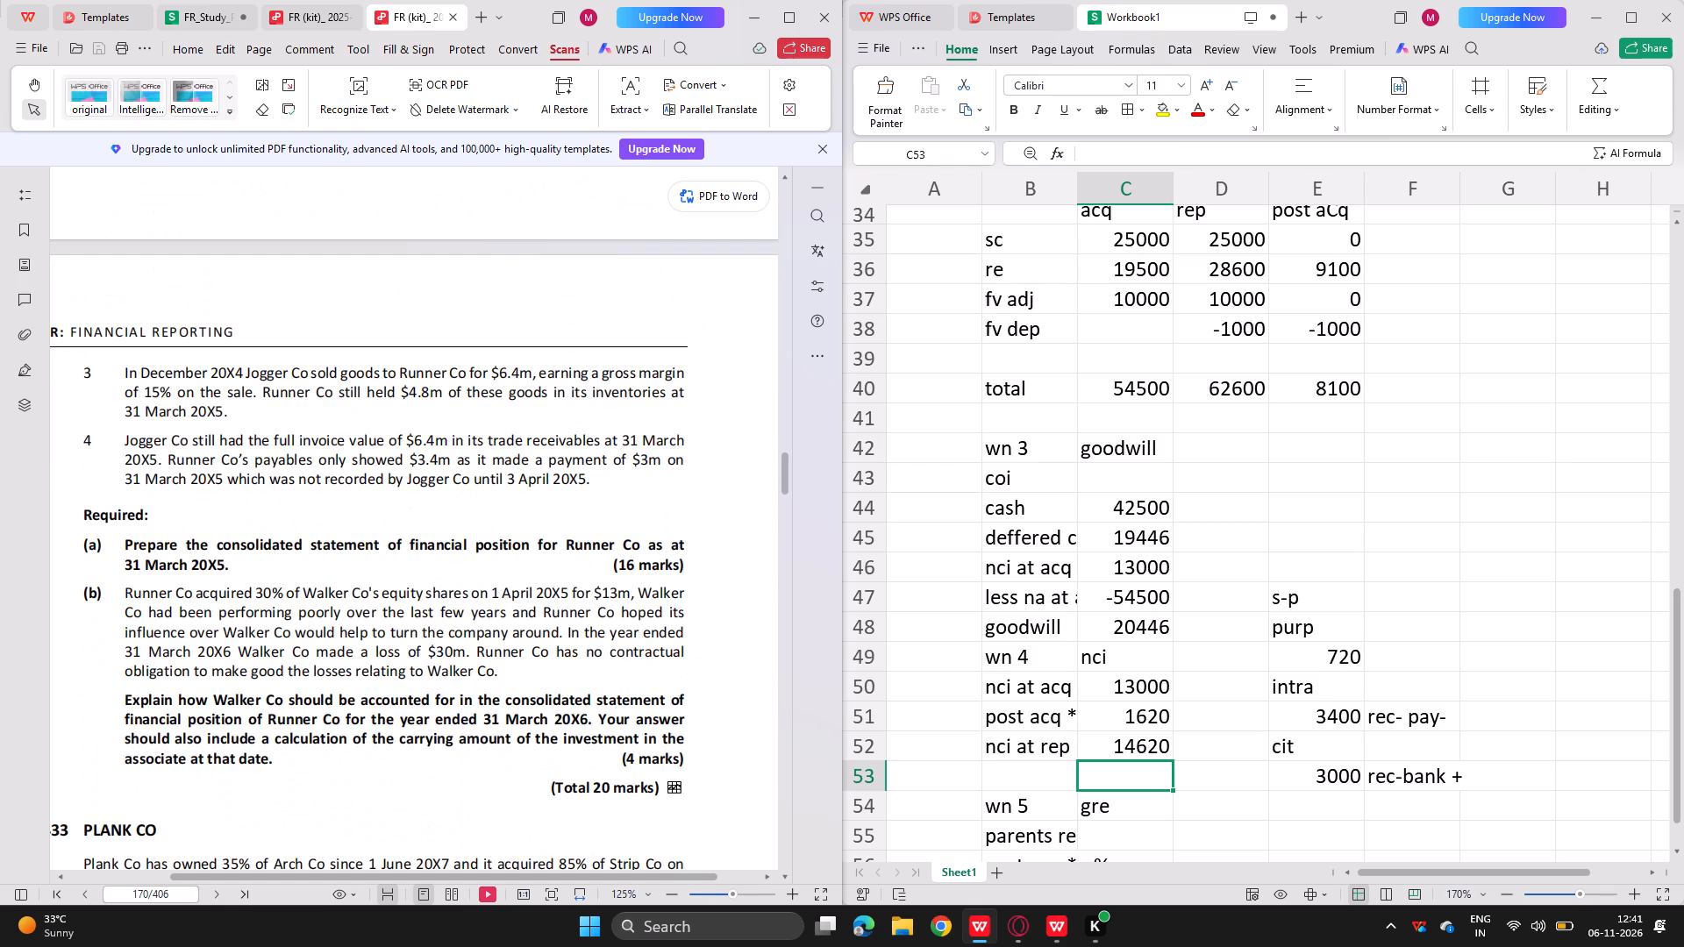
scroll(587, 545, down, 1)
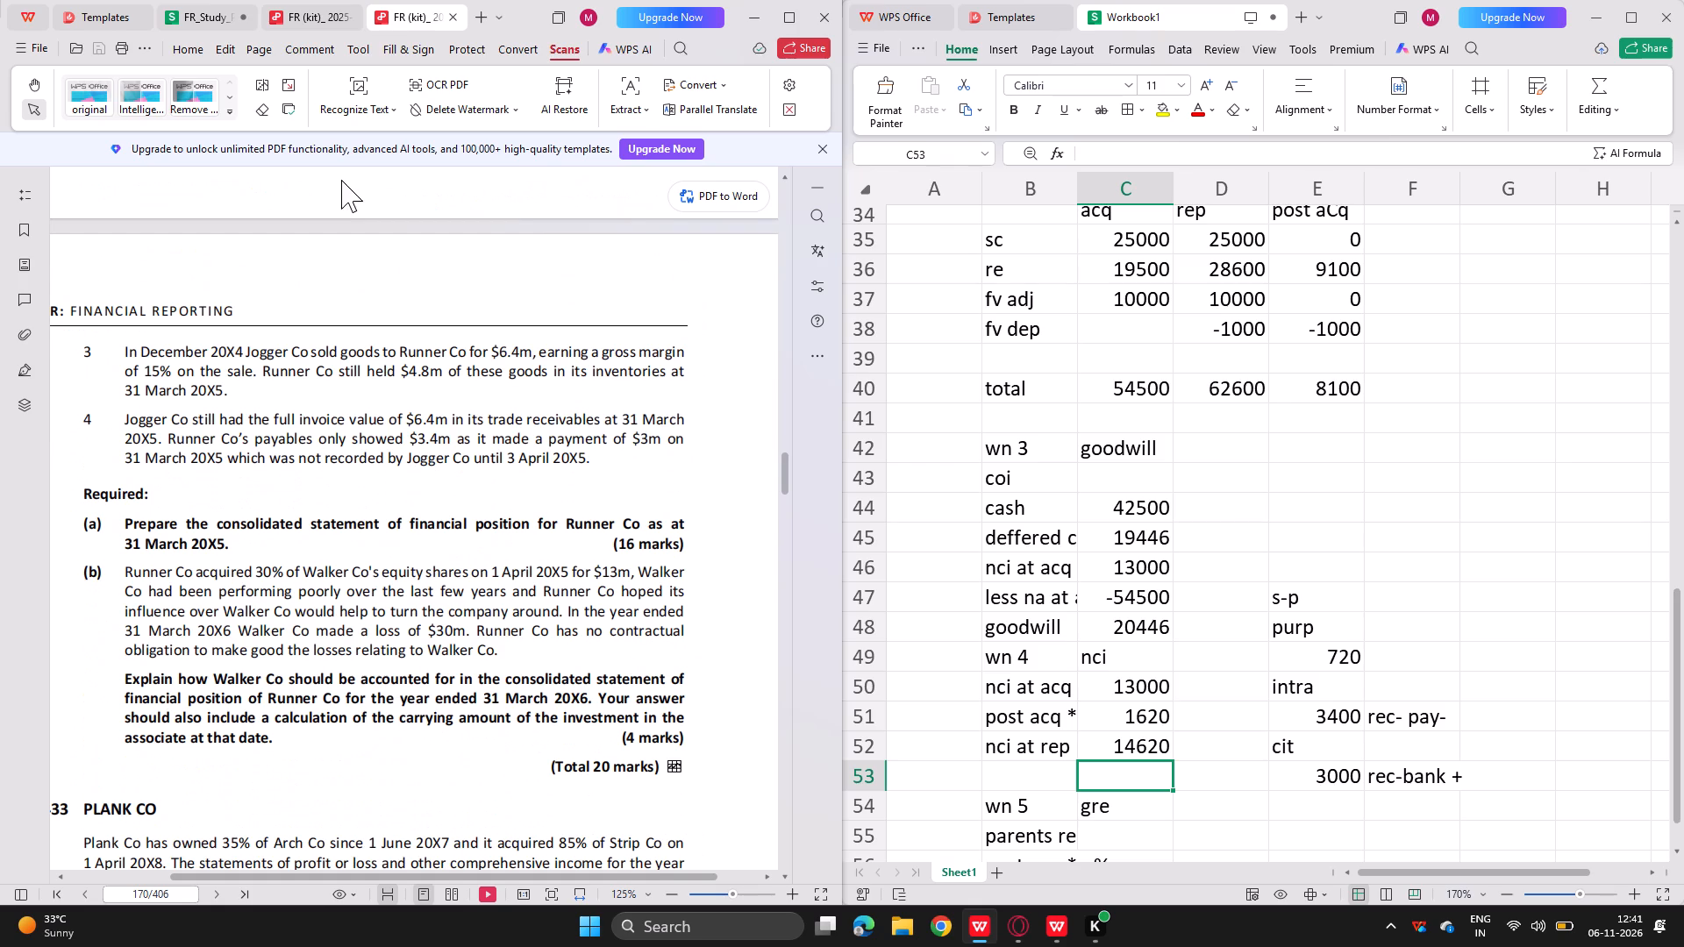
click(280, 0)
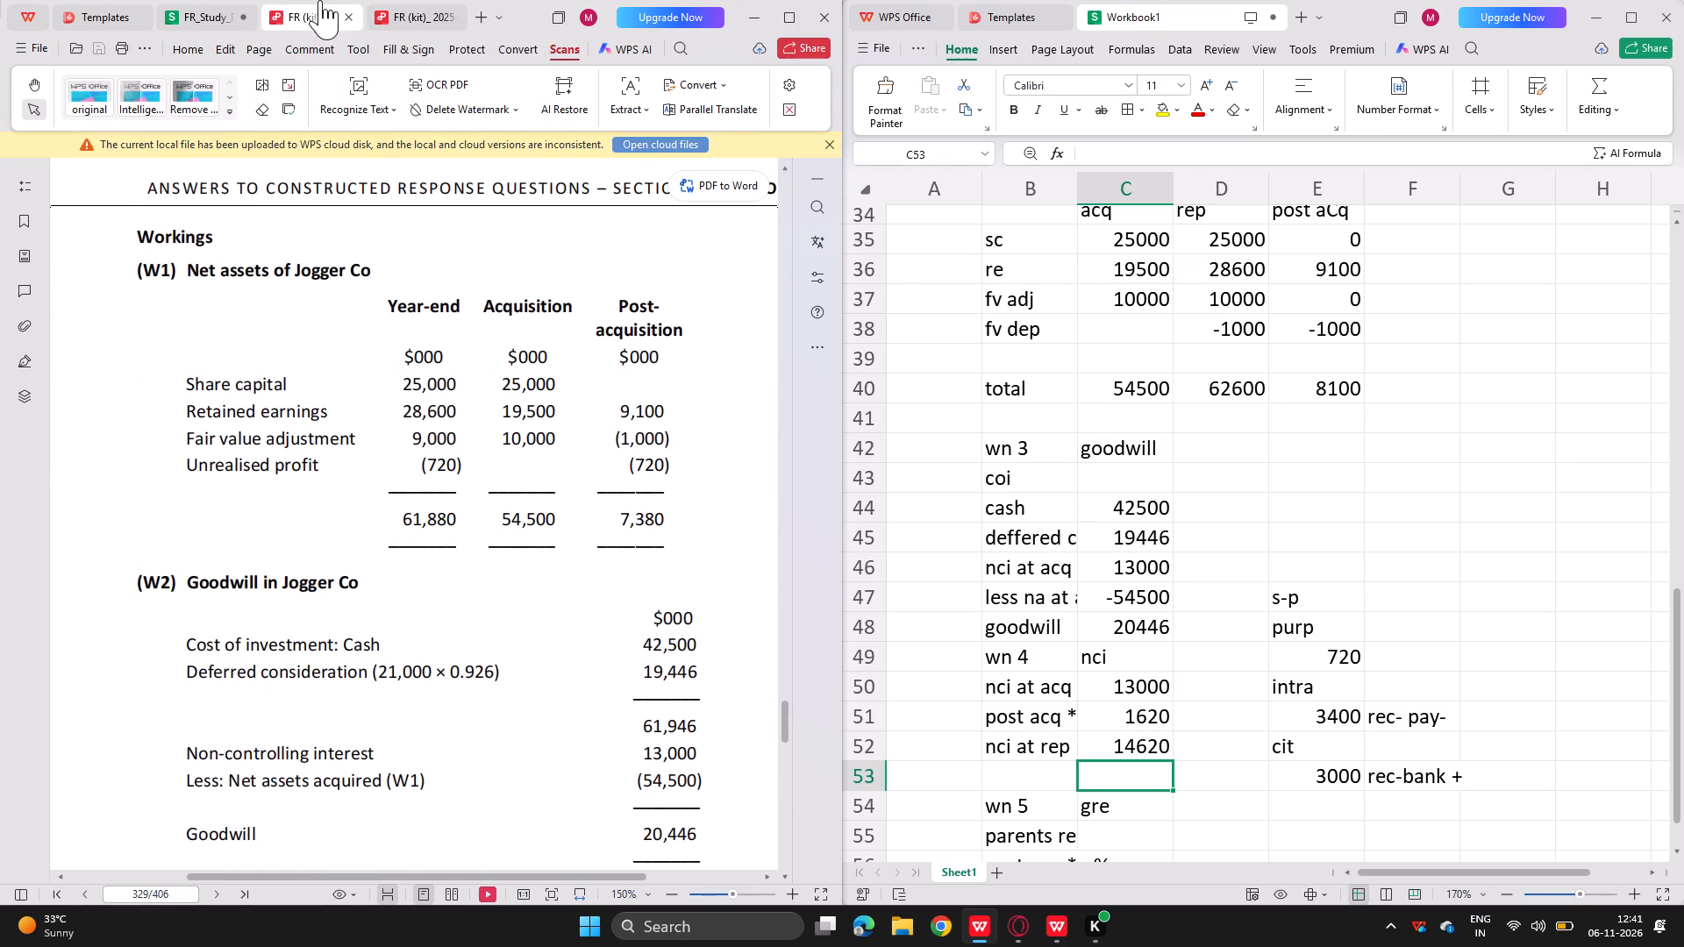
click(405, 14)
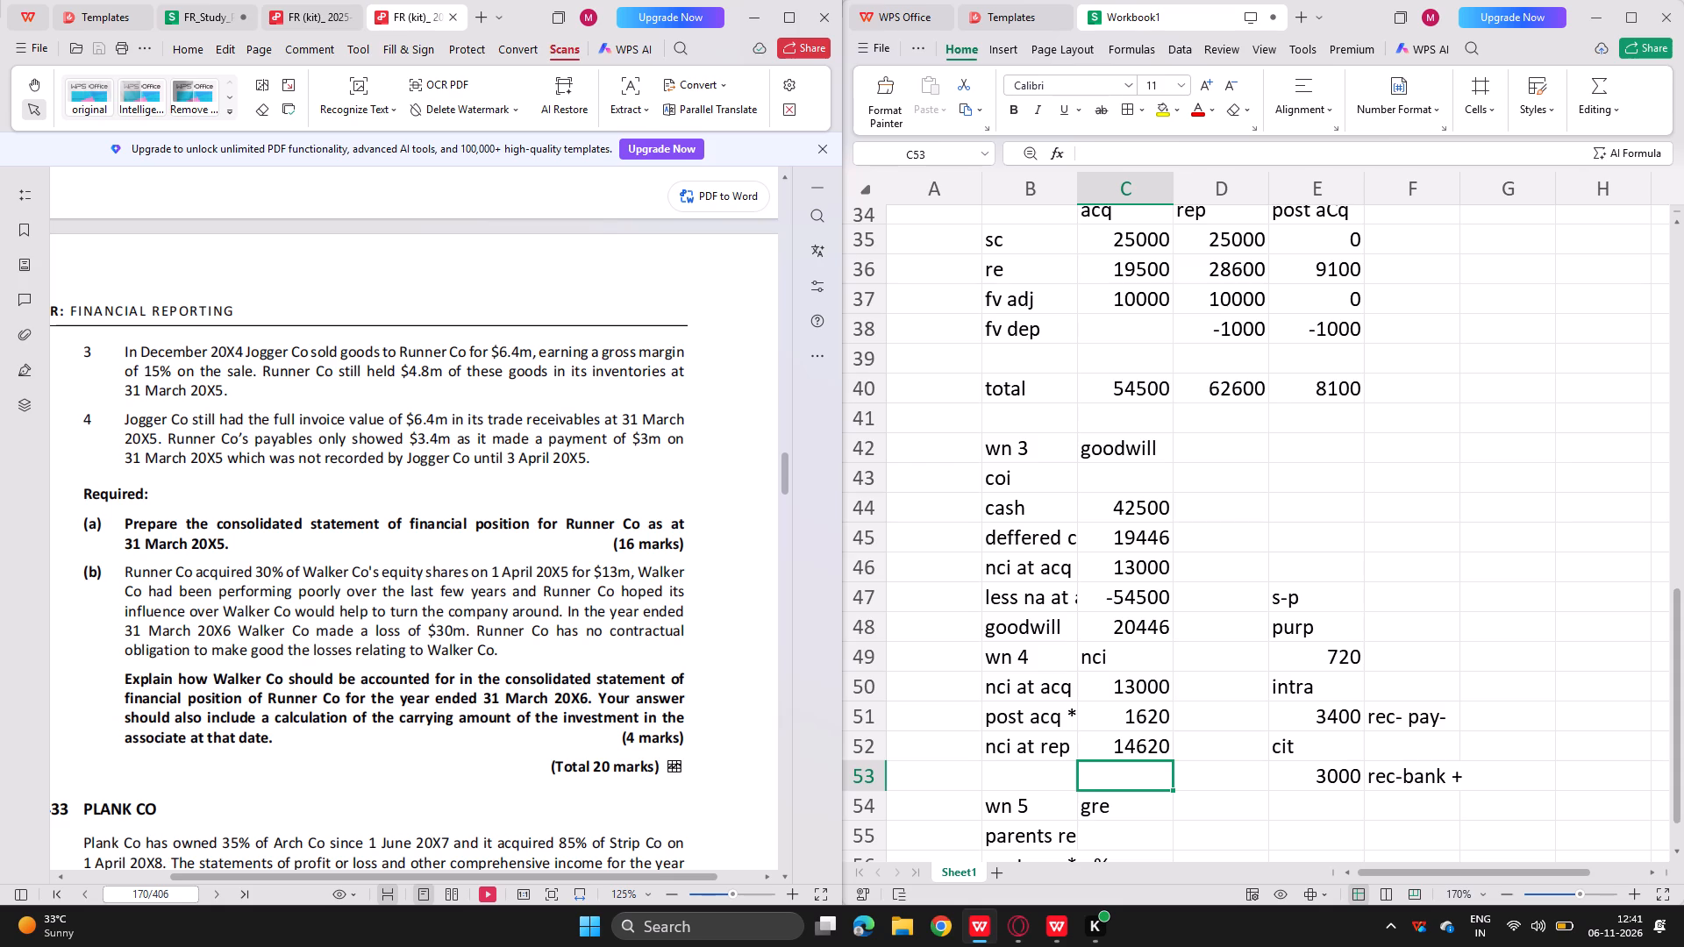
click(1049, 360)
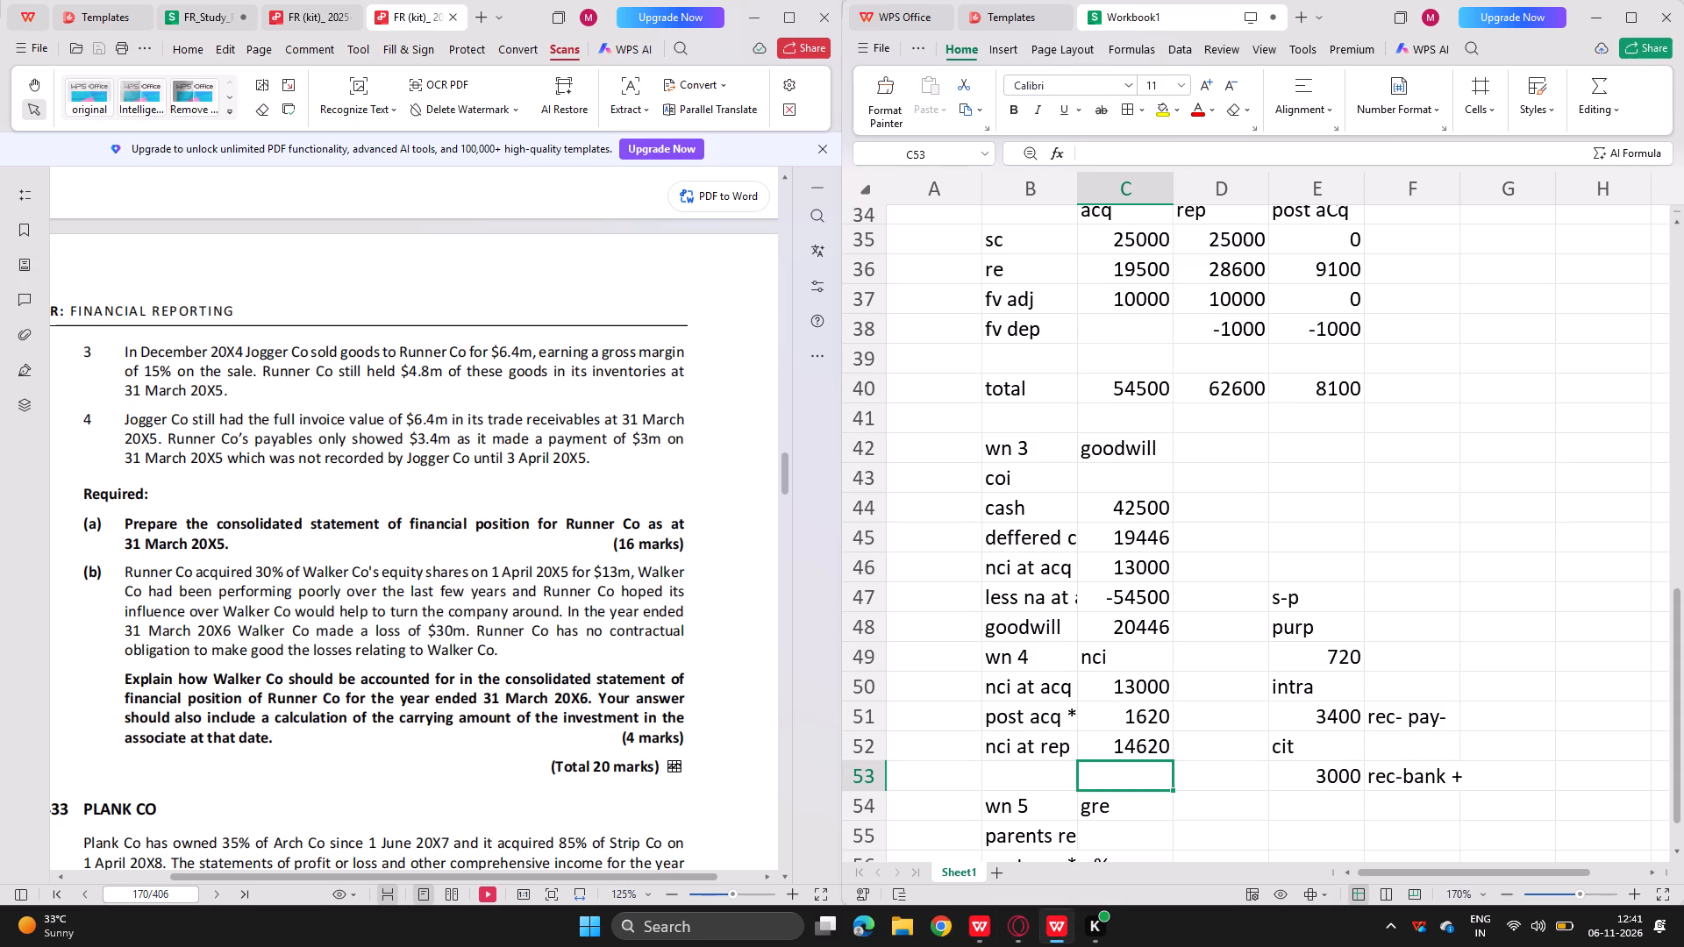
Inspect the formula behind the unrealised profit figure in E49.
click(1031, 363)
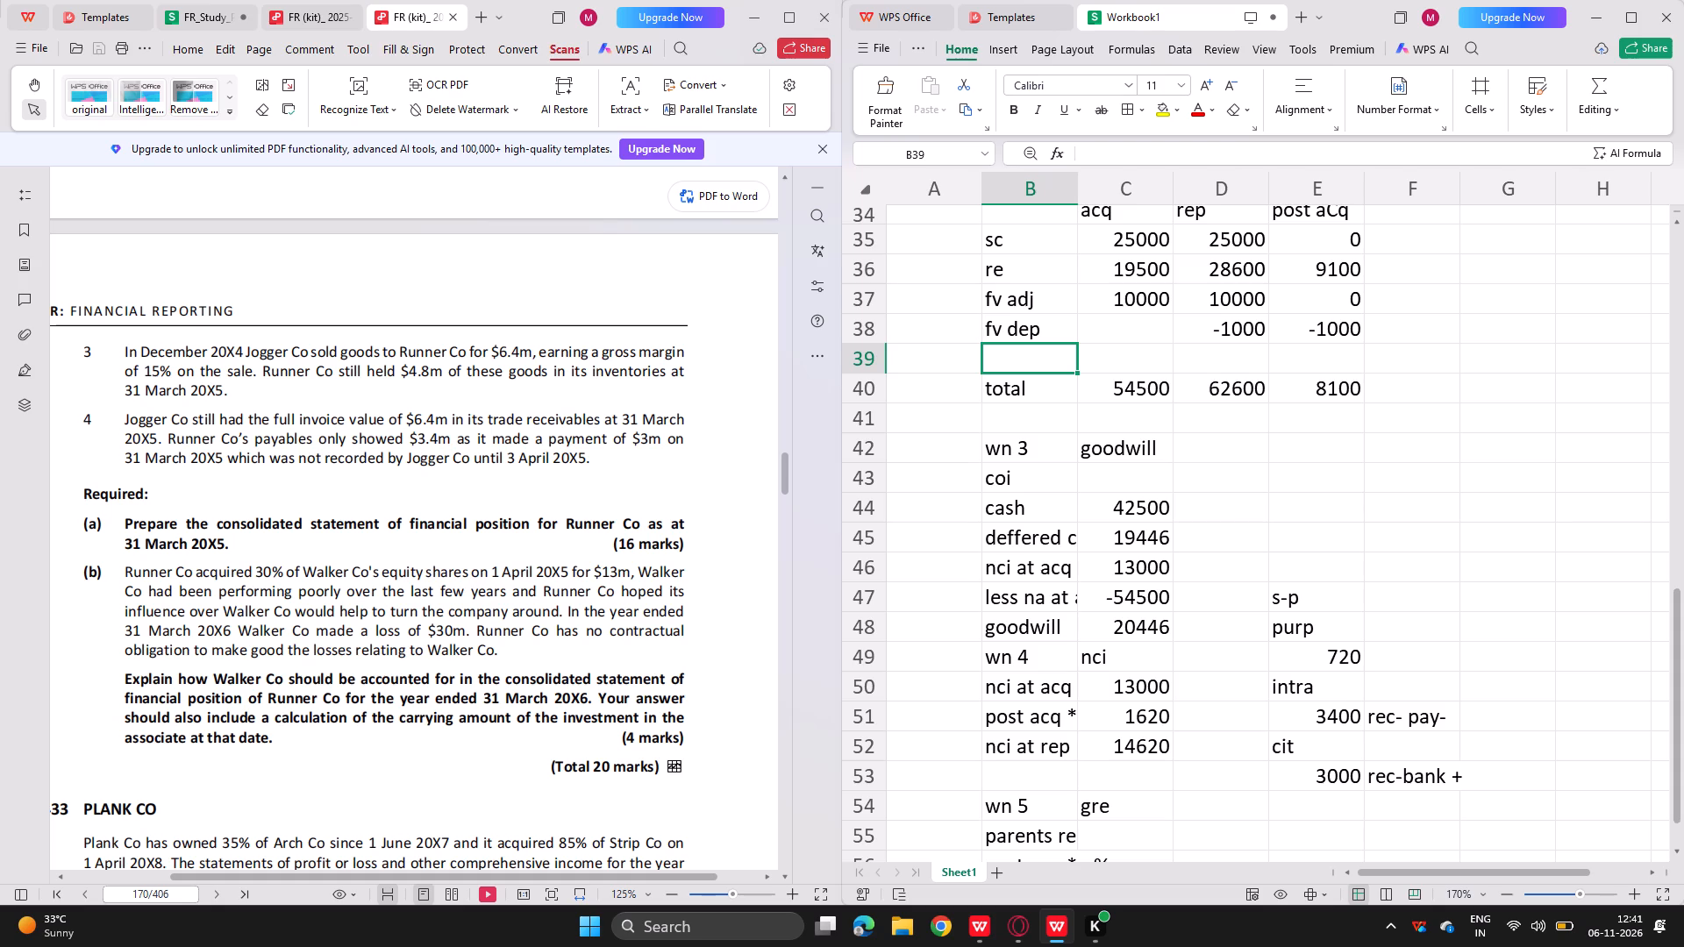
click(1351, 463)
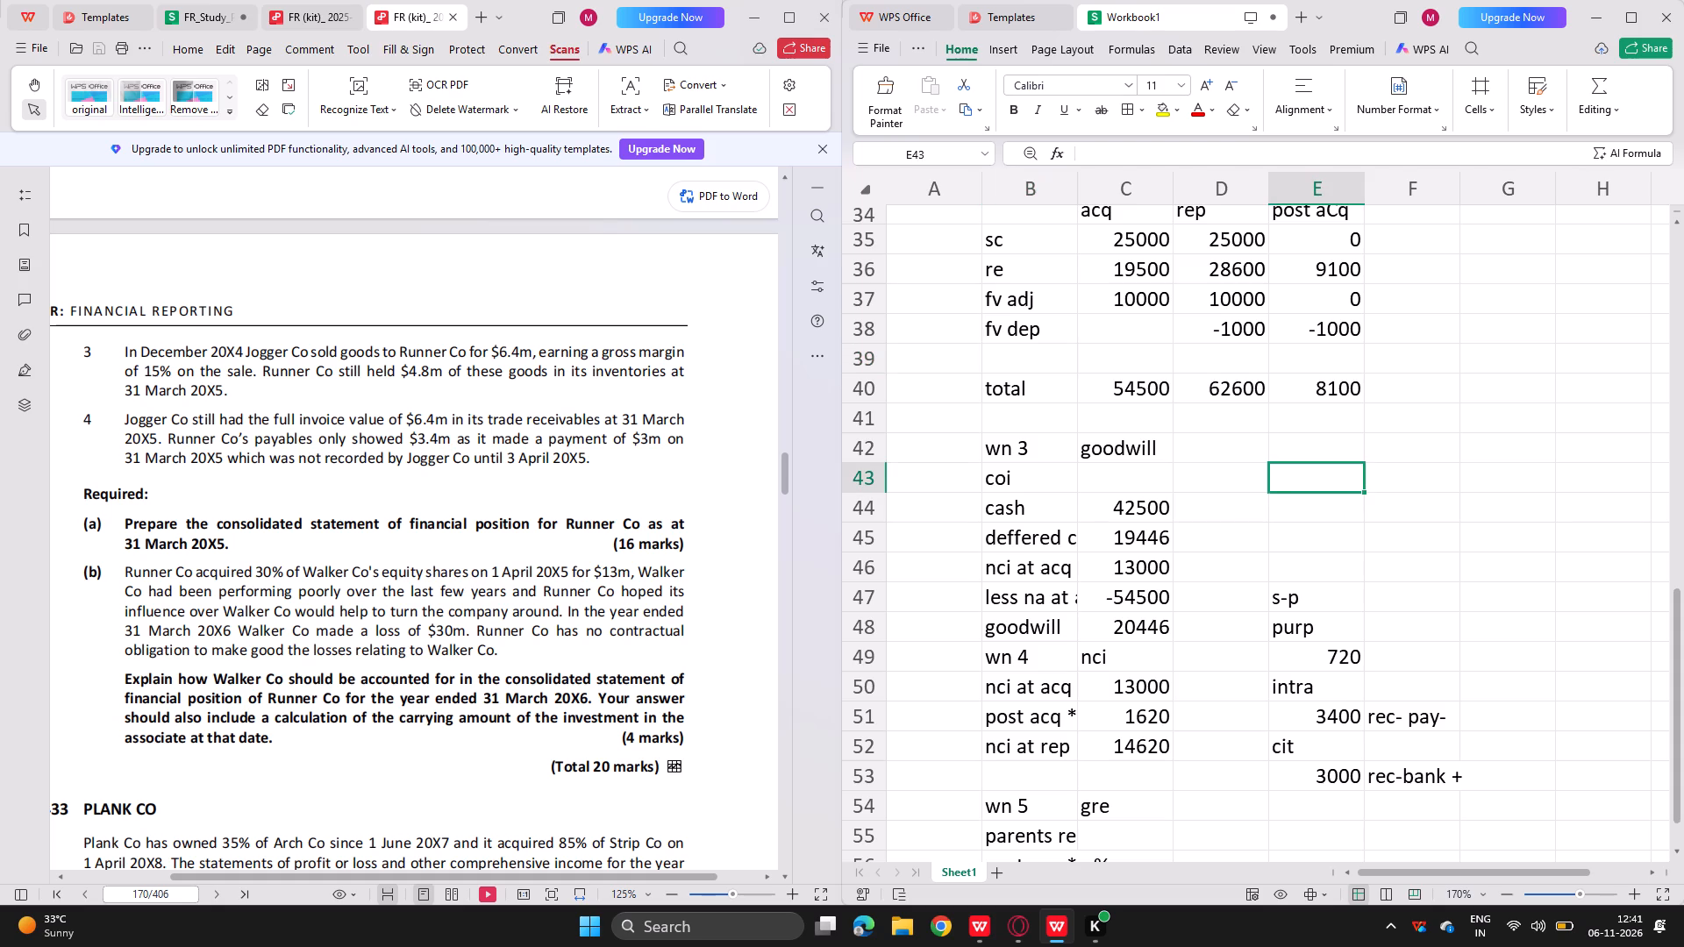
double_click(1317, 666)
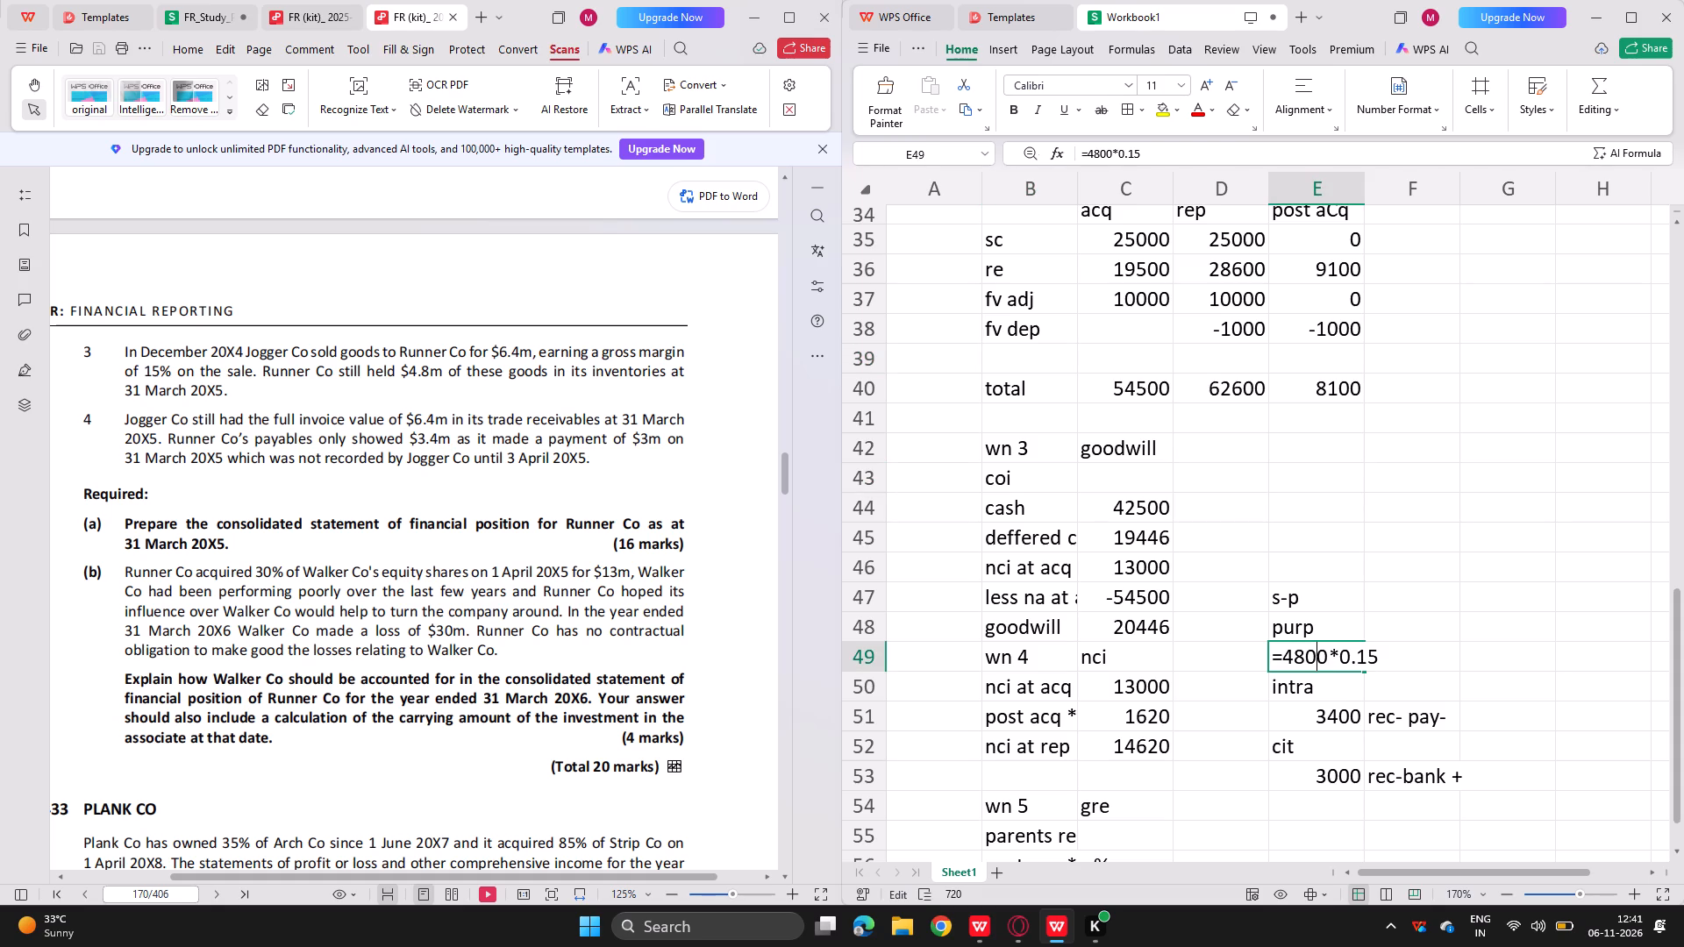
key(Return)
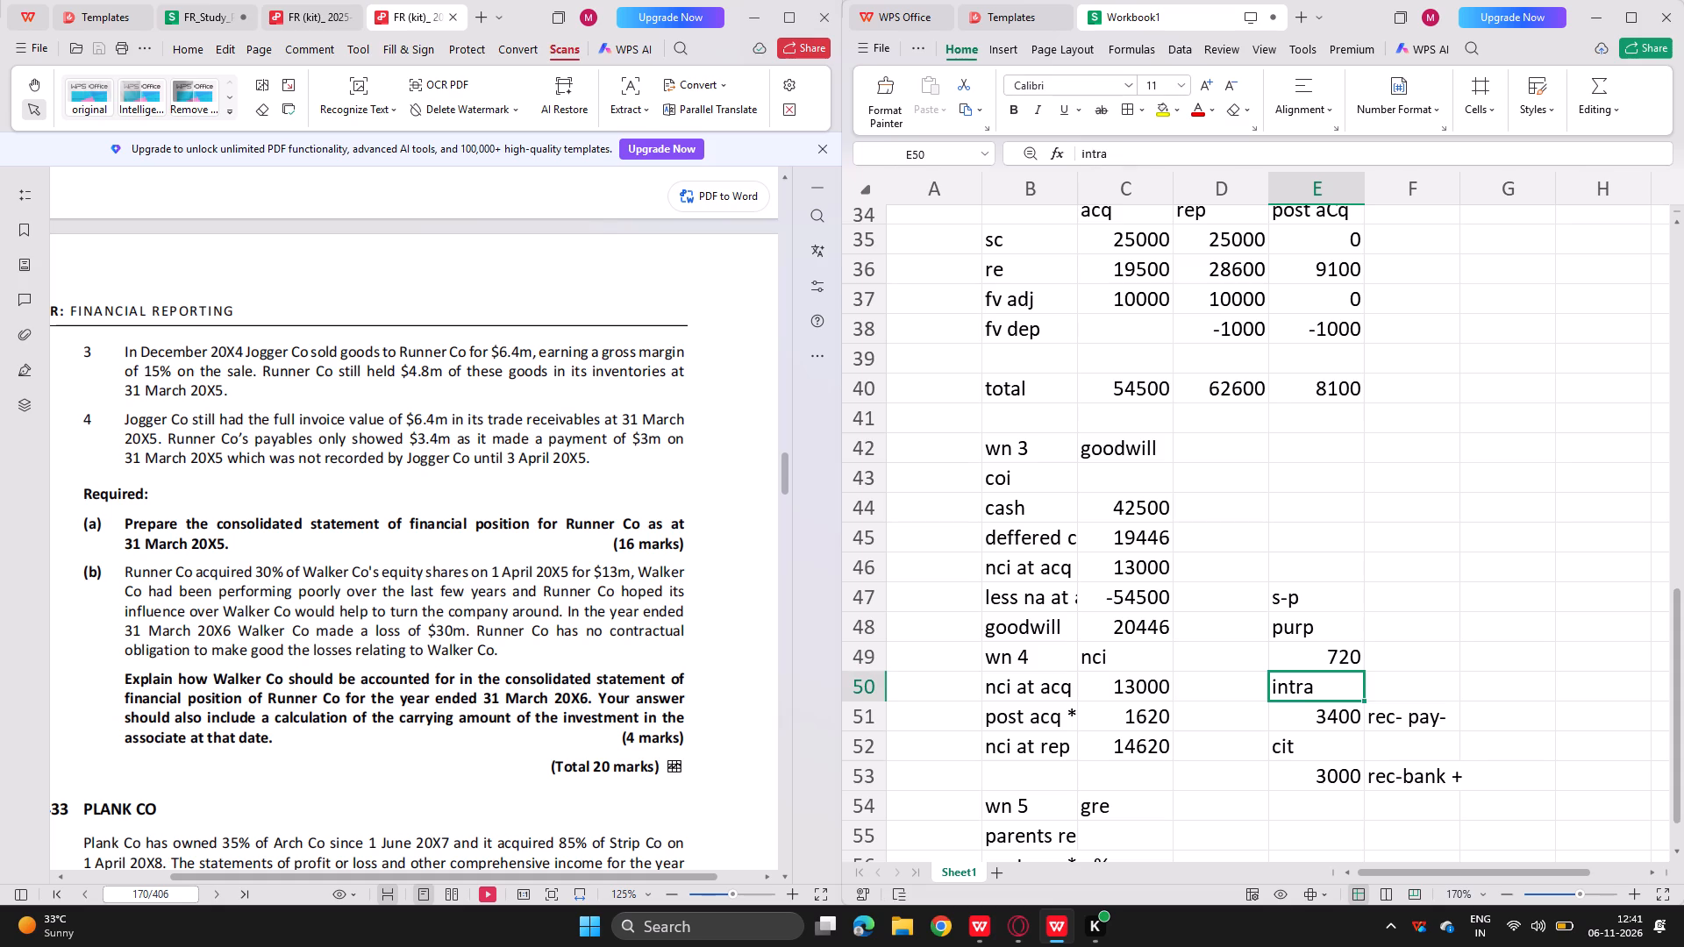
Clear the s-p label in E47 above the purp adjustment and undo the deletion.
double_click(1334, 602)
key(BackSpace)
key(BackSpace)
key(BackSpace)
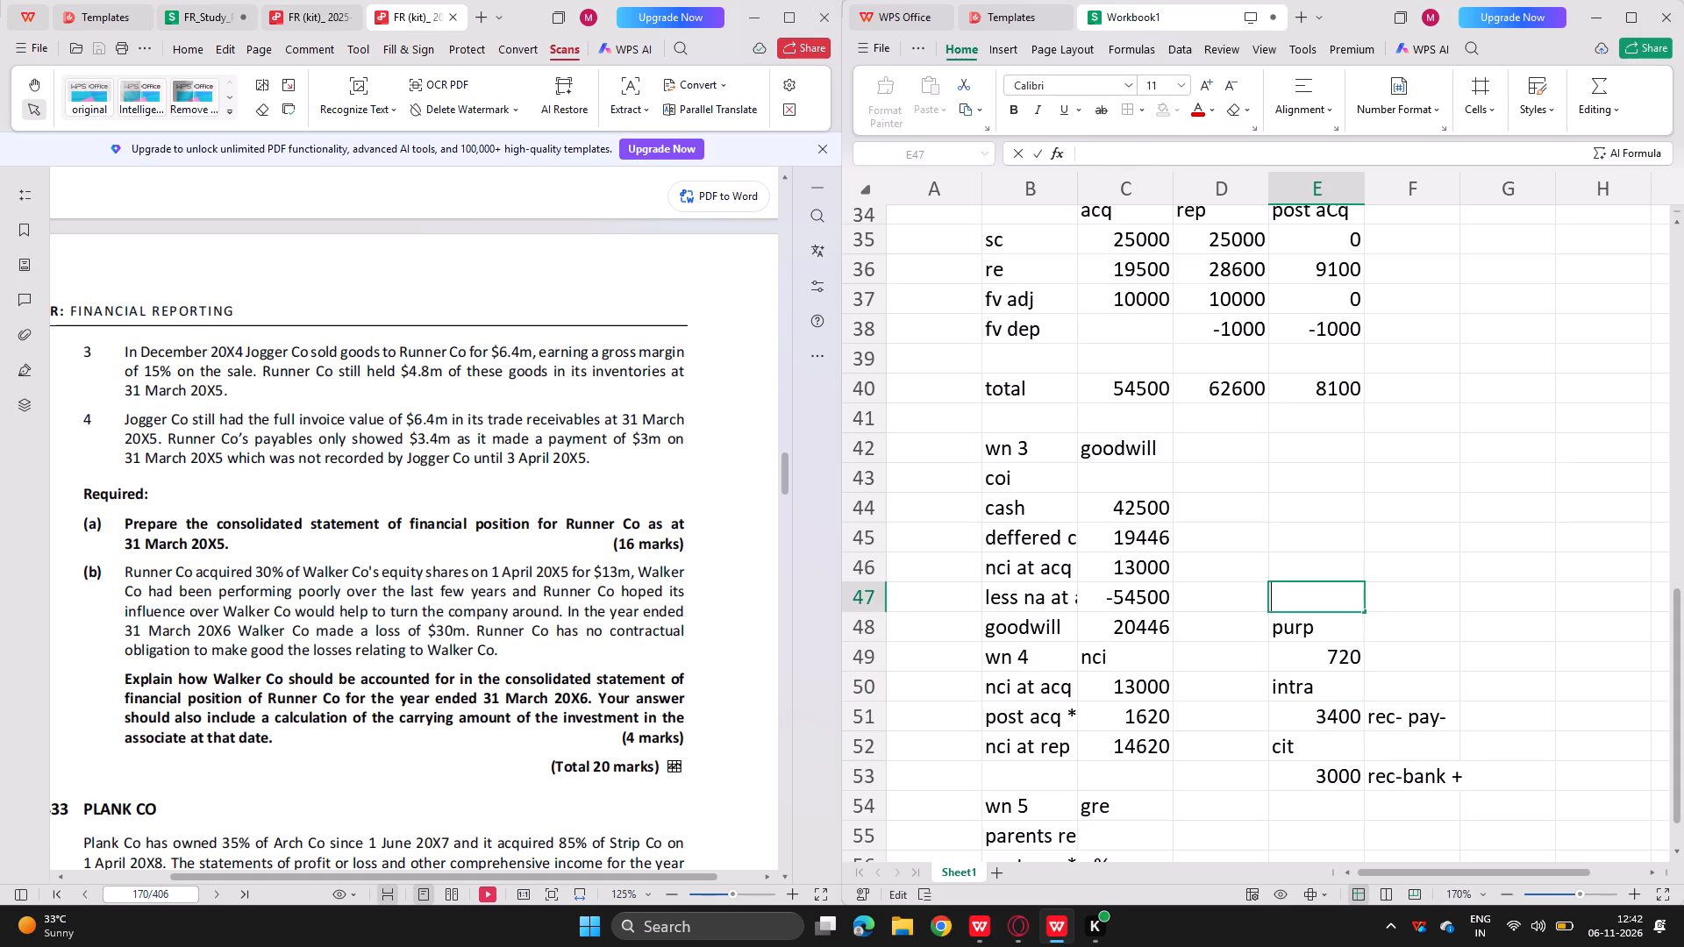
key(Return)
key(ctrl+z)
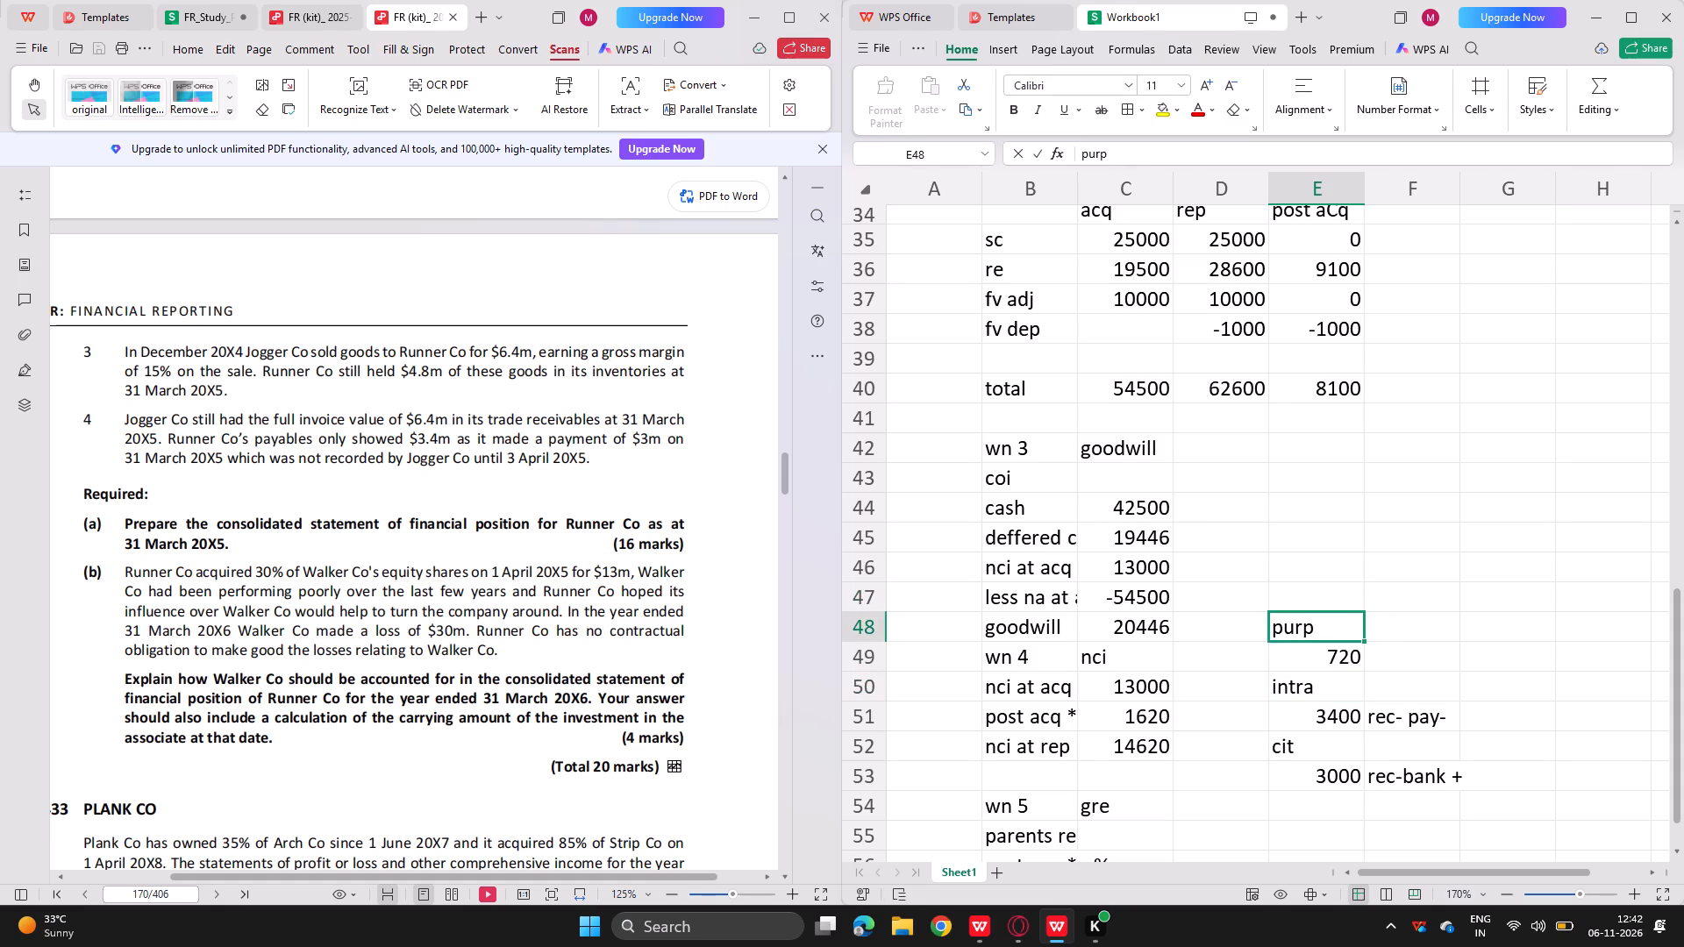
Add a purp row in row 39 of the net assets working, with =-E49 in the reporting date column.
click(1038, 361)
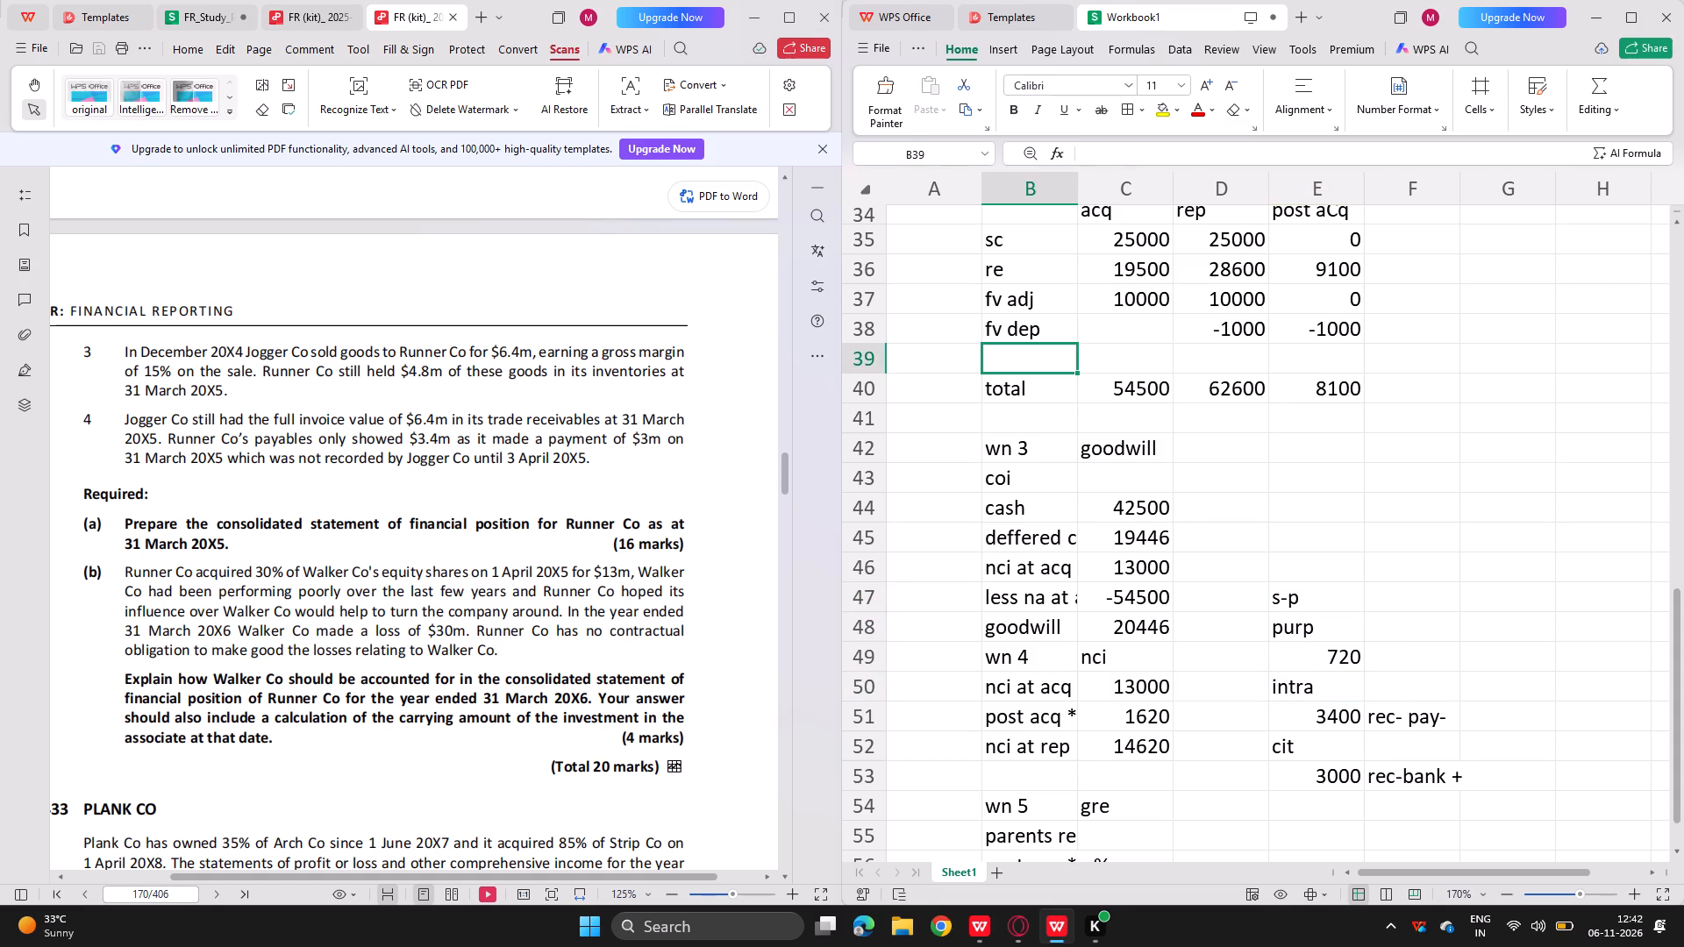
text(purp)
key(Right)
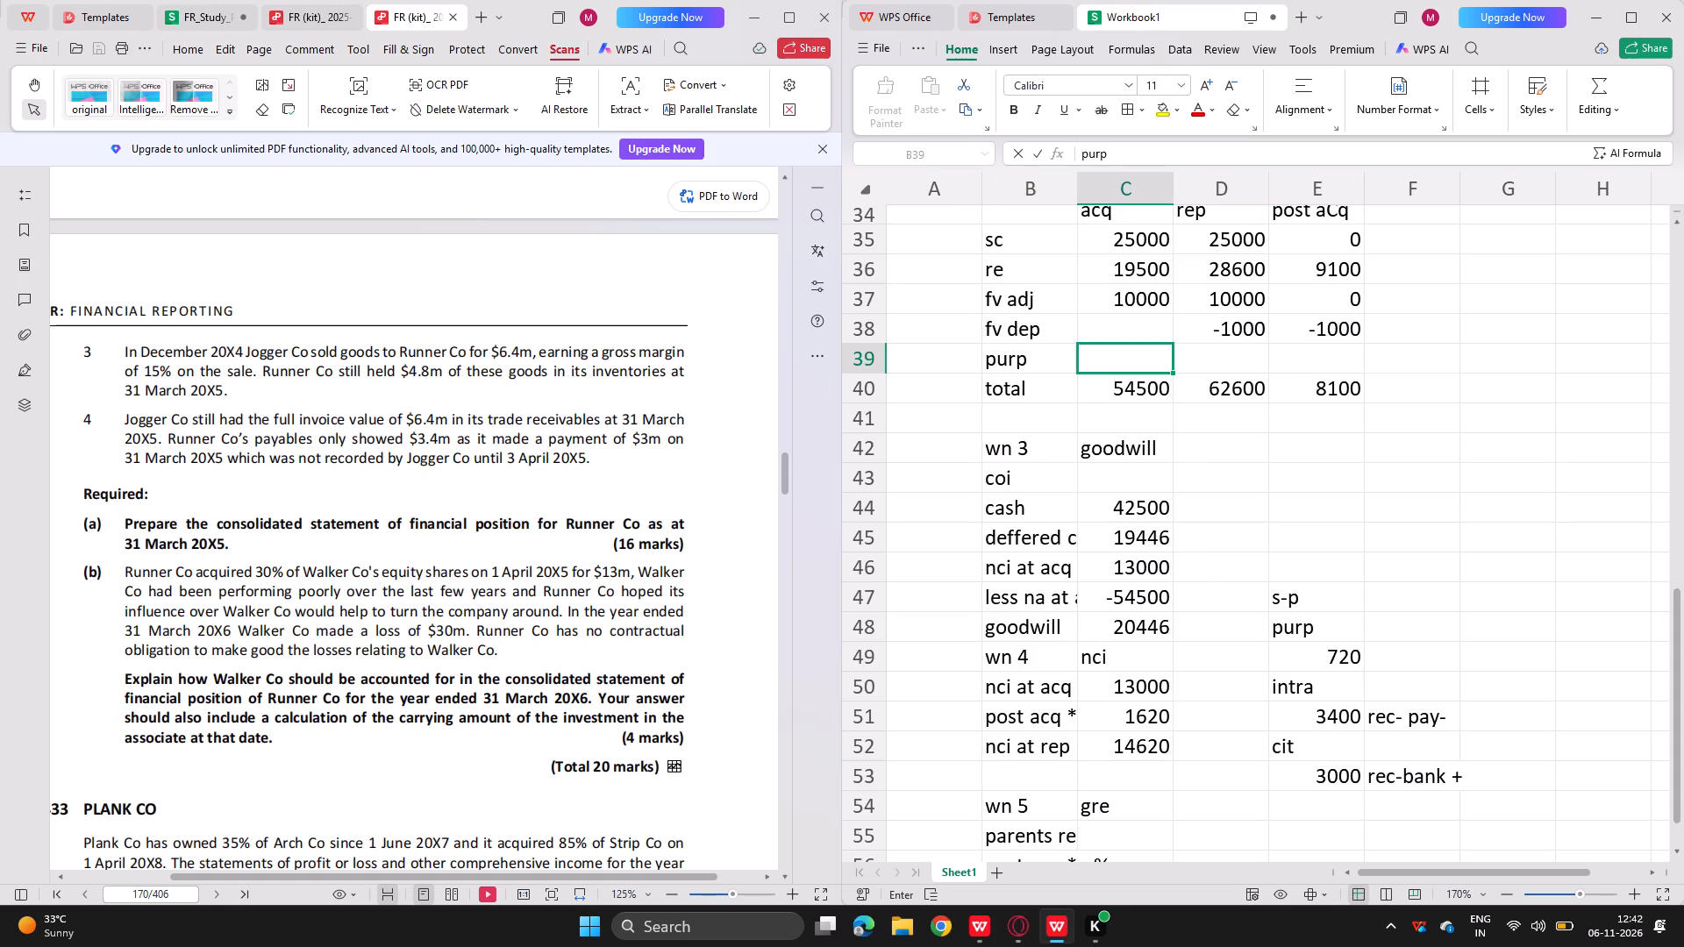
key(Right)
text(=-)
key(Down)
key(Down)
key(Down)
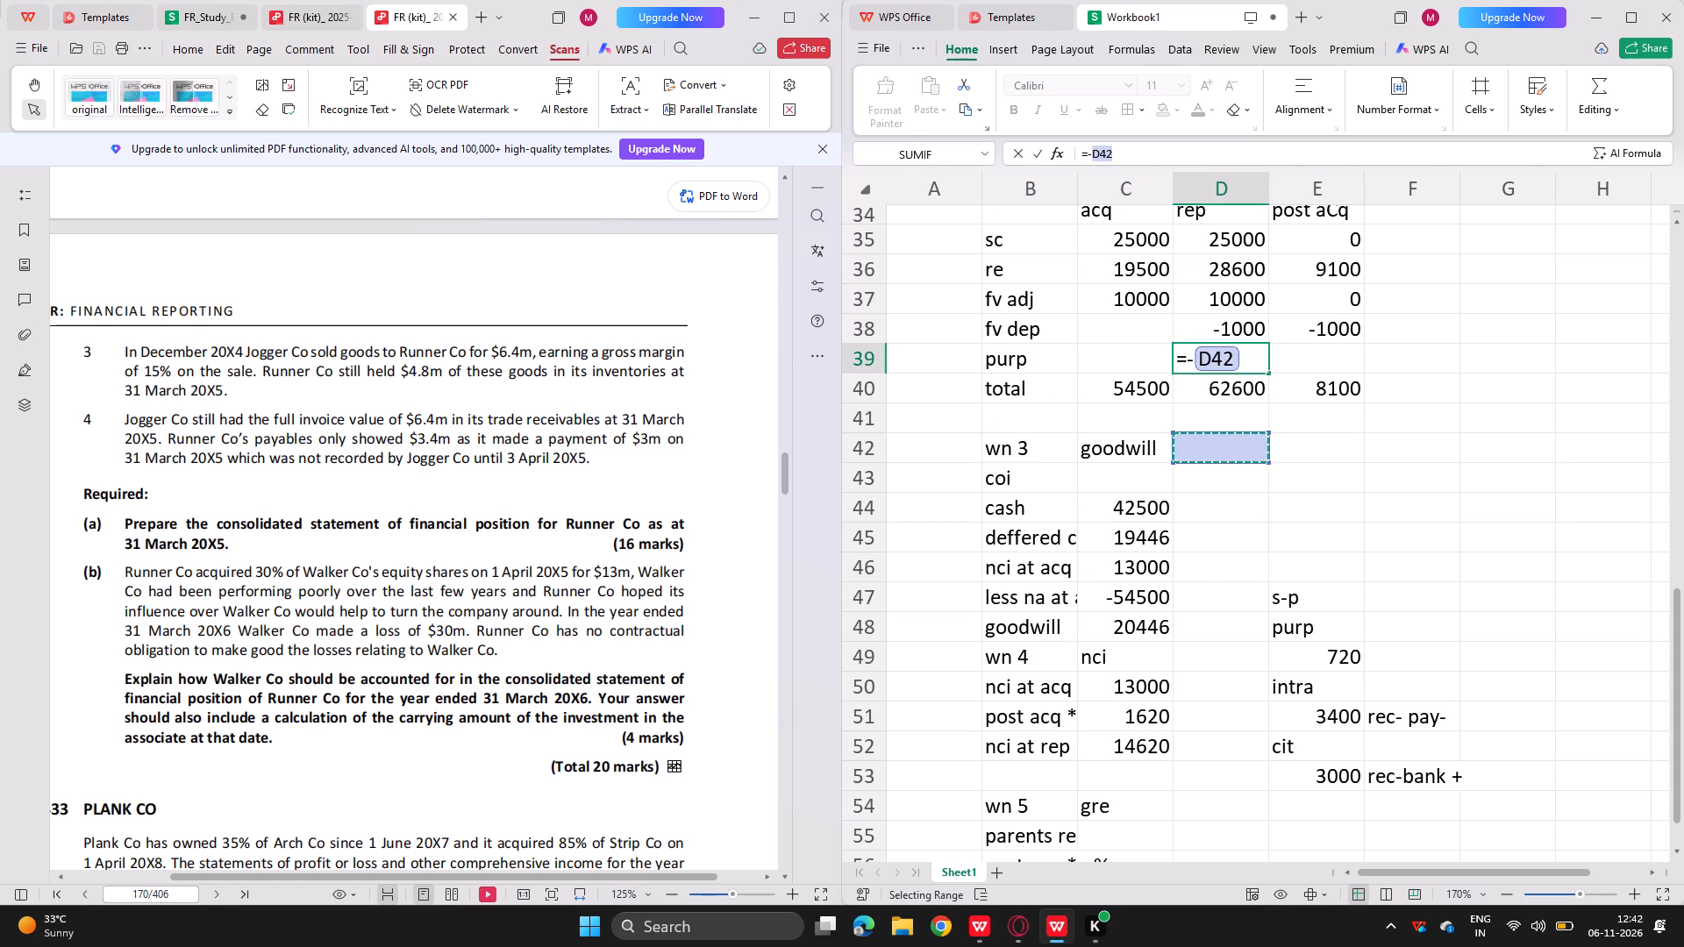
key(Down)
key(Down)
key(Down)
key(Down)
key(Down)
key(Down)
key(Right)
key(Down)
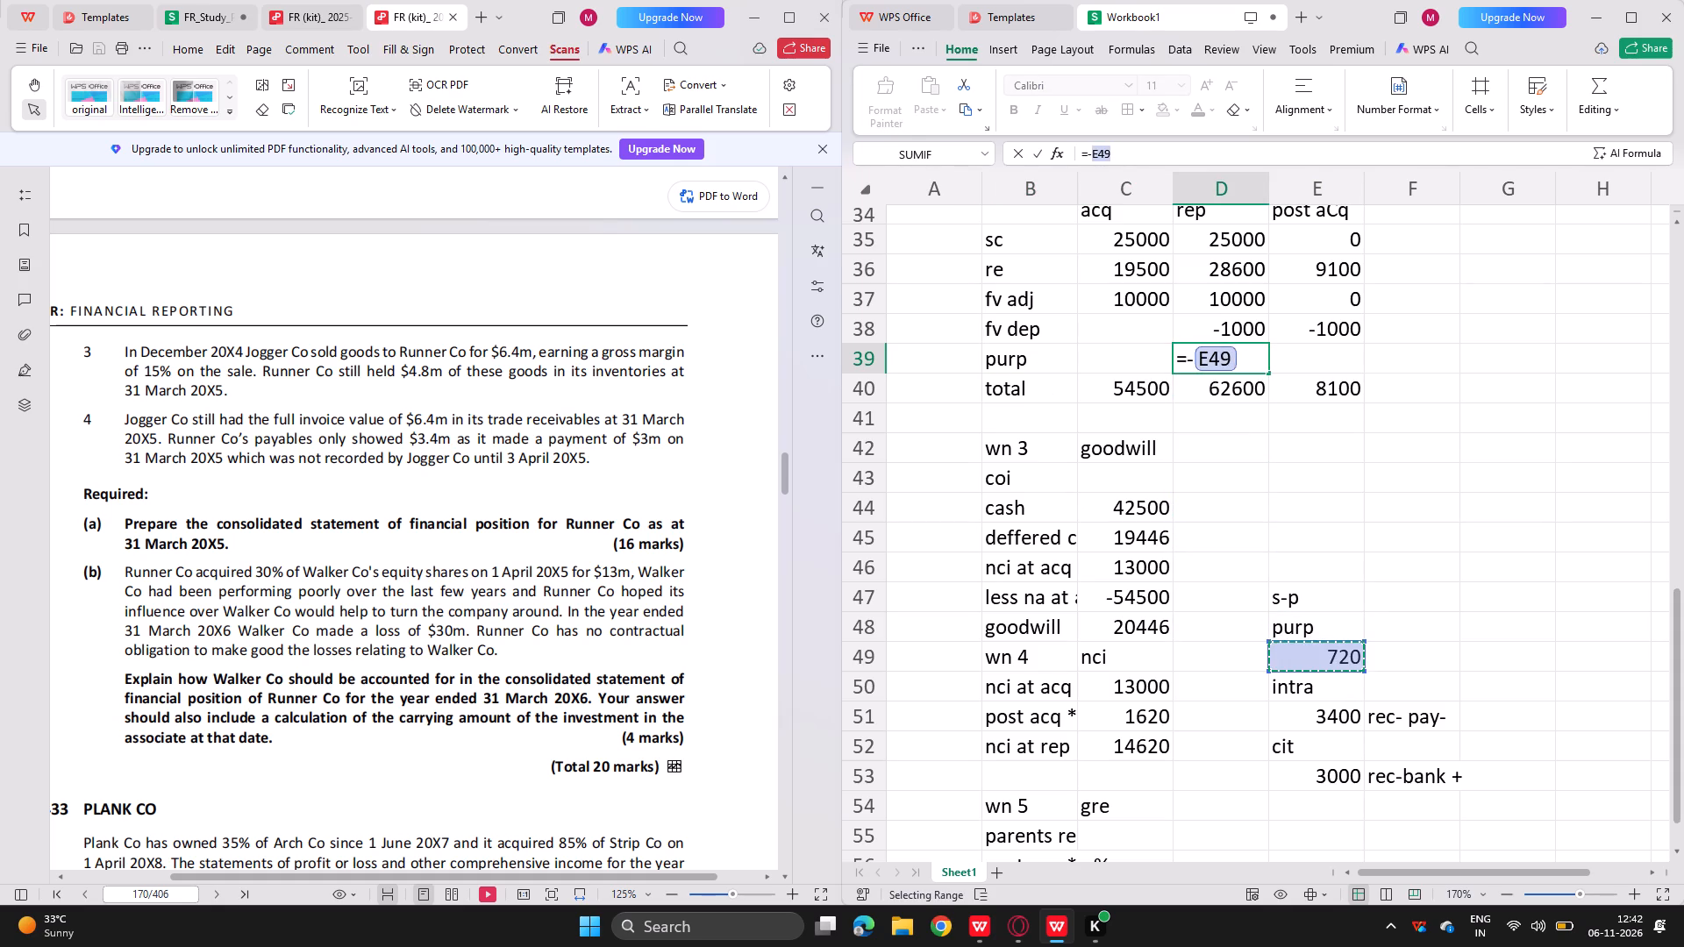
key(Return)
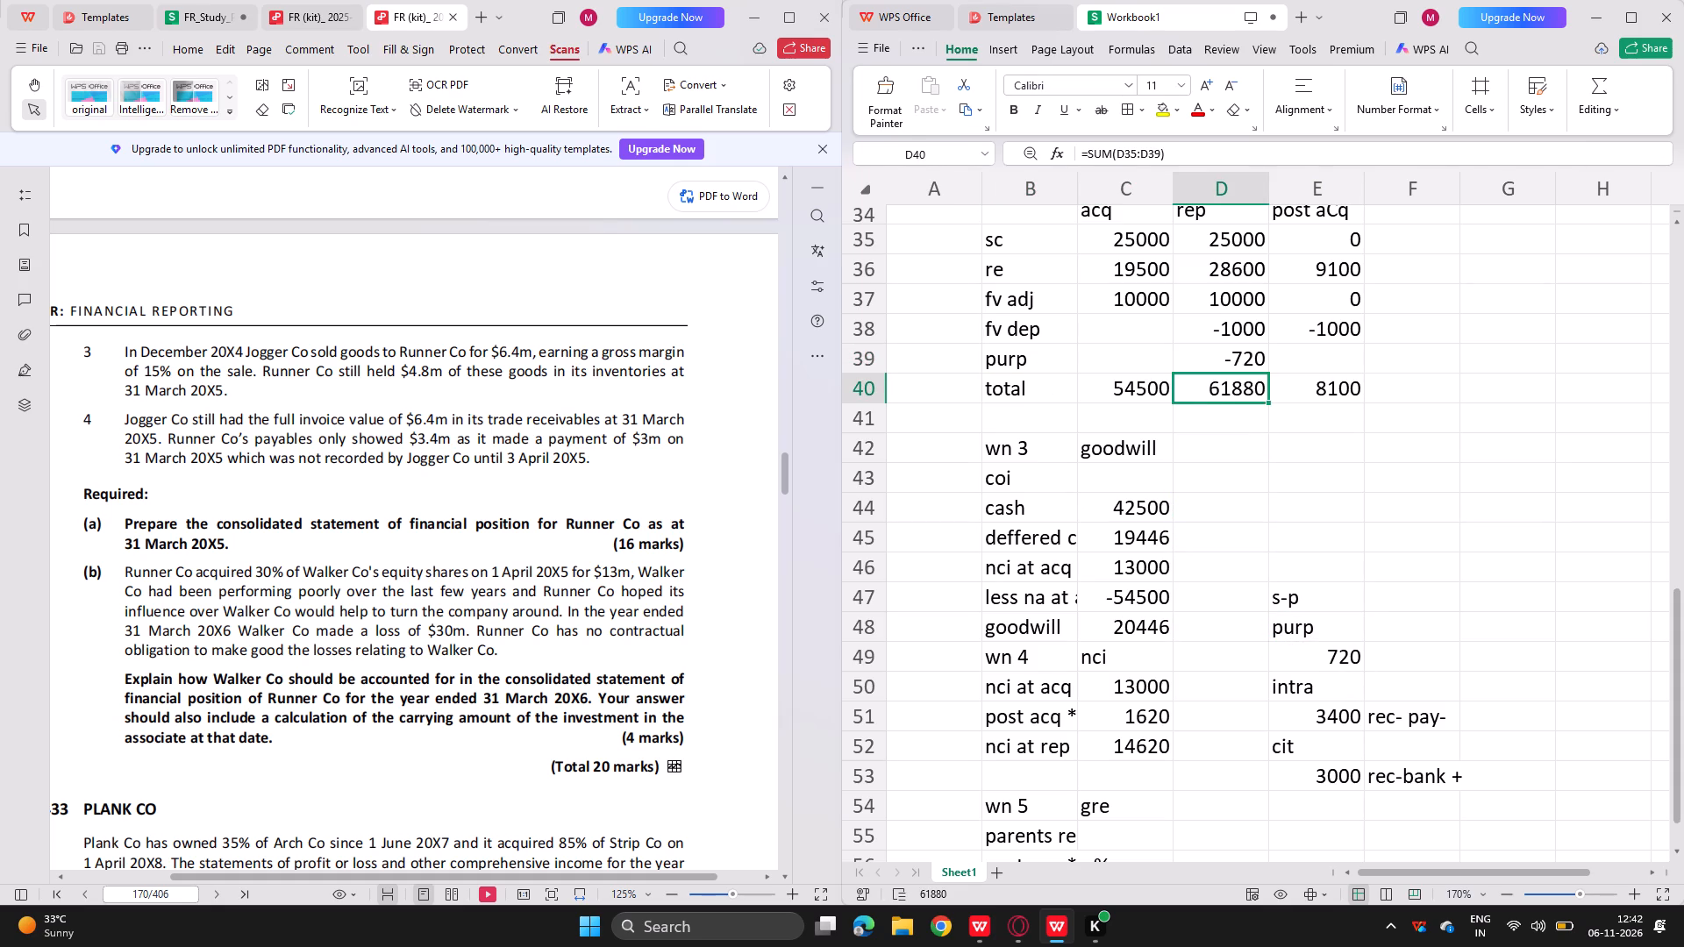
Copy the post-acquisition difference formula from the fv dep row into the purp row at E39.
click(1318, 326)
key(ctrl+c)
key(Down)
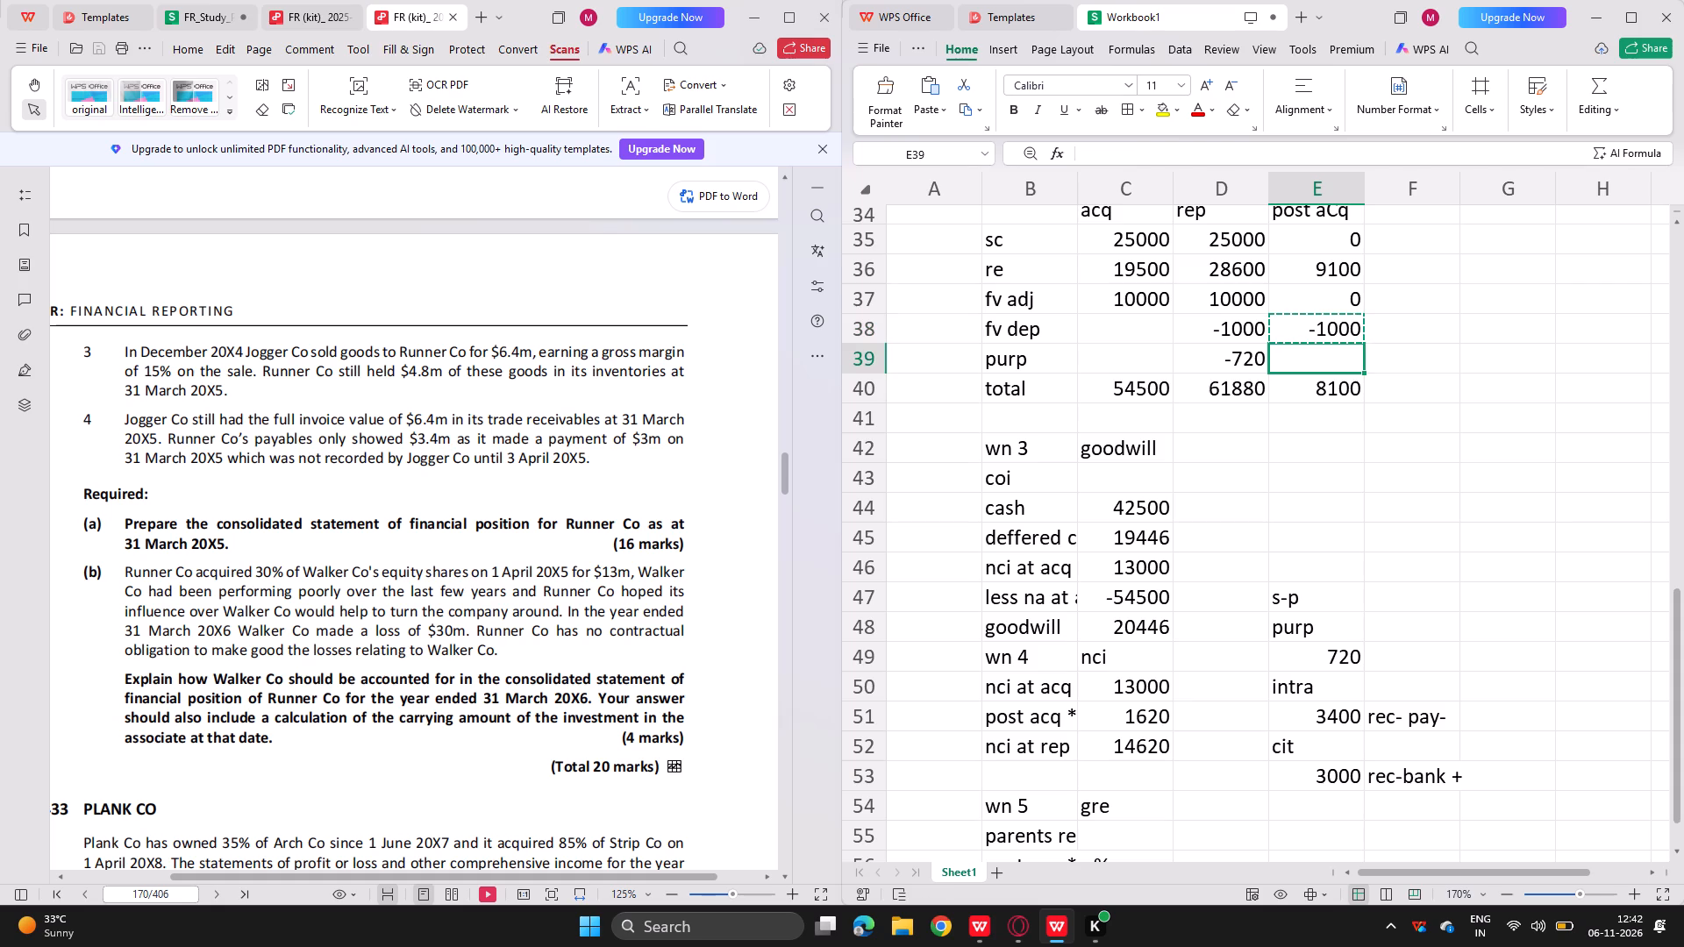
key(ctrl+v)
key(Return)
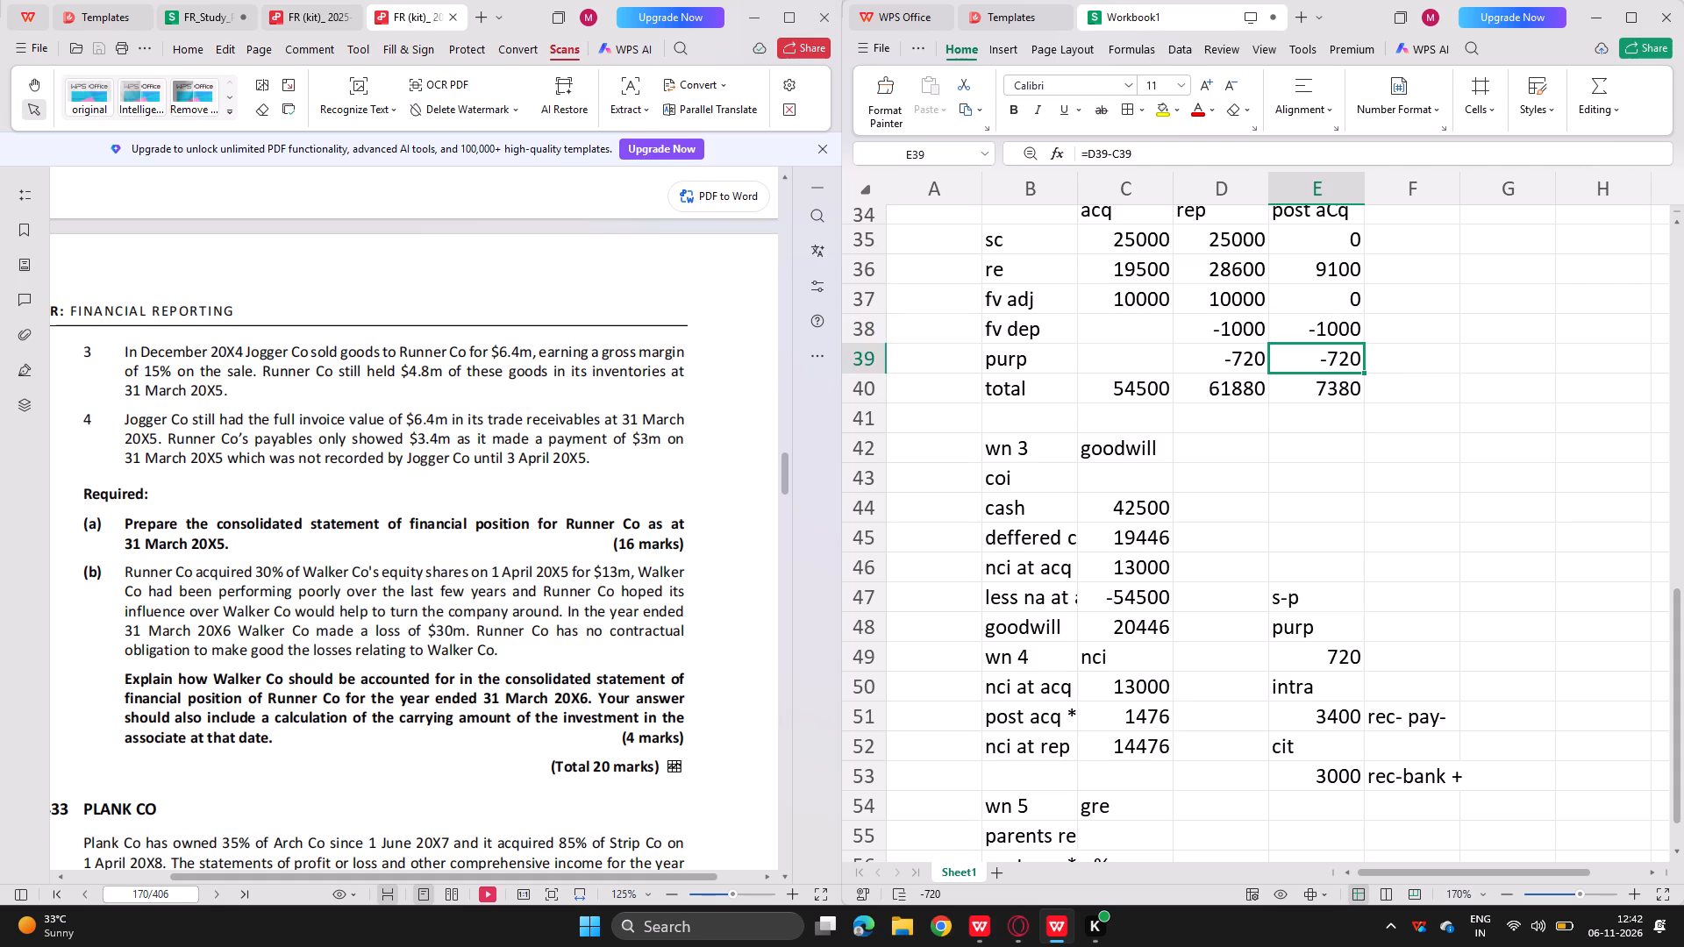
Check the exam kit's NCI and intercompany workings, and enter Runner Co's retained earnings of 286600 in C55 of working 5.
scroll(1190, 482, down, 3)
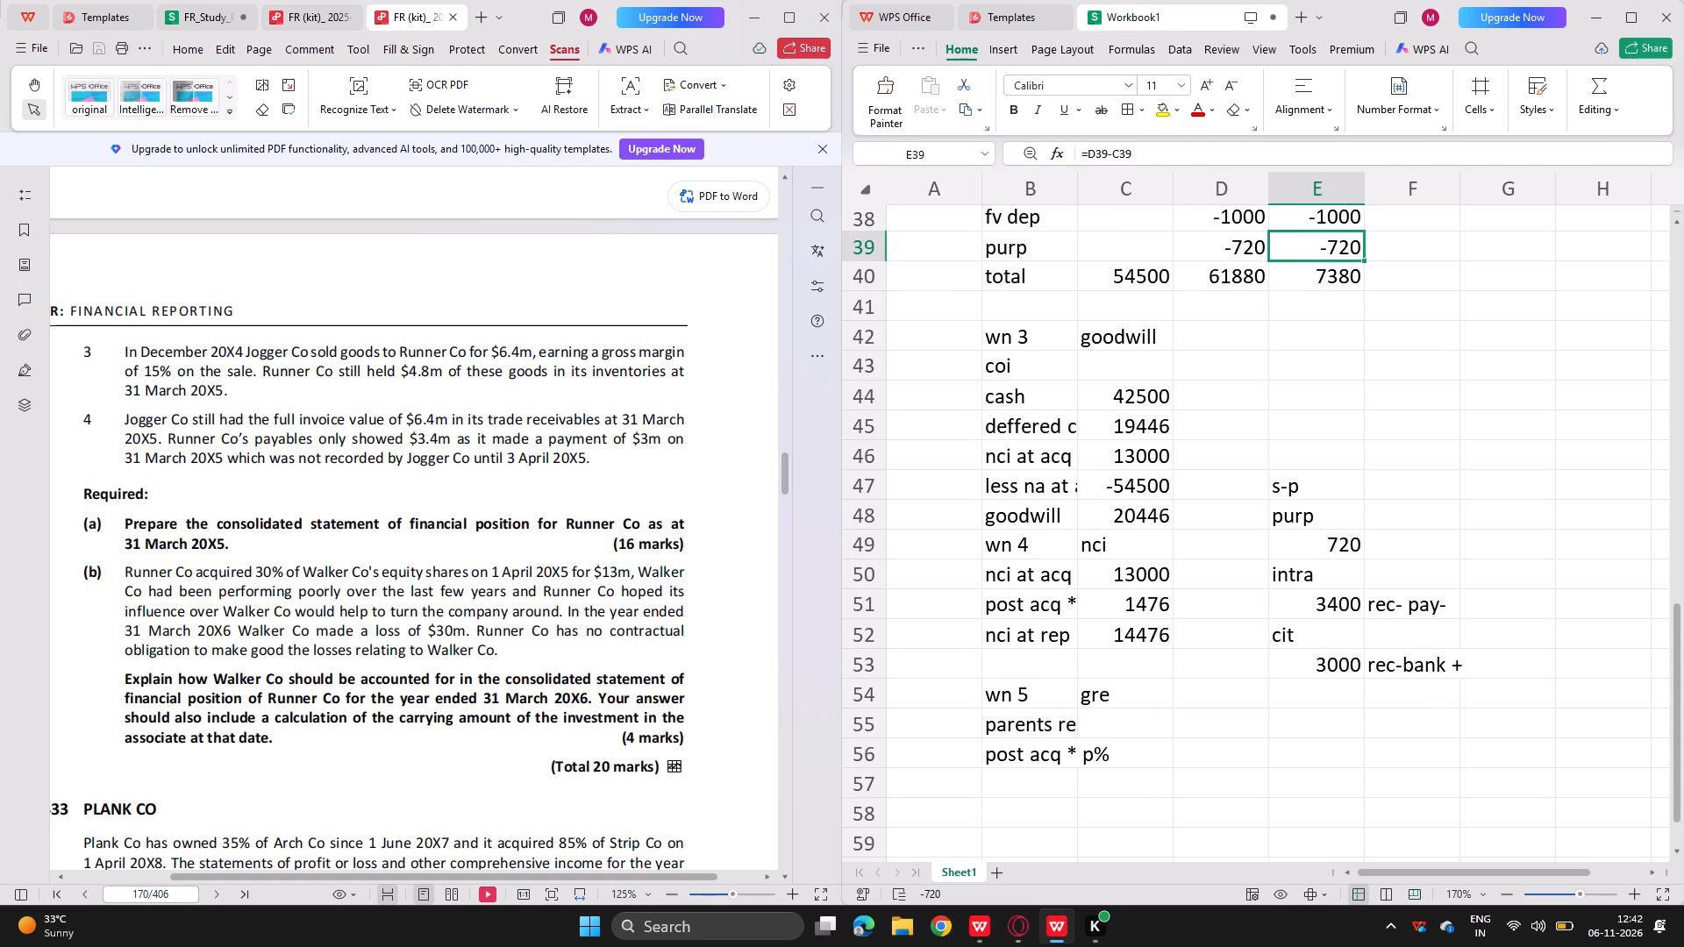
click(325, 11)
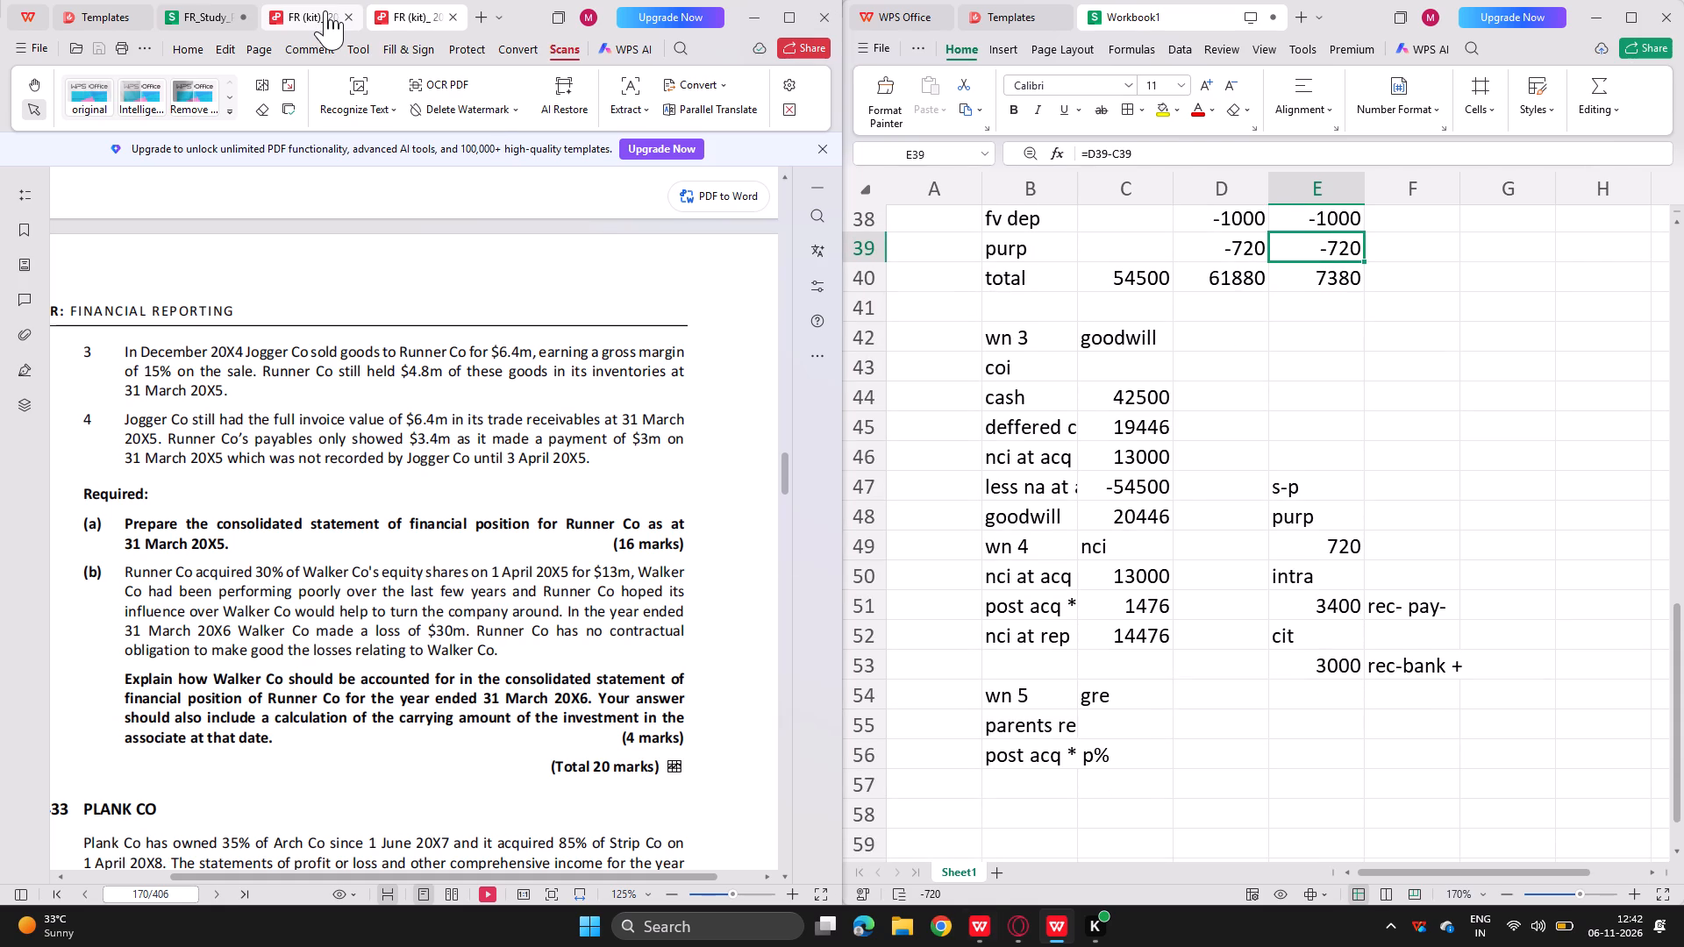
scroll(336, 411, down, 2)
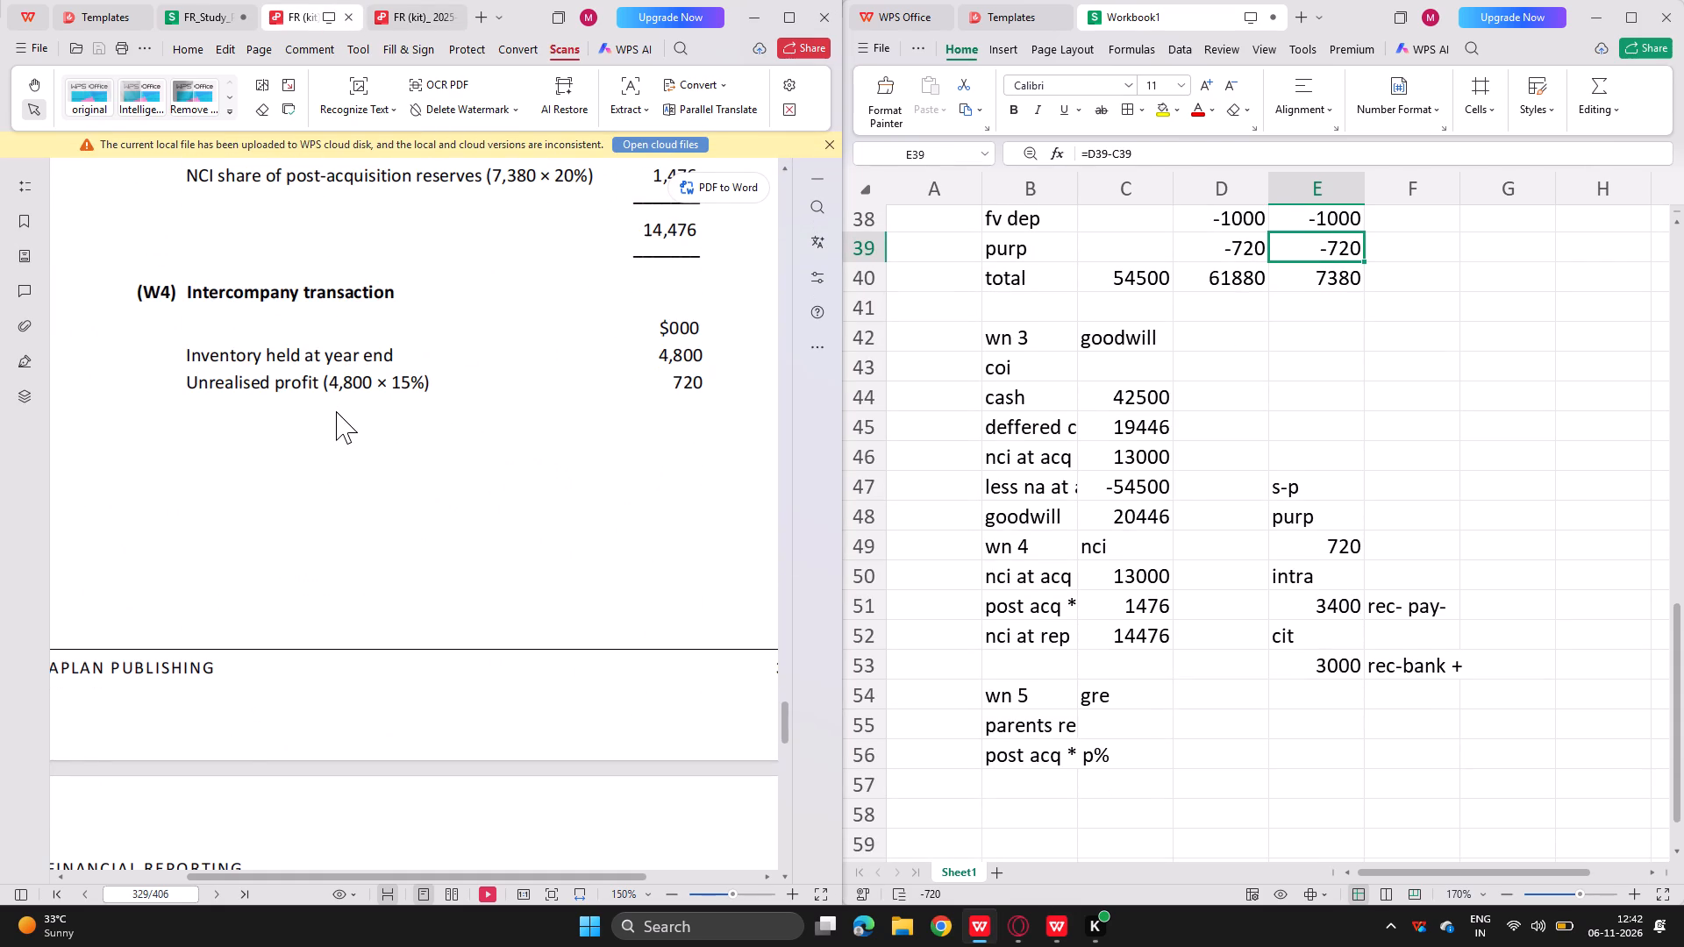
scroll(336, 411, up, 1)
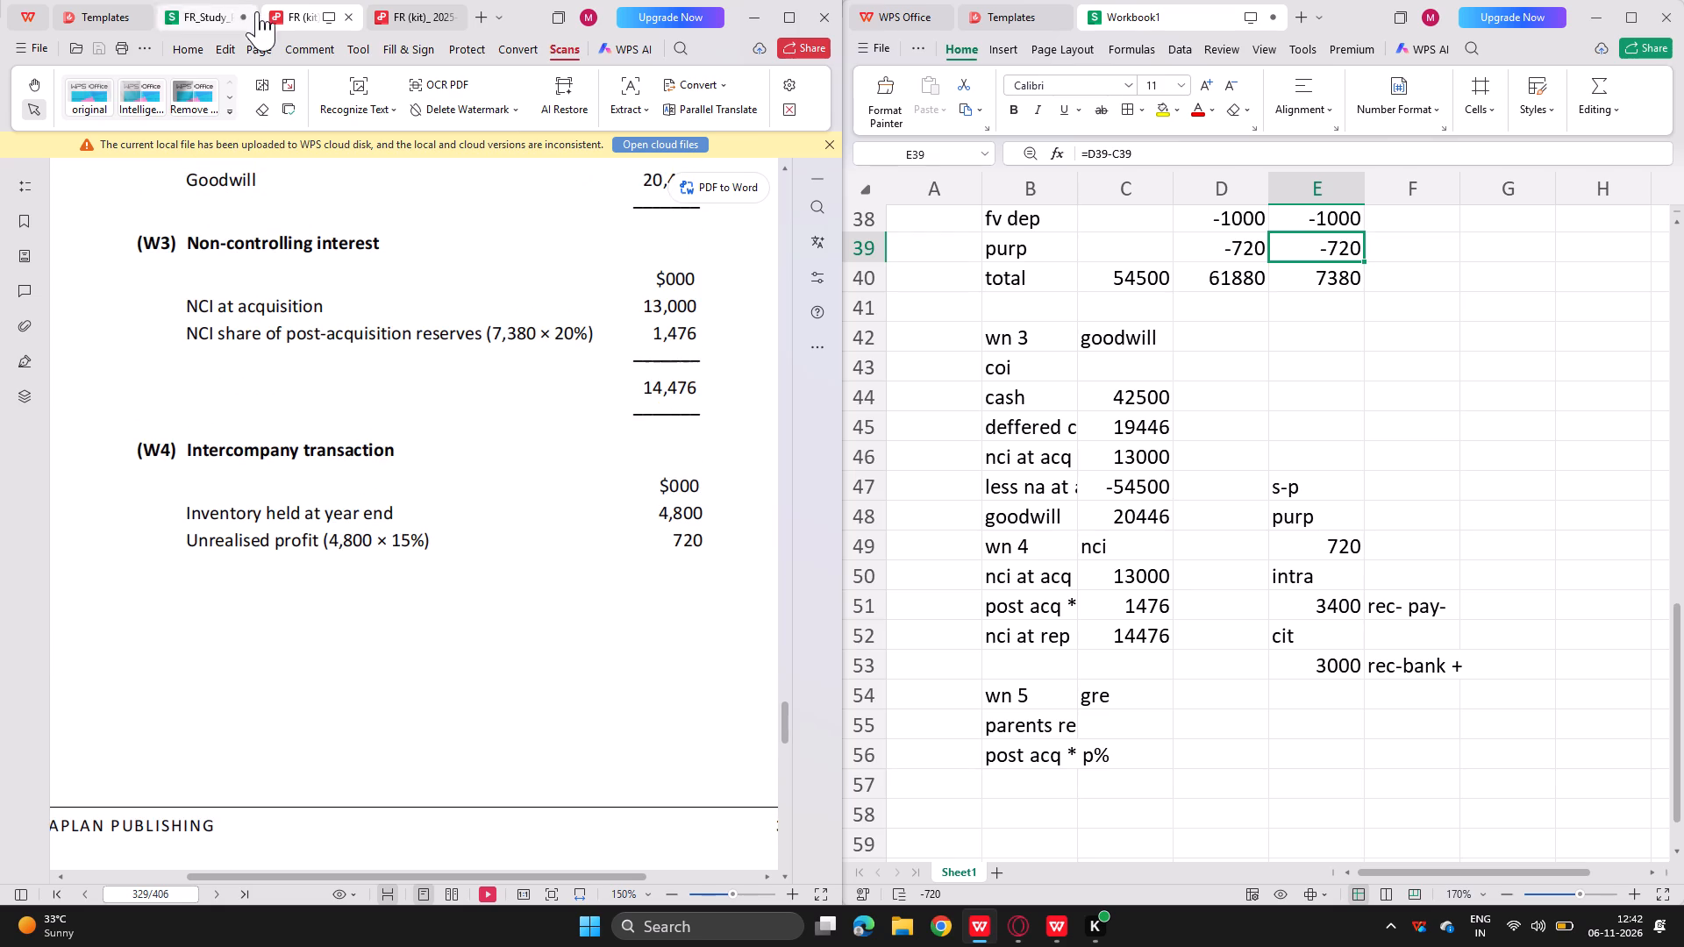
click(394, 14)
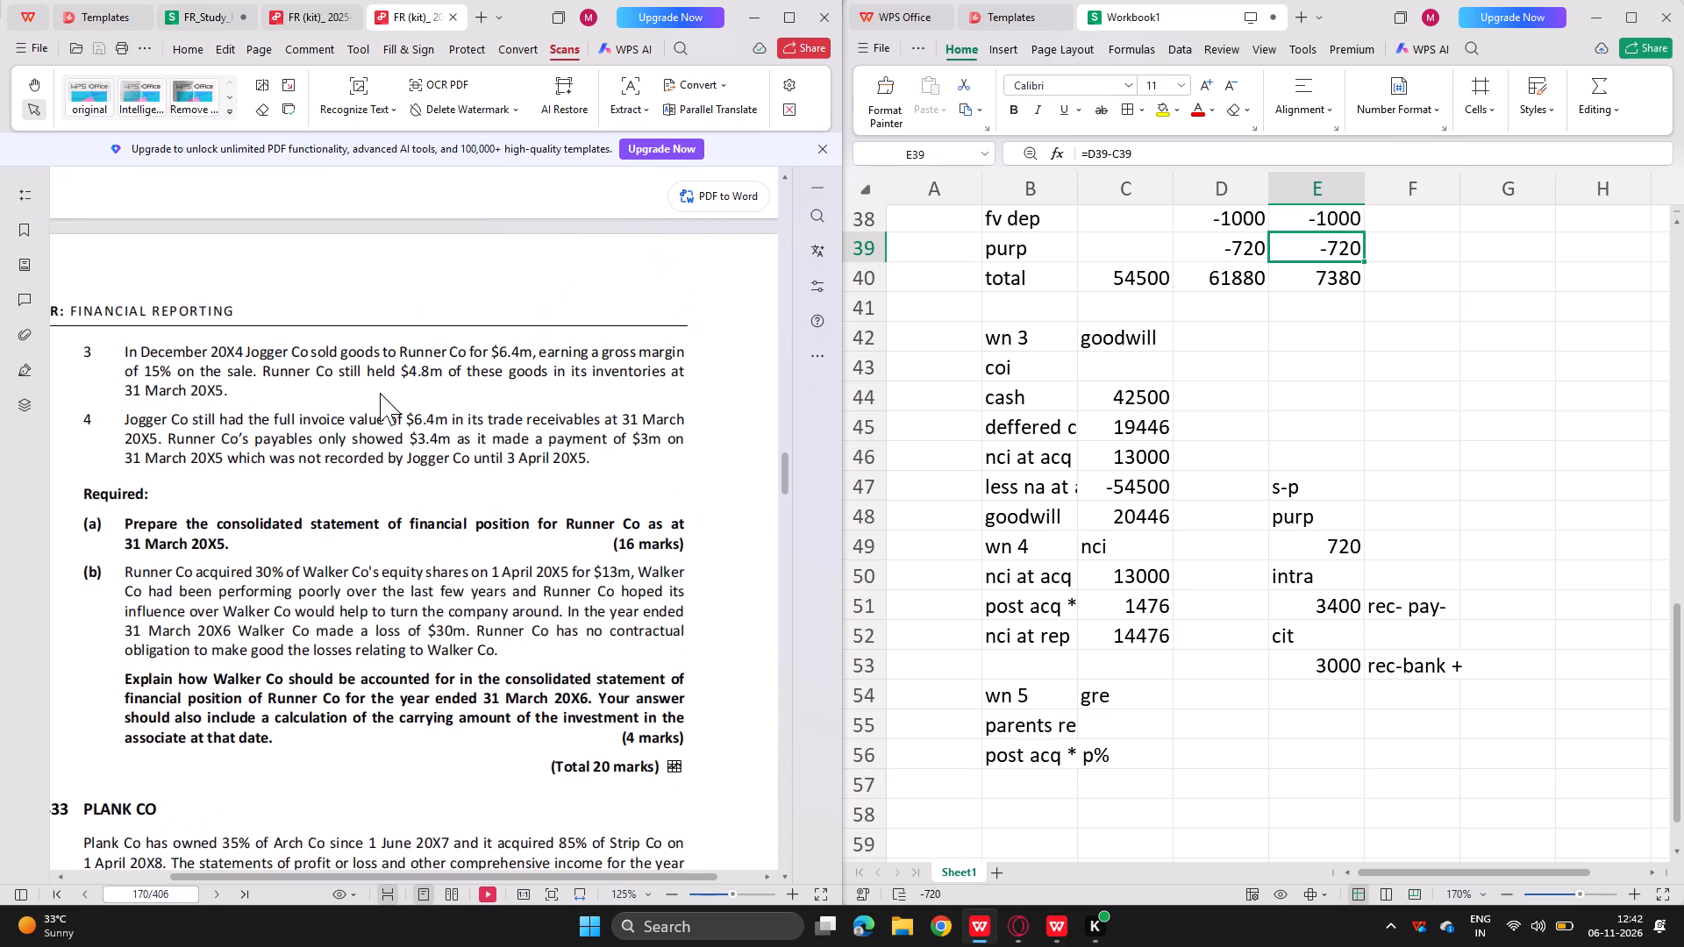
scroll(380, 393, down, 1)
click(1124, 728)
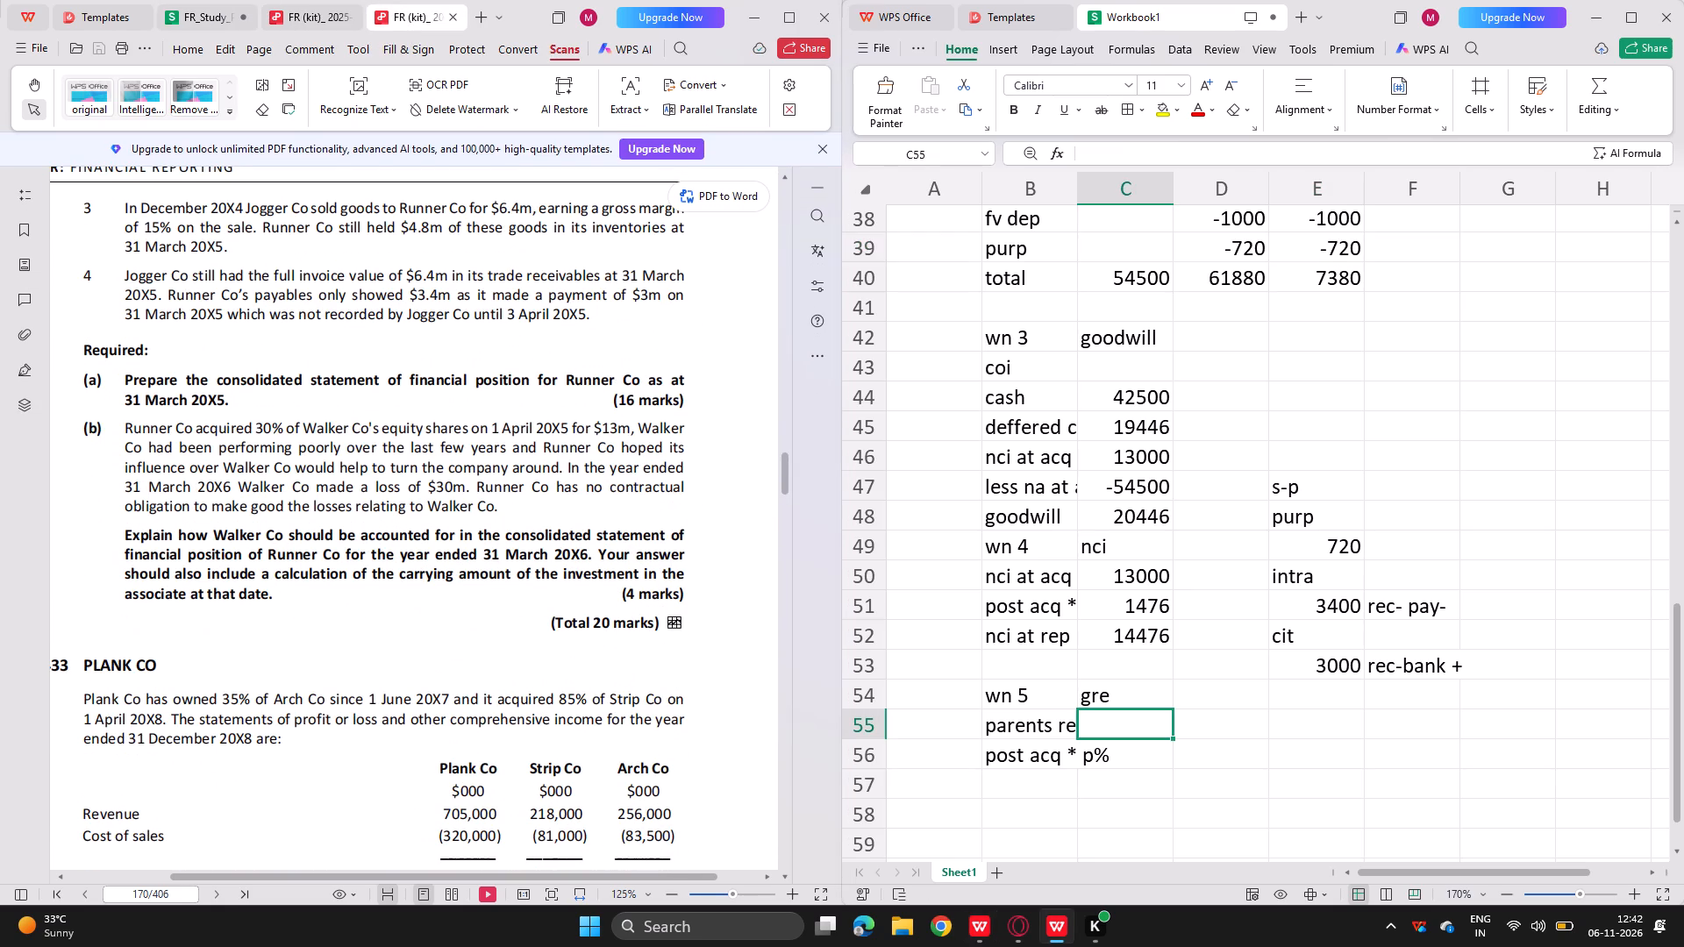
scroll(483, 521, up, 3)
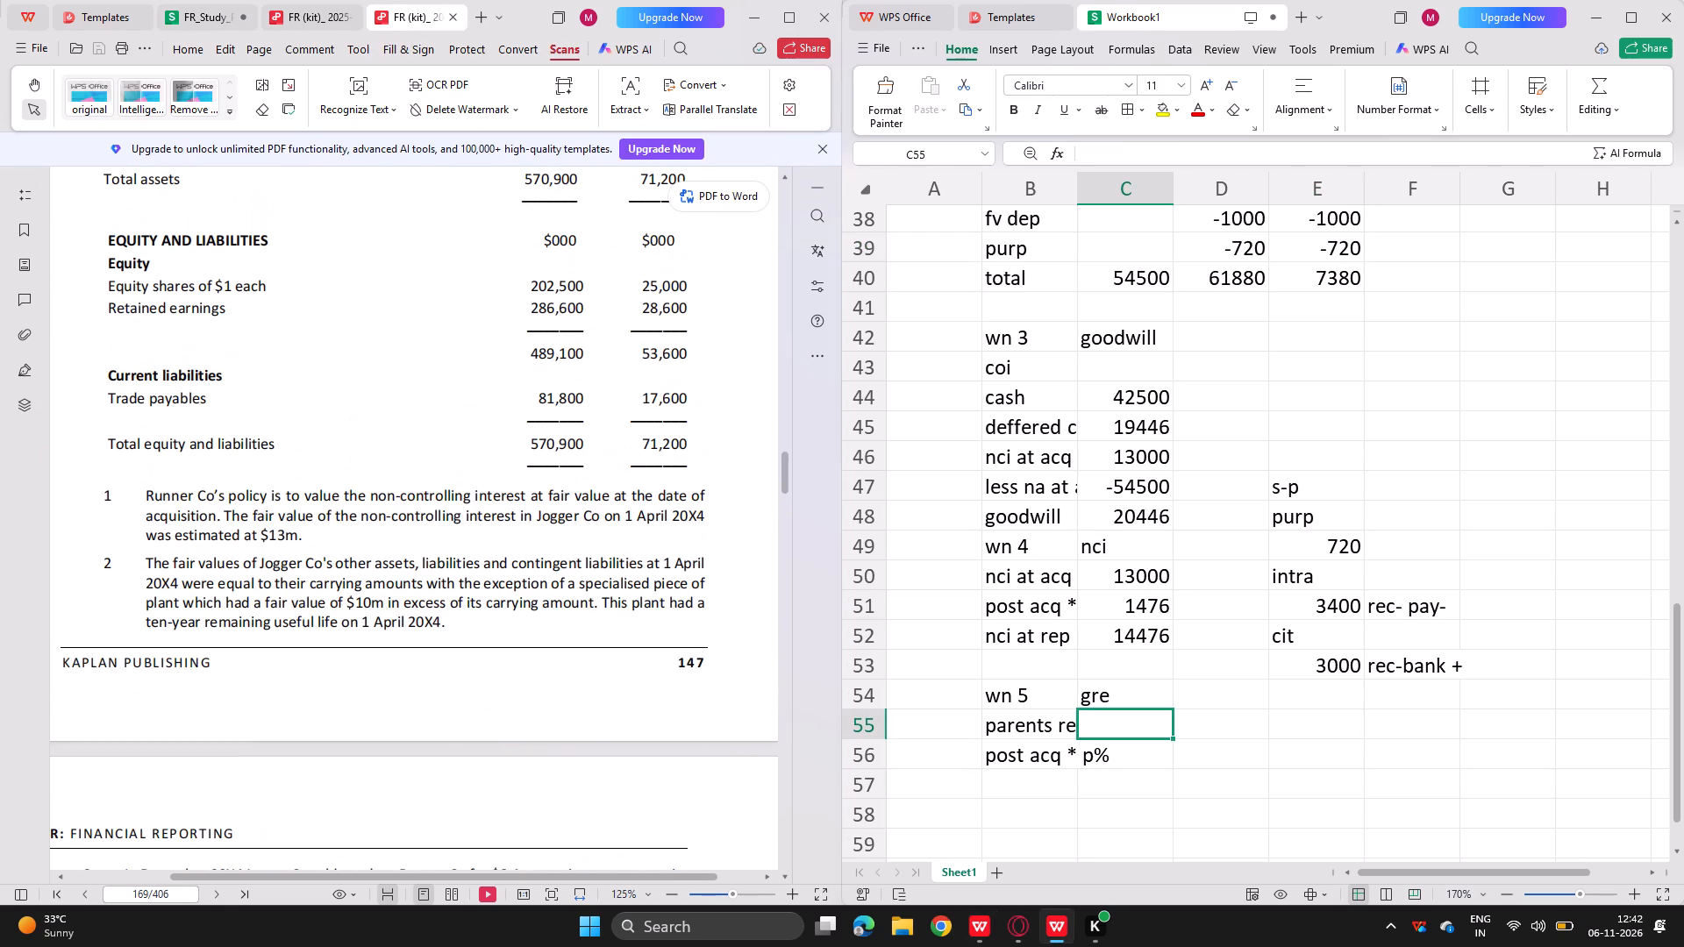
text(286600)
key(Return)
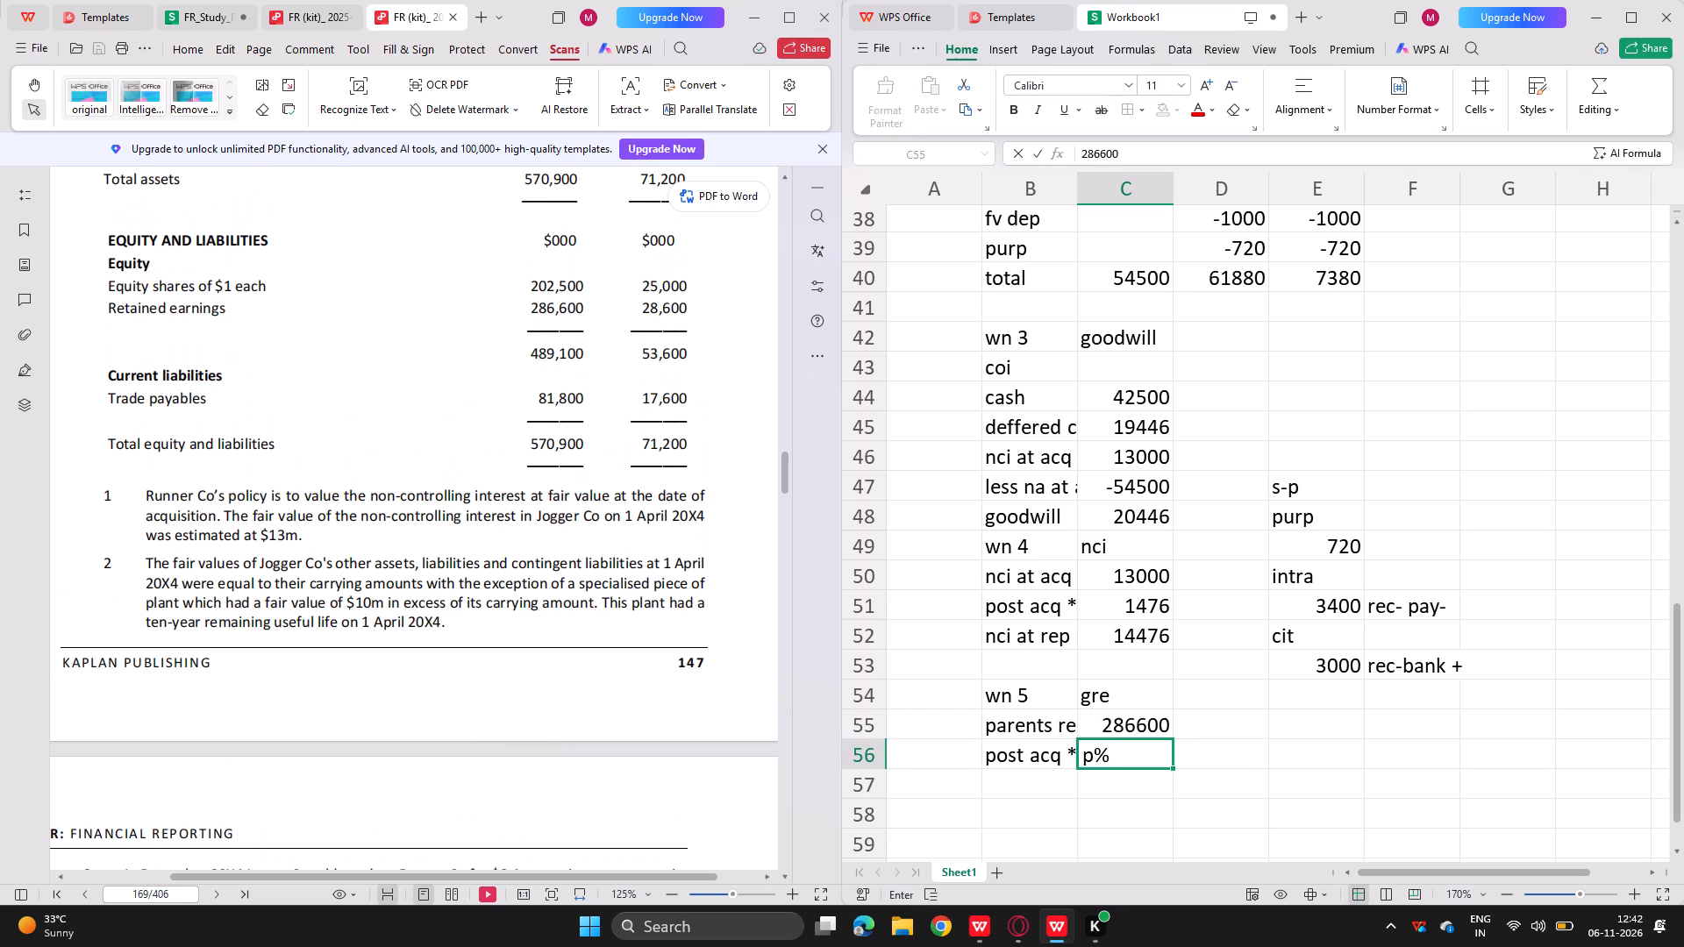
Replace the p% text in C56 with the formula =E40*0.15 for the parent's share of post-acquisition net assets.
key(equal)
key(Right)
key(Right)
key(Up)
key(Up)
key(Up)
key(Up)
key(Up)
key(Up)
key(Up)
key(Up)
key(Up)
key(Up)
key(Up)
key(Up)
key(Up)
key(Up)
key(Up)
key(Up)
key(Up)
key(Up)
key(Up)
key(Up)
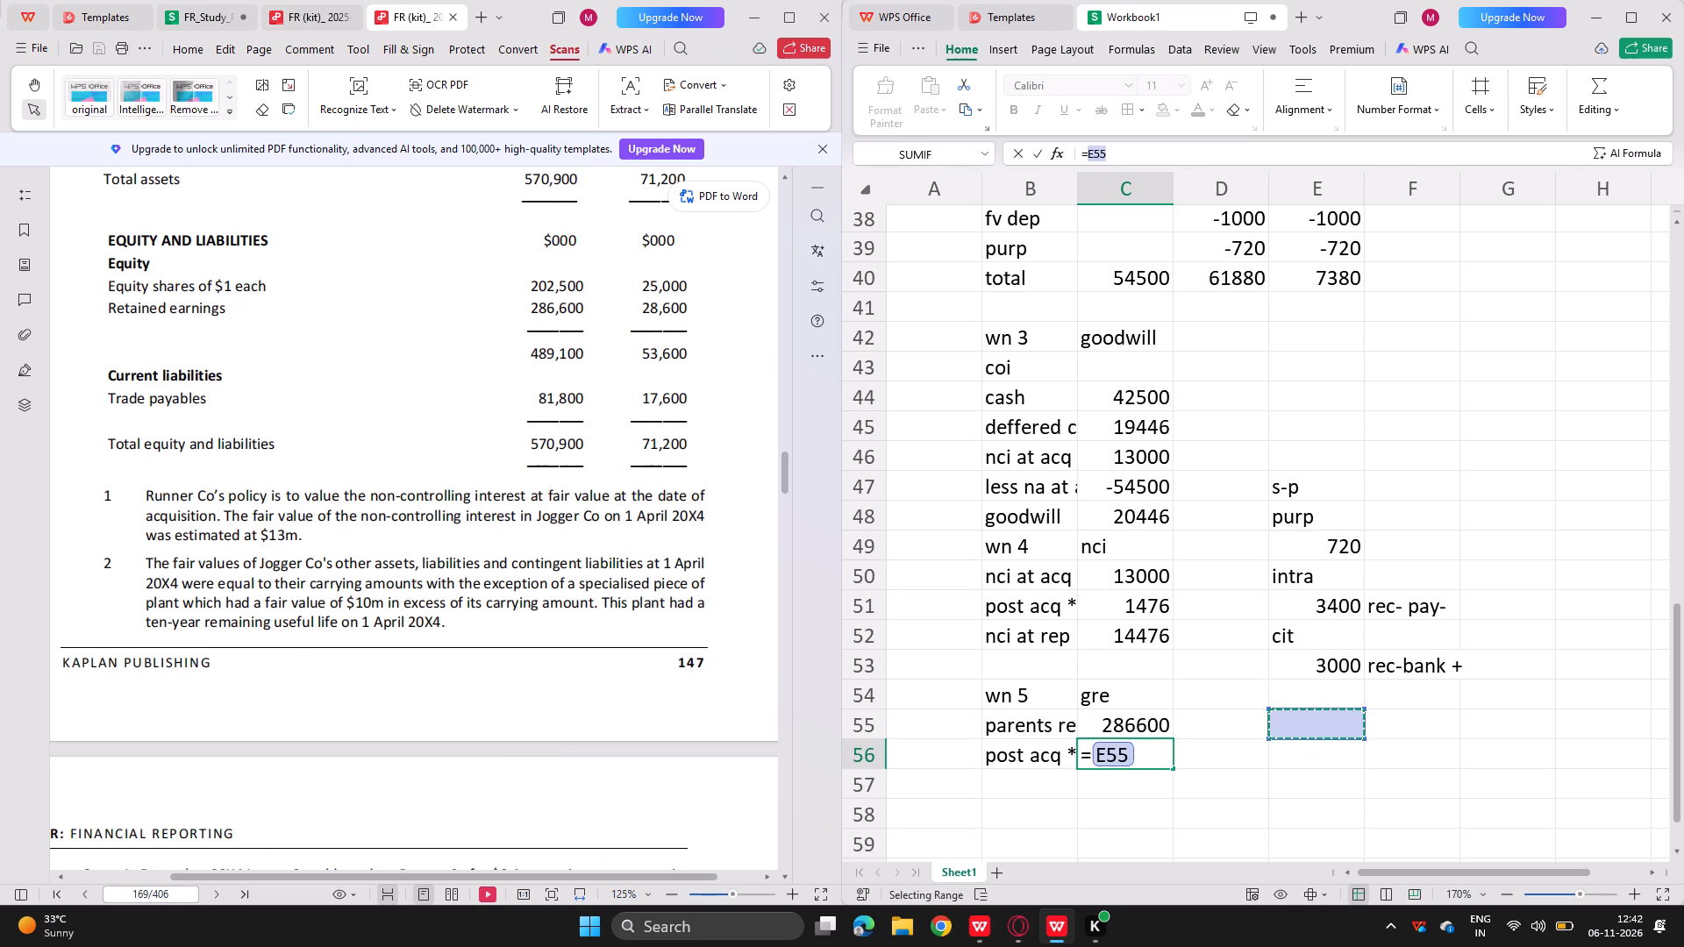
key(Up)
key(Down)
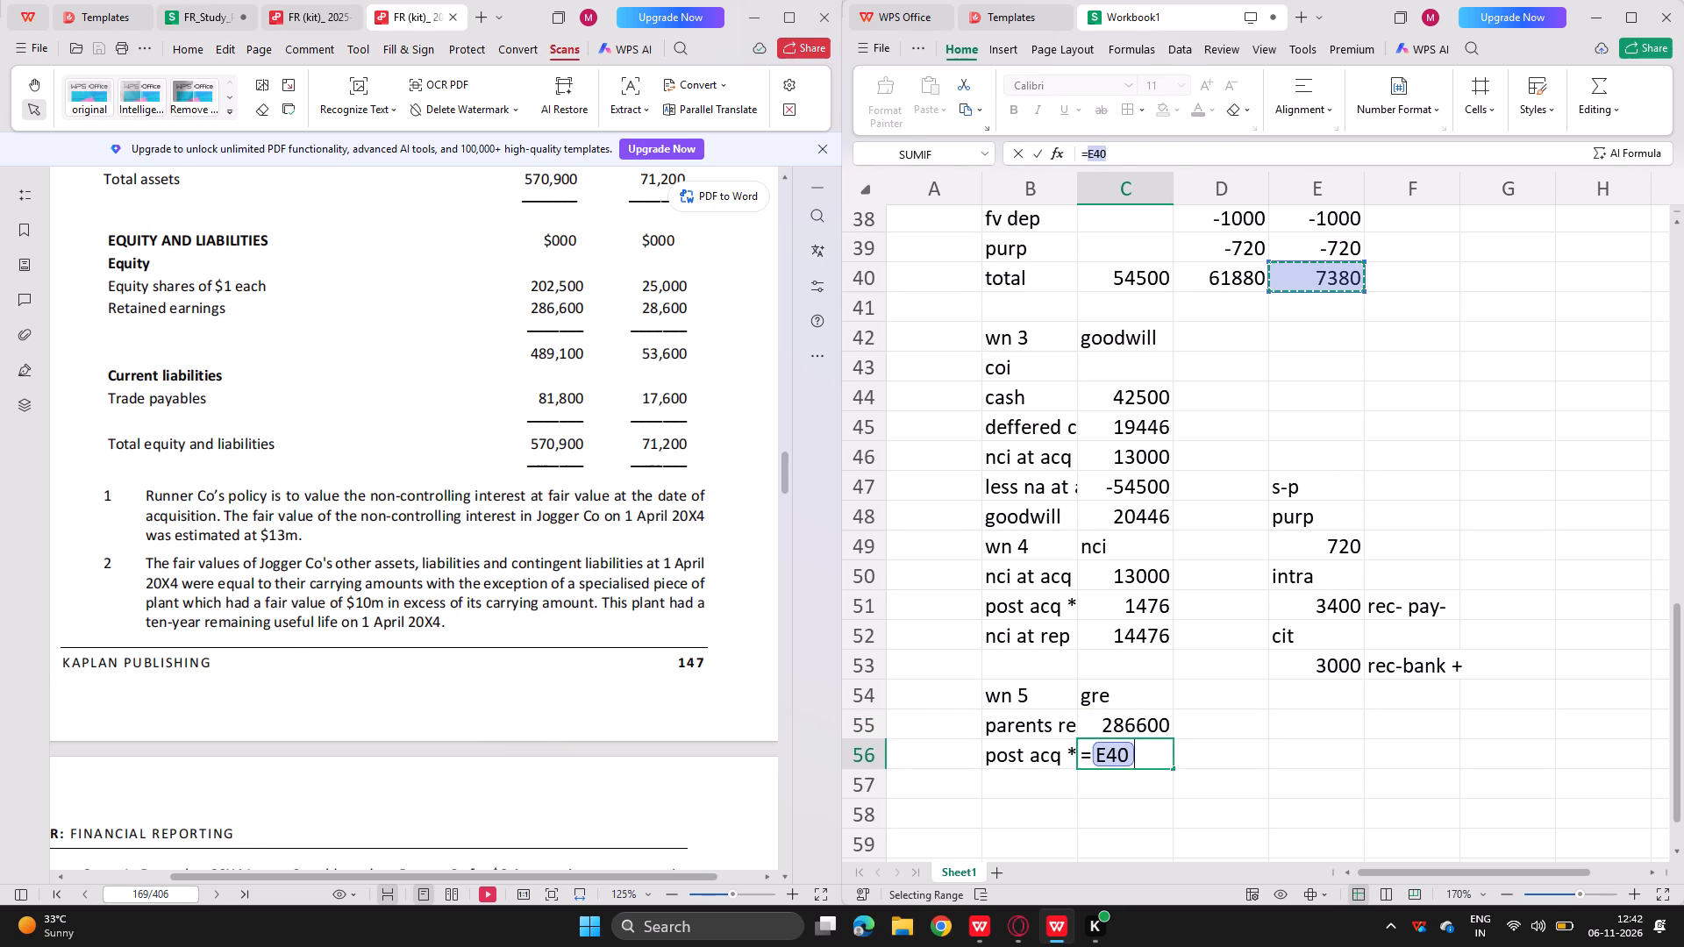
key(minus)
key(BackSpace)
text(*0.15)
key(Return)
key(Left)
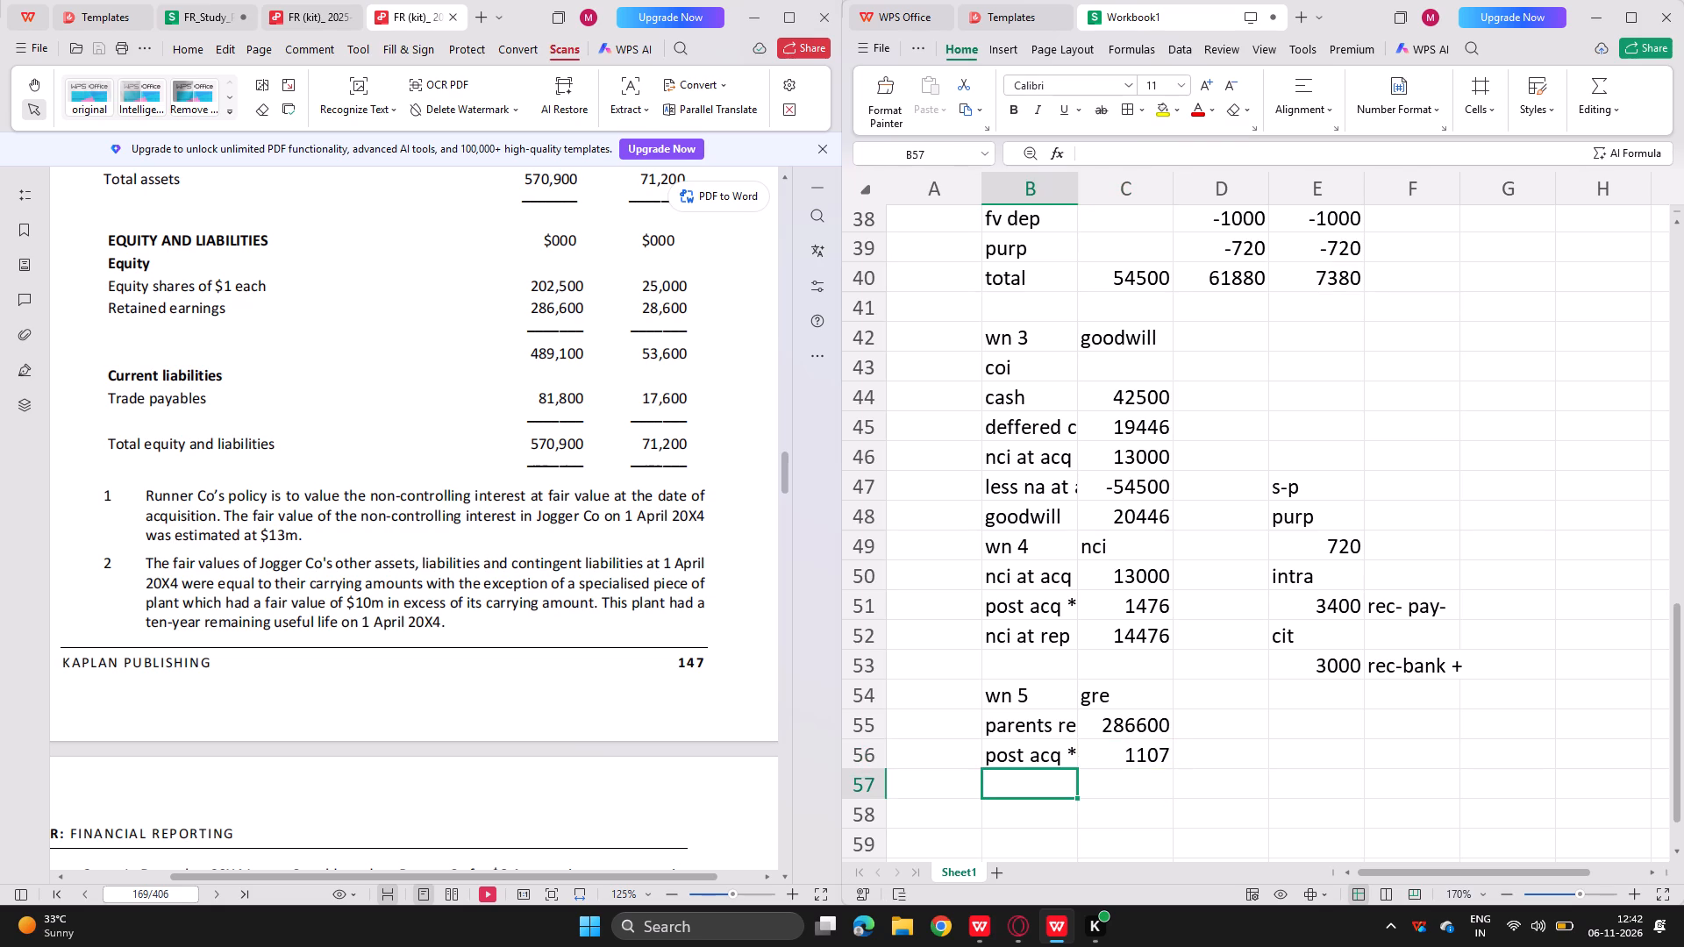
Change the multiplier in the C56 formula to 0.80.
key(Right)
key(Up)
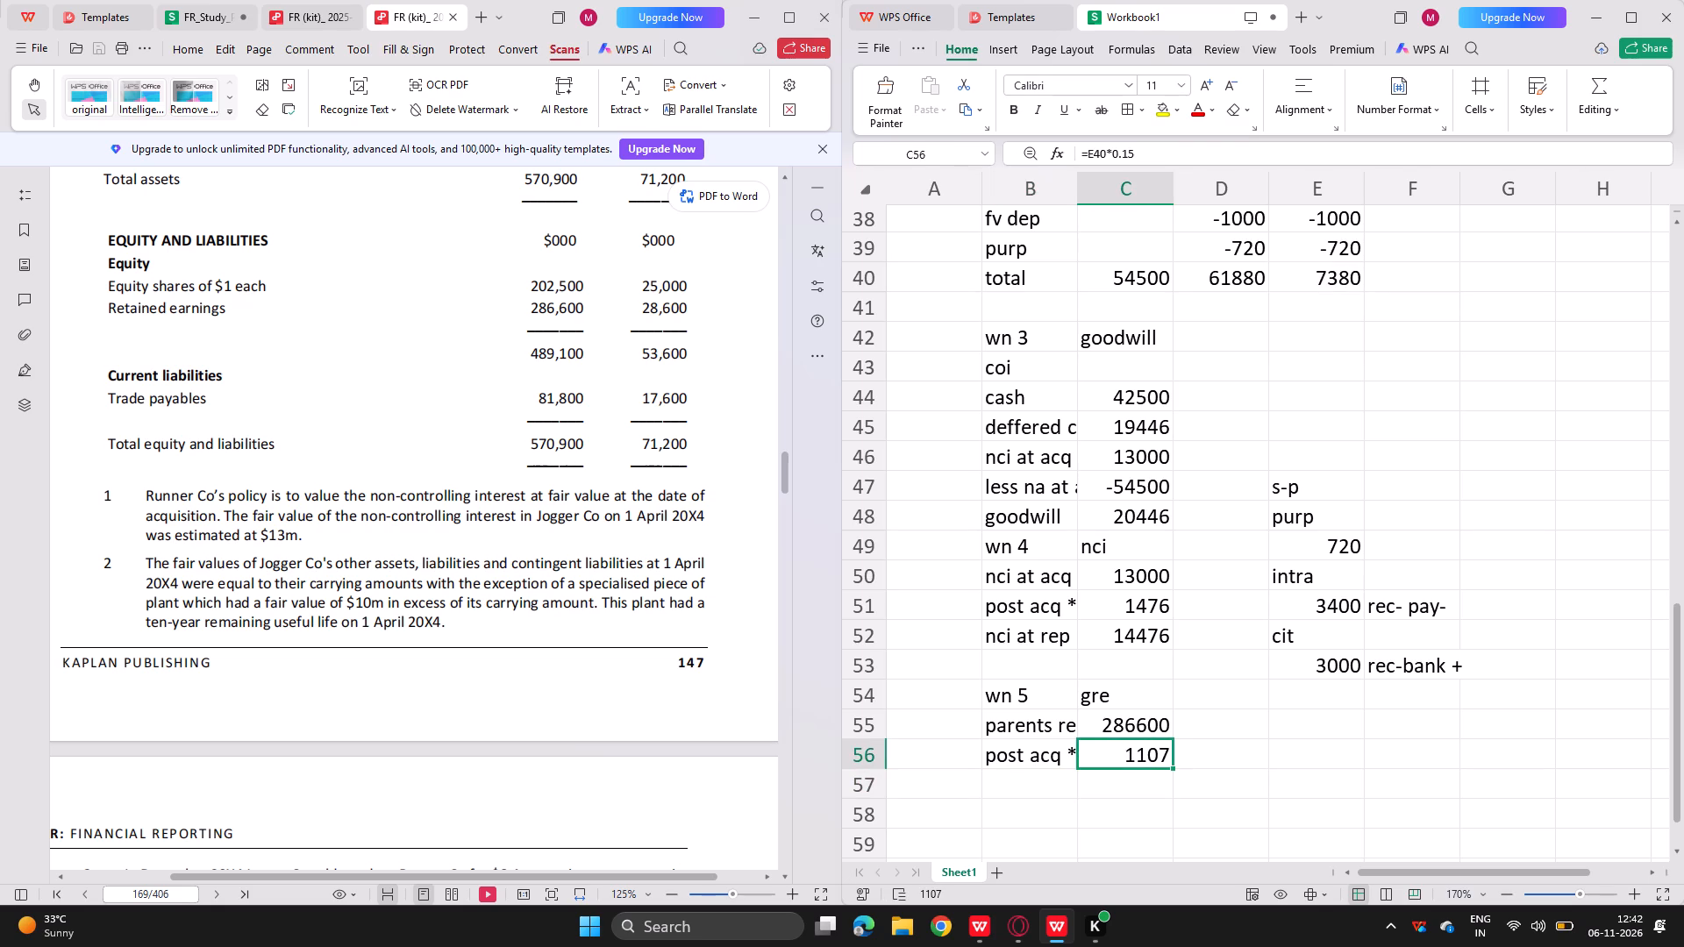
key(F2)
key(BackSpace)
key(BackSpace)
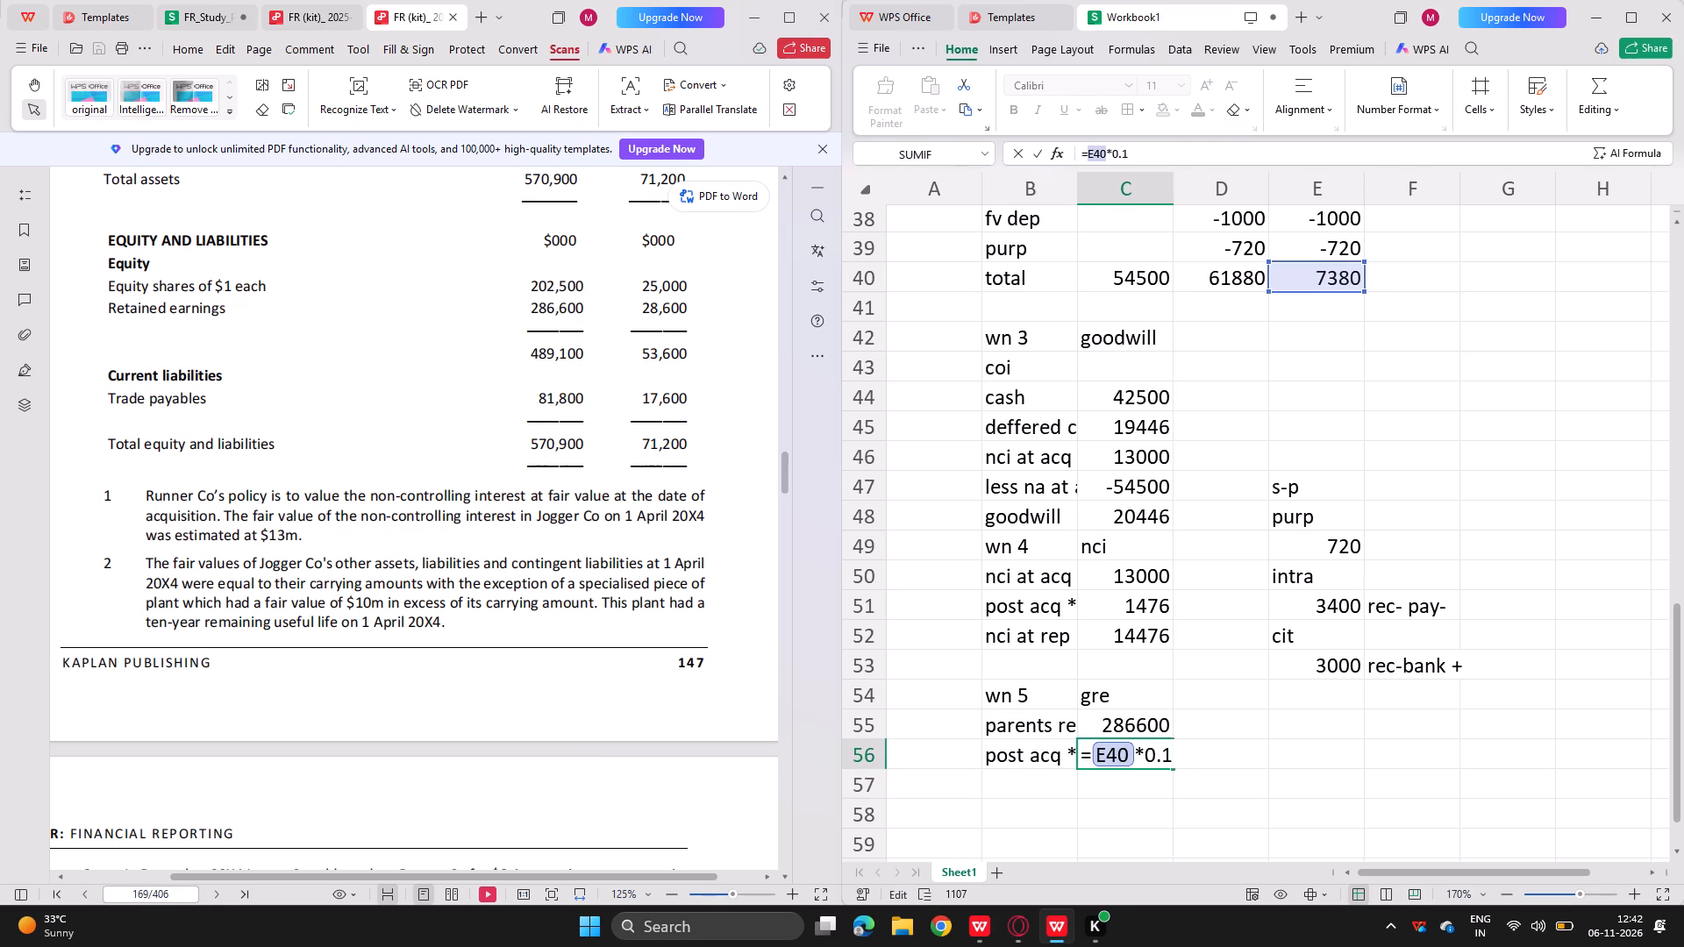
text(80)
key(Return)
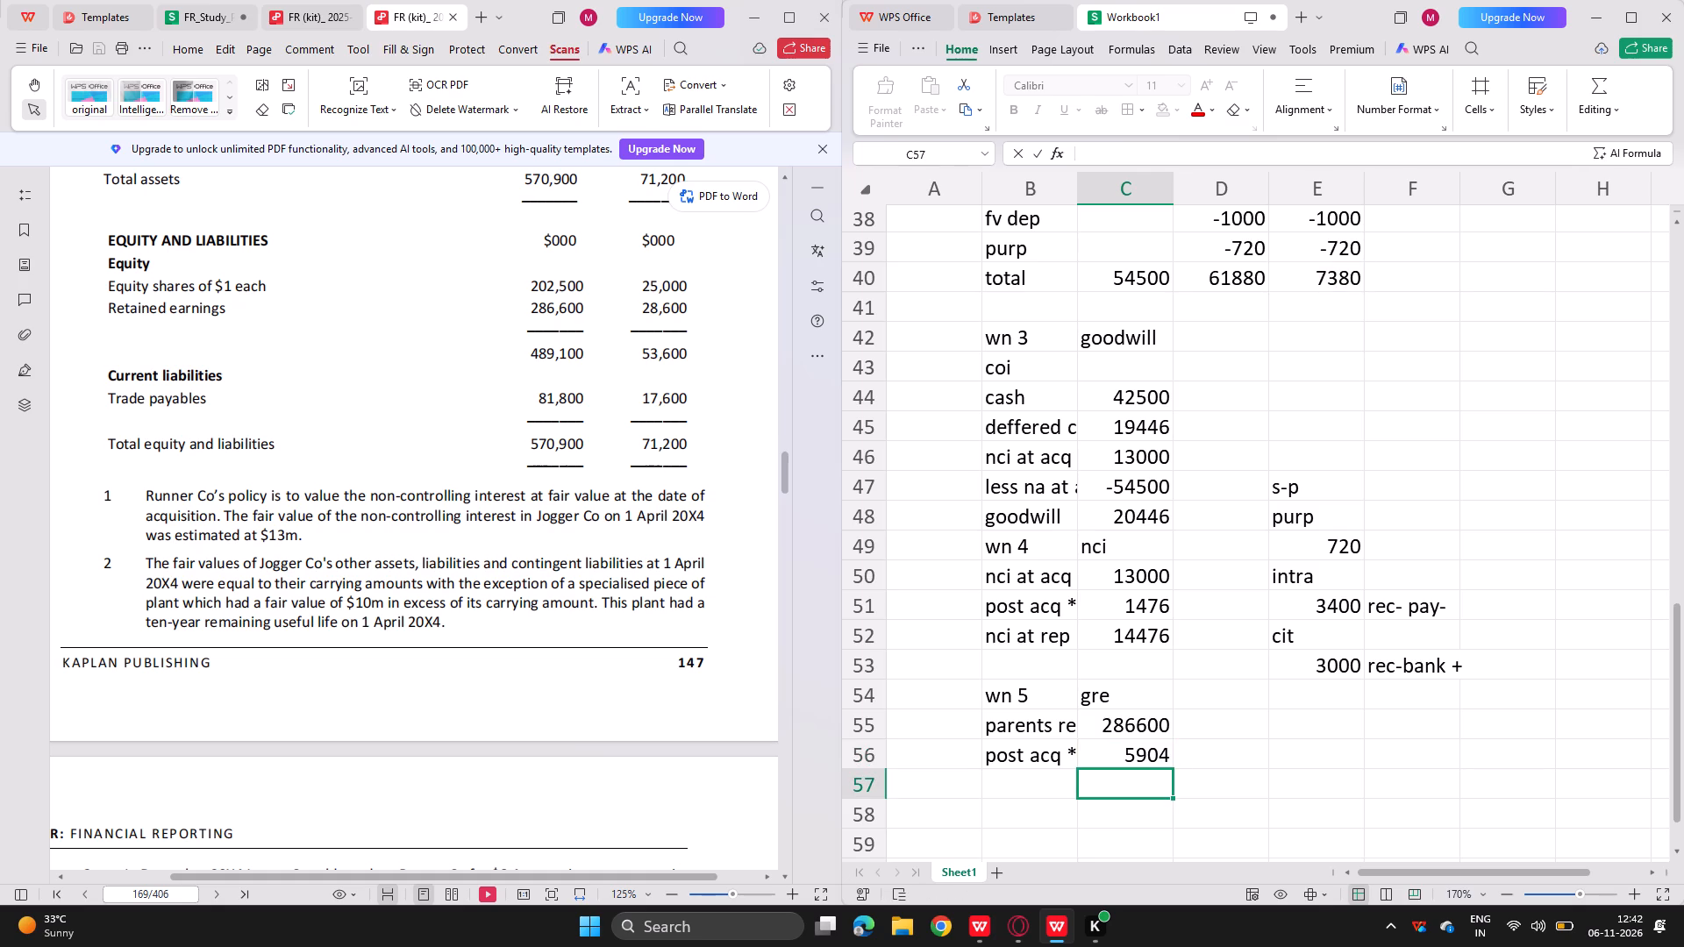
Consult the exam kit's W5 retained earnings working and add an "unwinding" label in E45.
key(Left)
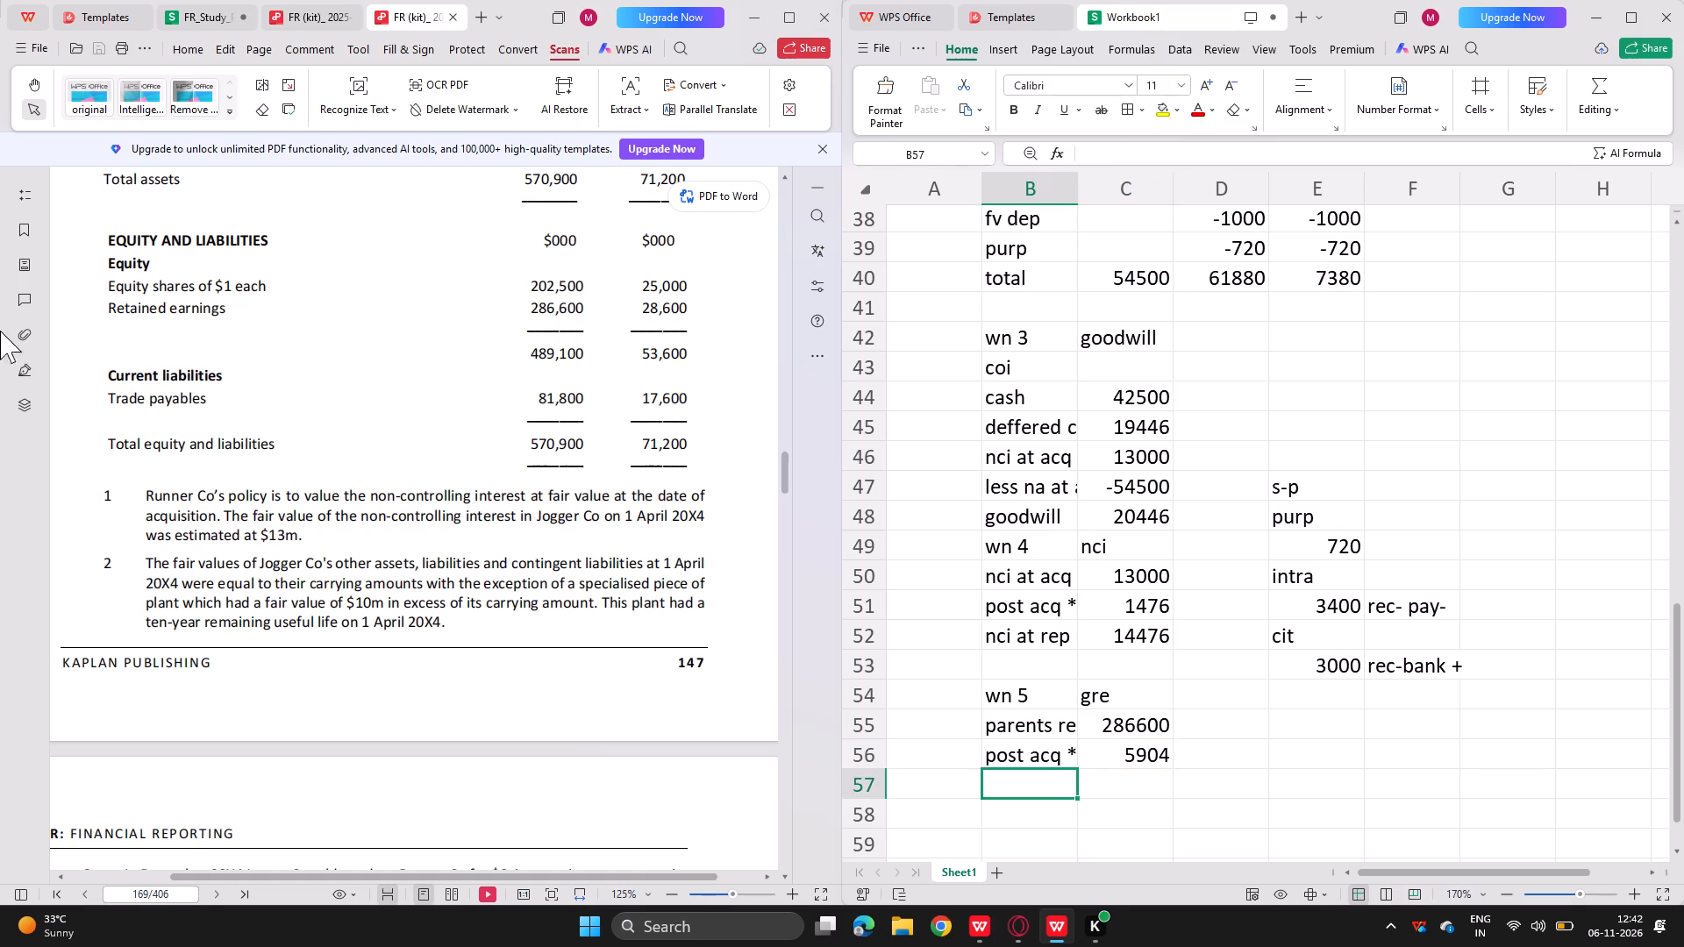
click(285, 3)
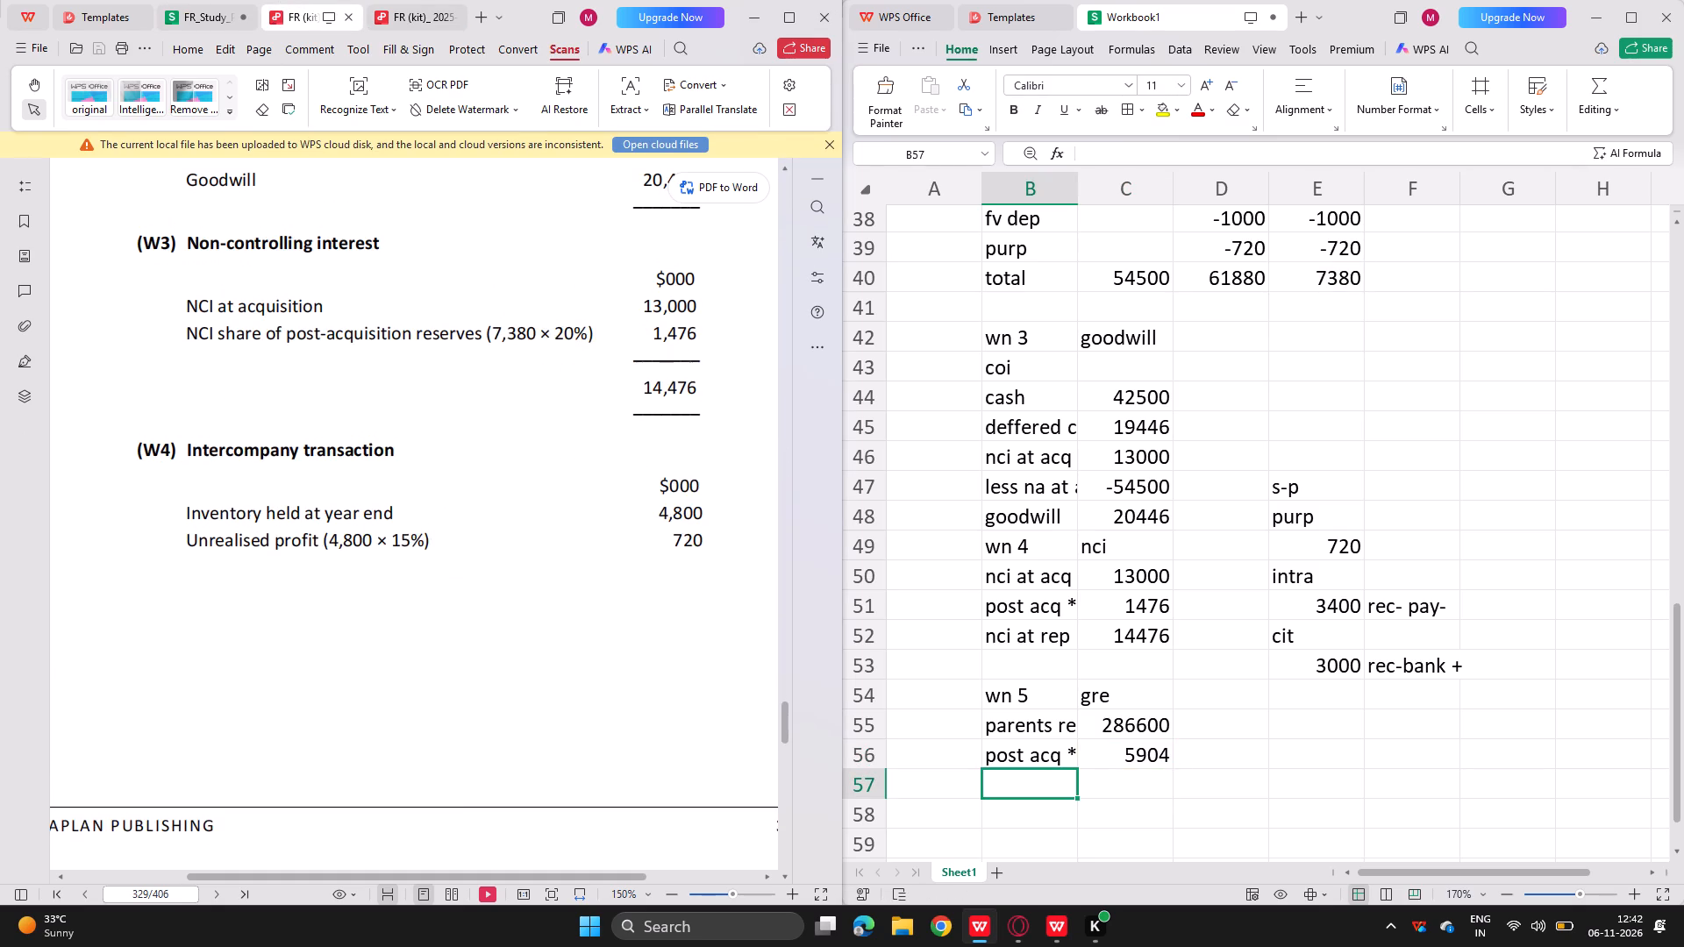
scroll(175, 470, down, 2)
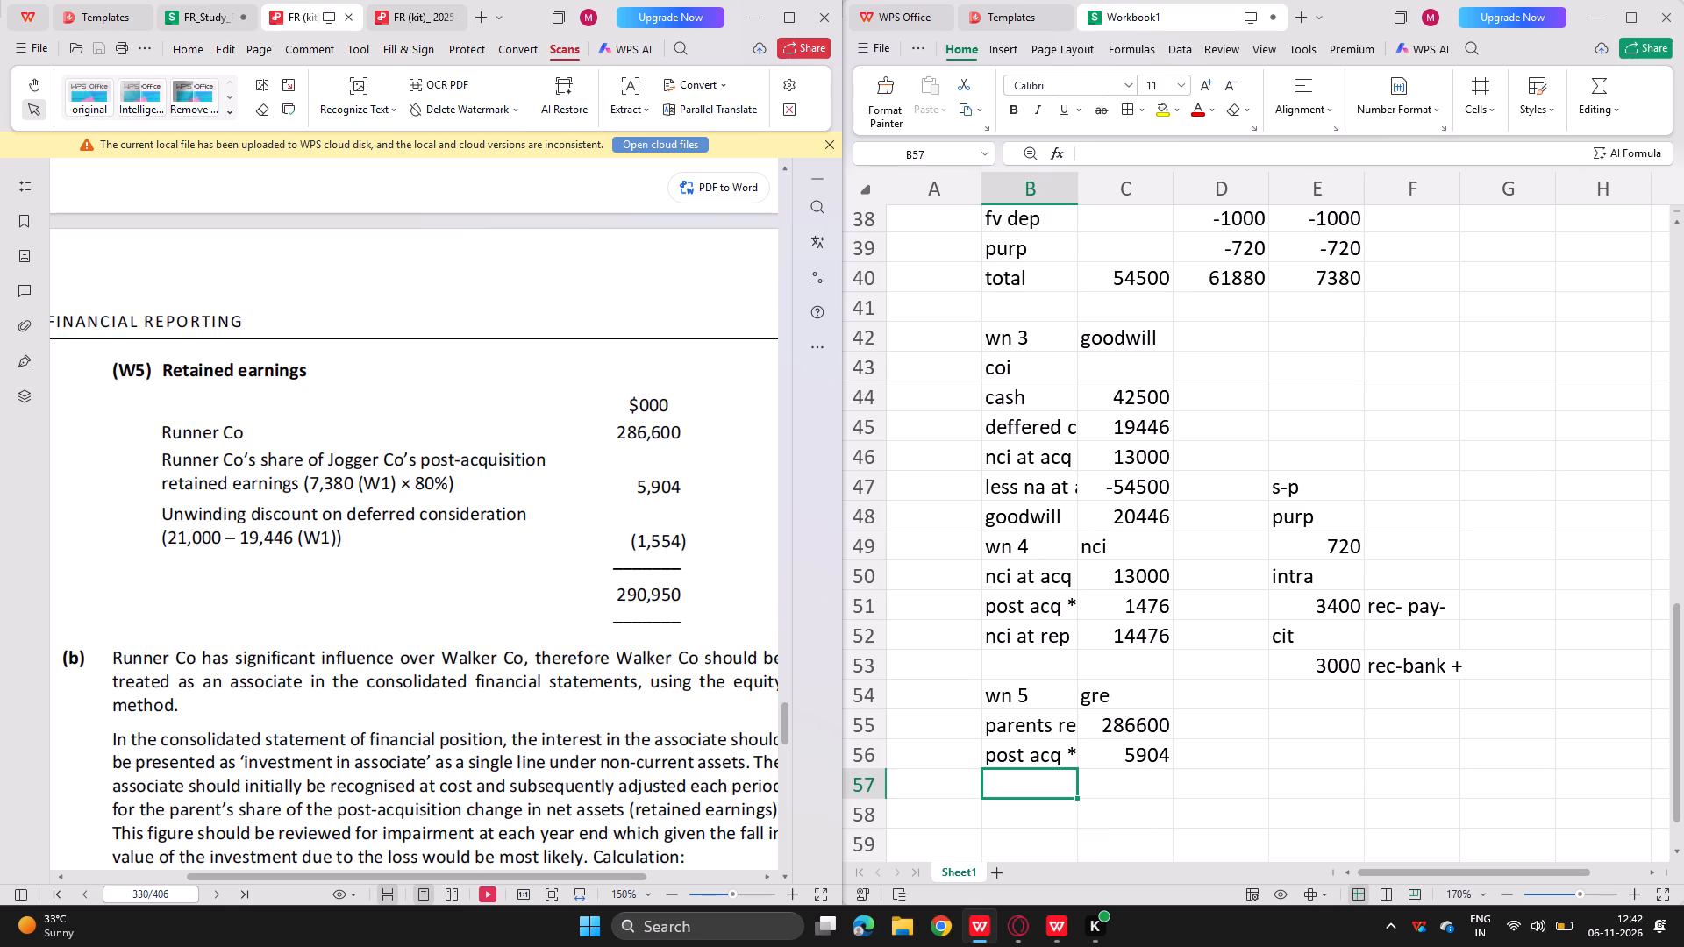
click(1309, 424)
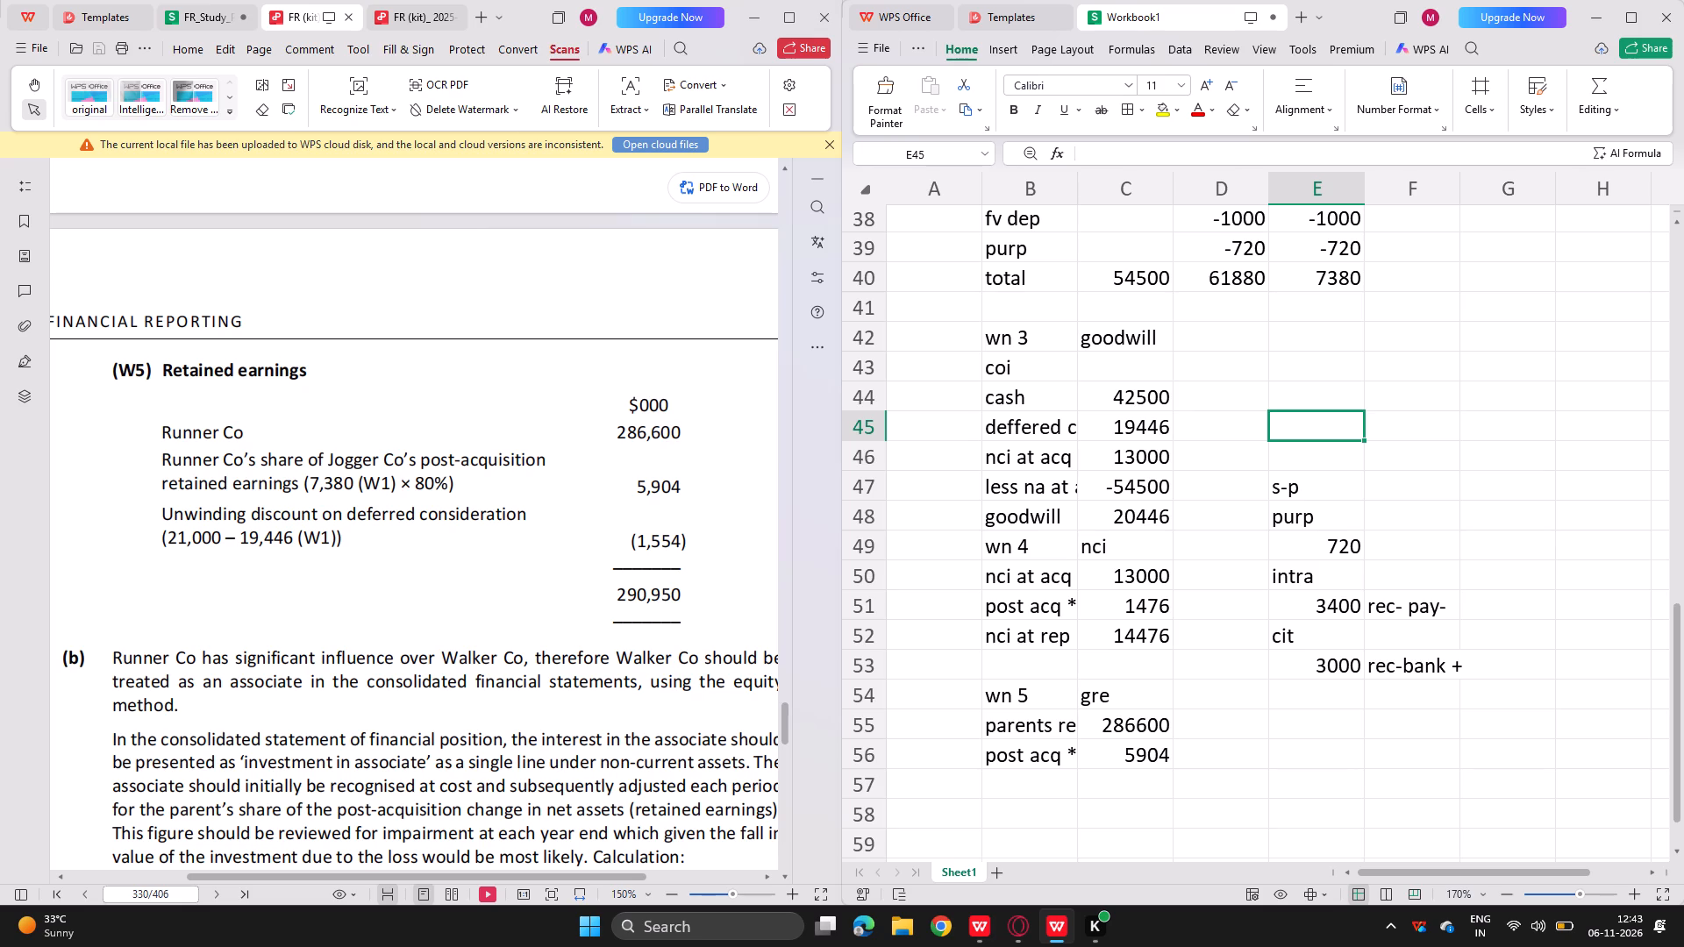
text(unwindi)
text(nf)
key(space)
key(BackSpace)
key(BackSpace)
key(g)
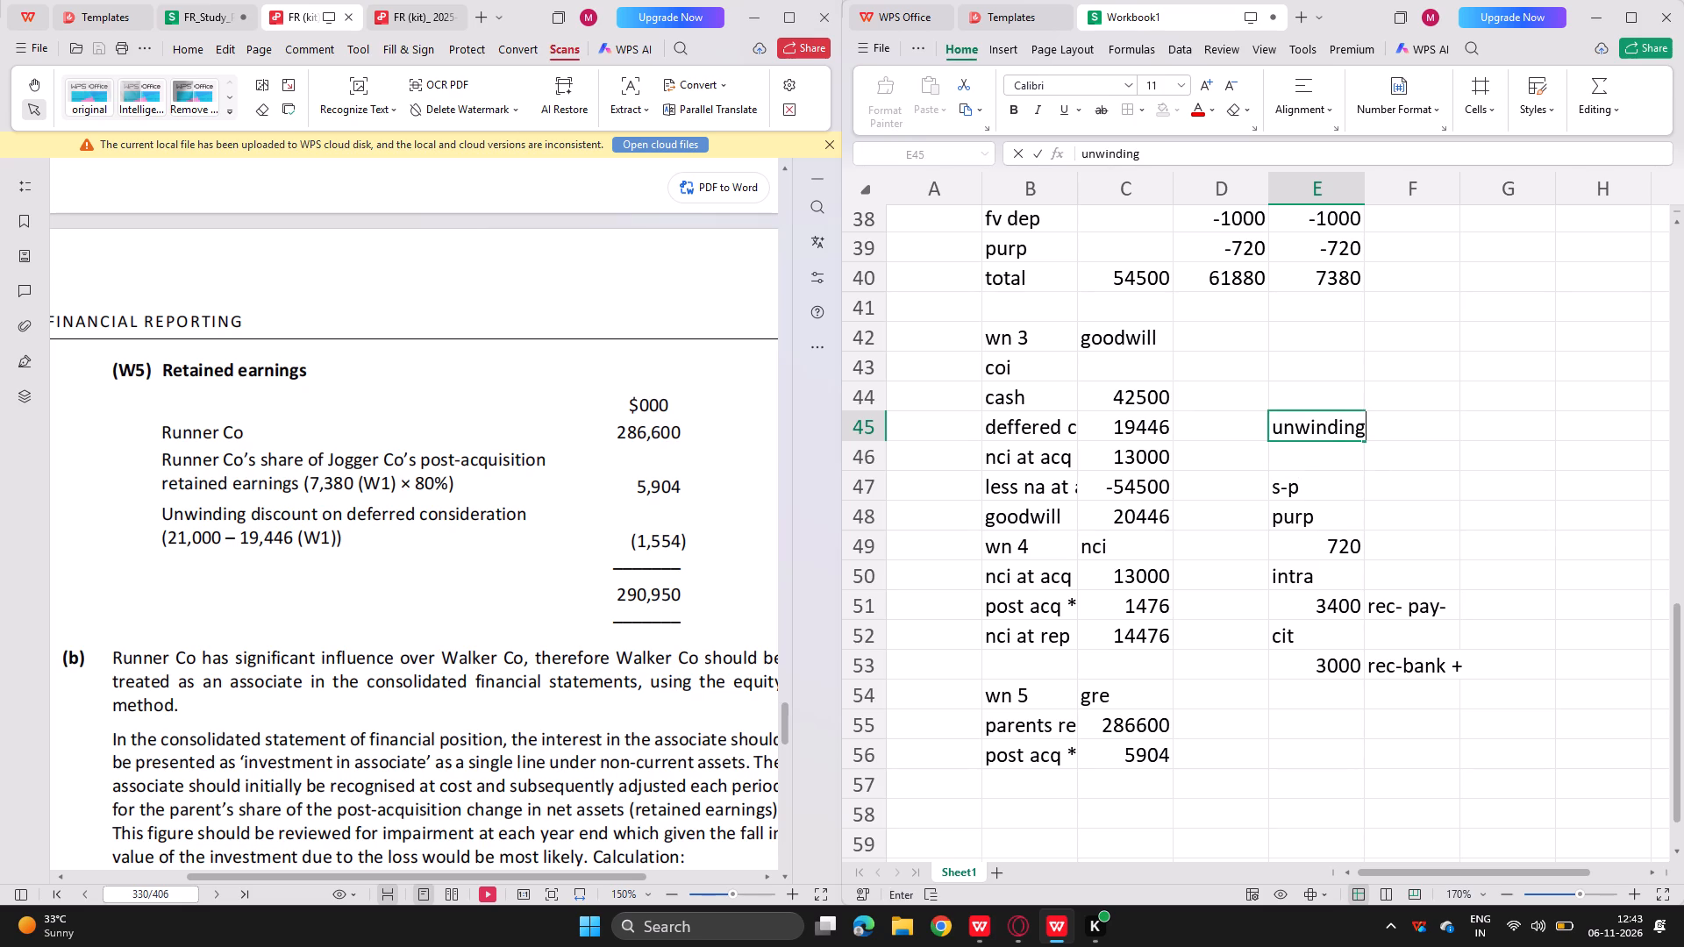
key(Return)
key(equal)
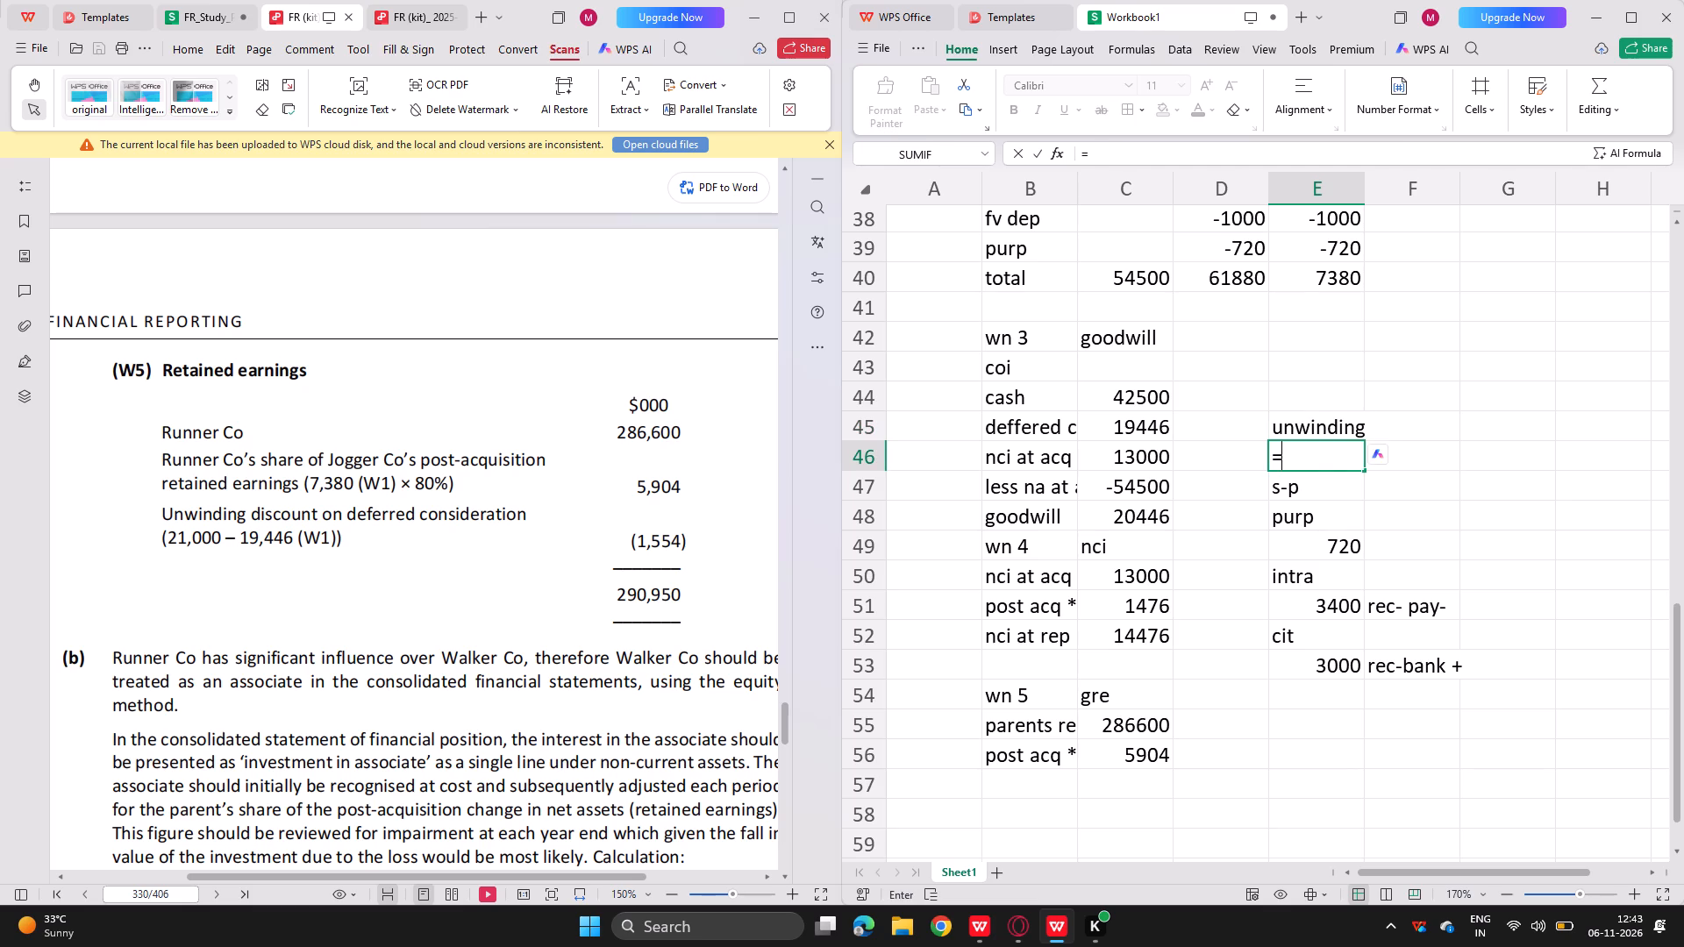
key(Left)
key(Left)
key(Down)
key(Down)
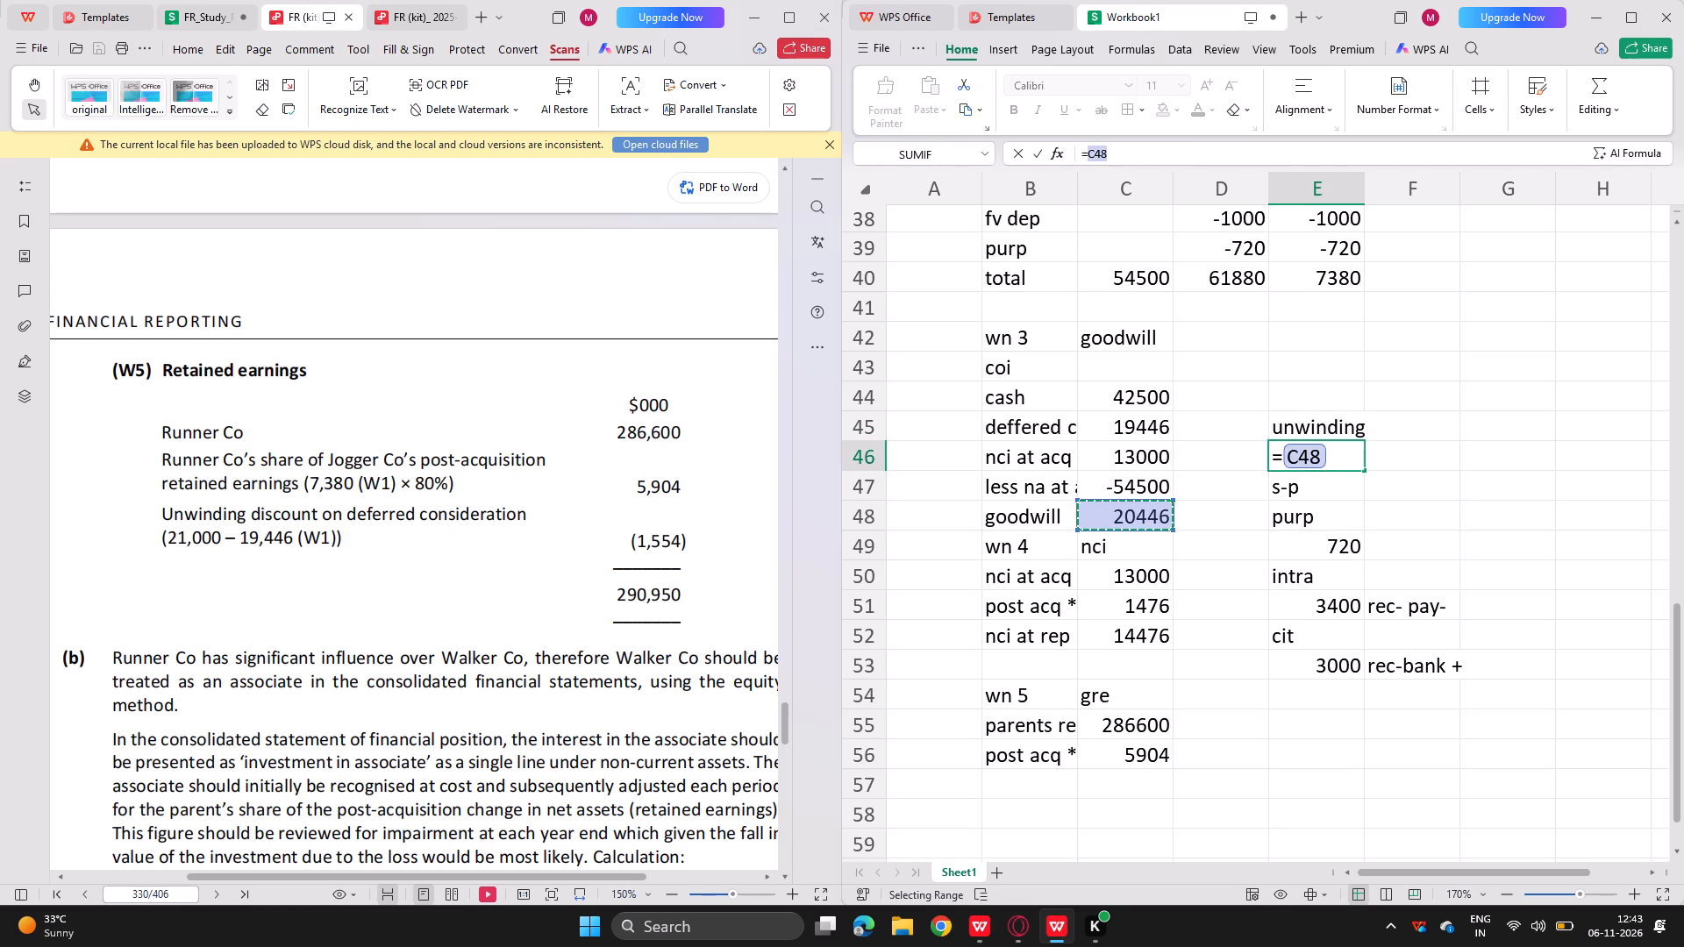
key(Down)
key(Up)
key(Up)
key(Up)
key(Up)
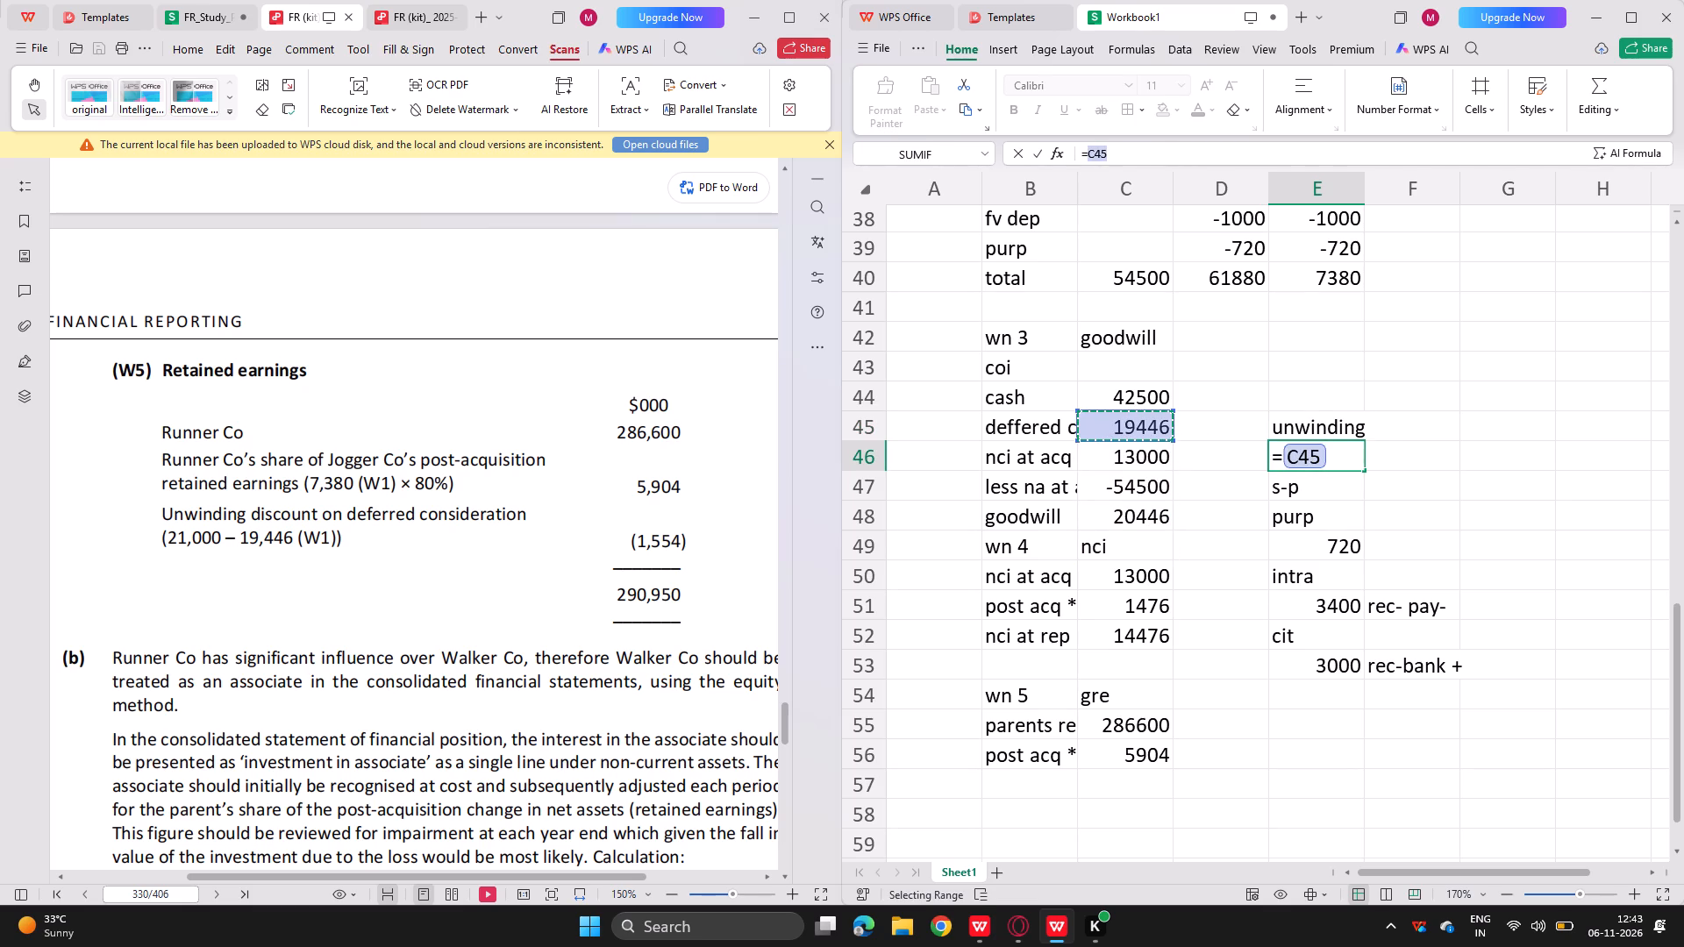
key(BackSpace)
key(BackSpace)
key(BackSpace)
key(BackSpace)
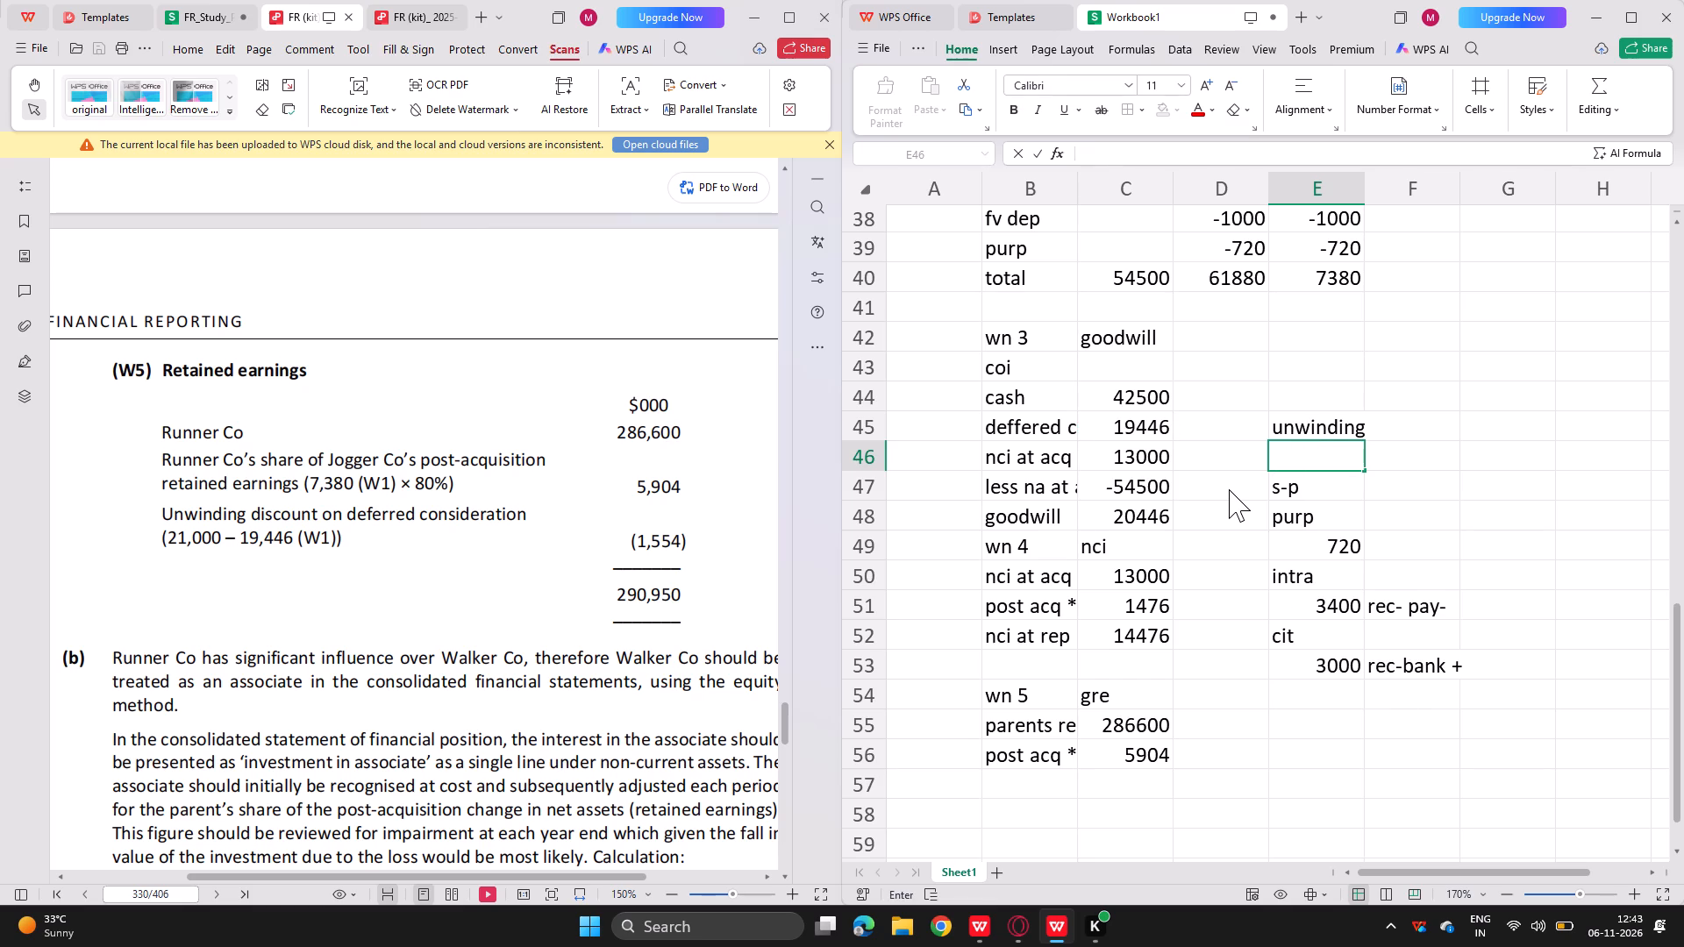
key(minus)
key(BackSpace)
Calculate the unwinding of the deferred consideration in E46 with the formula =21000-C45.
text(=21000-)
key(Left)
key(Left)
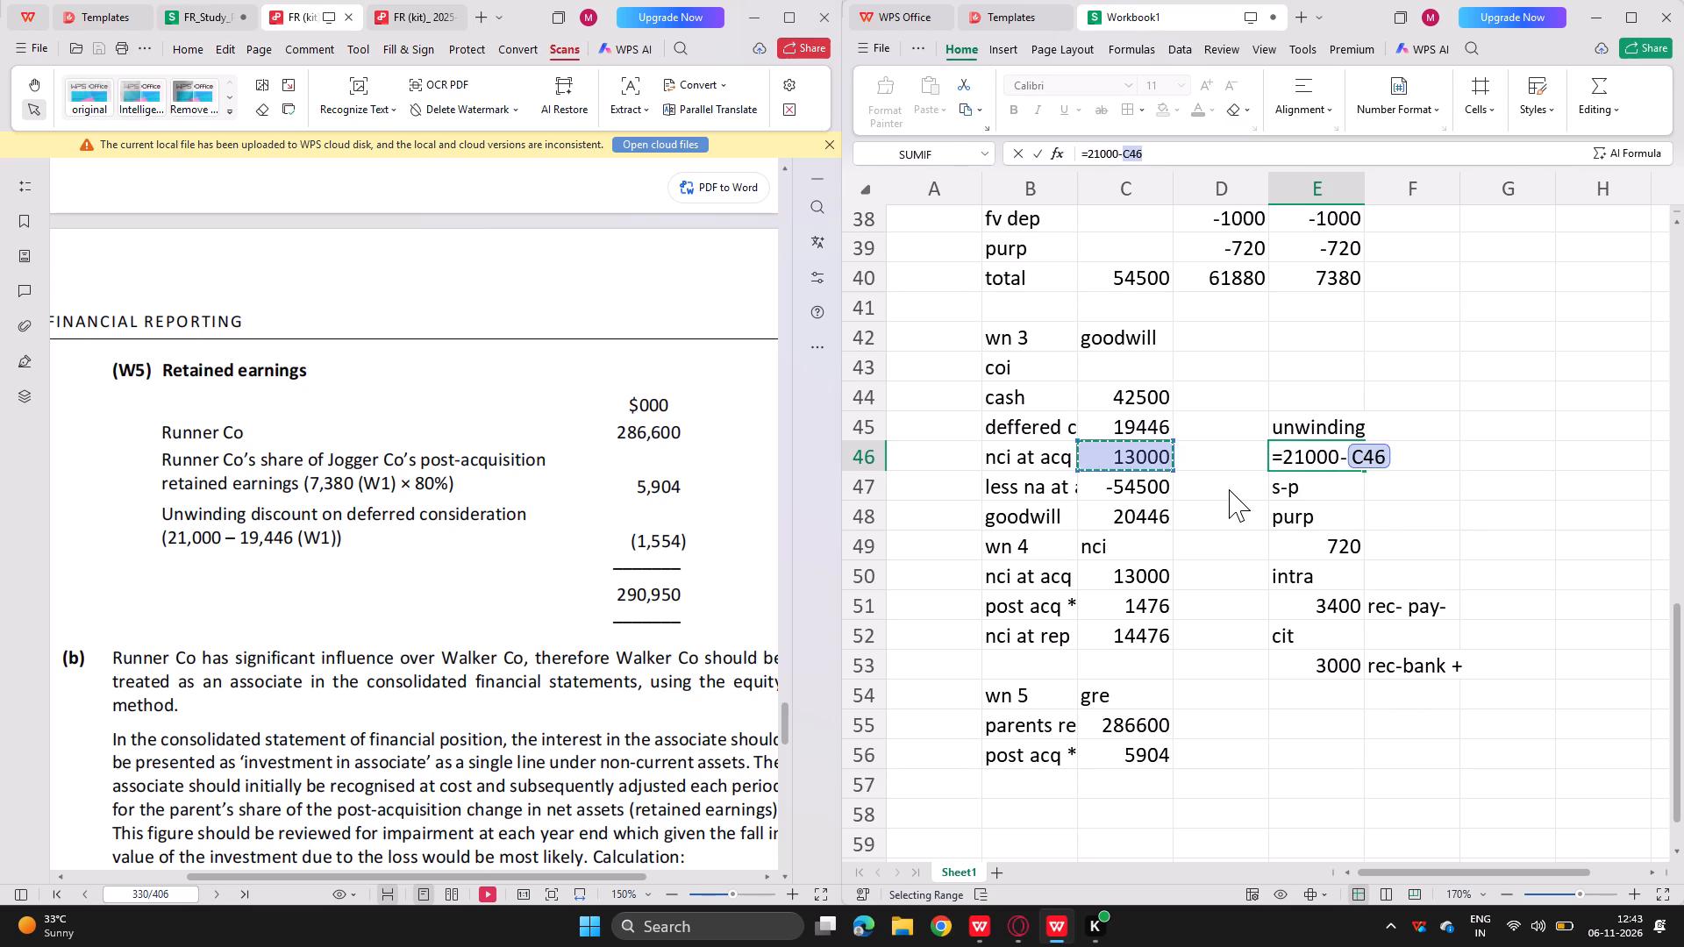
key(Up)
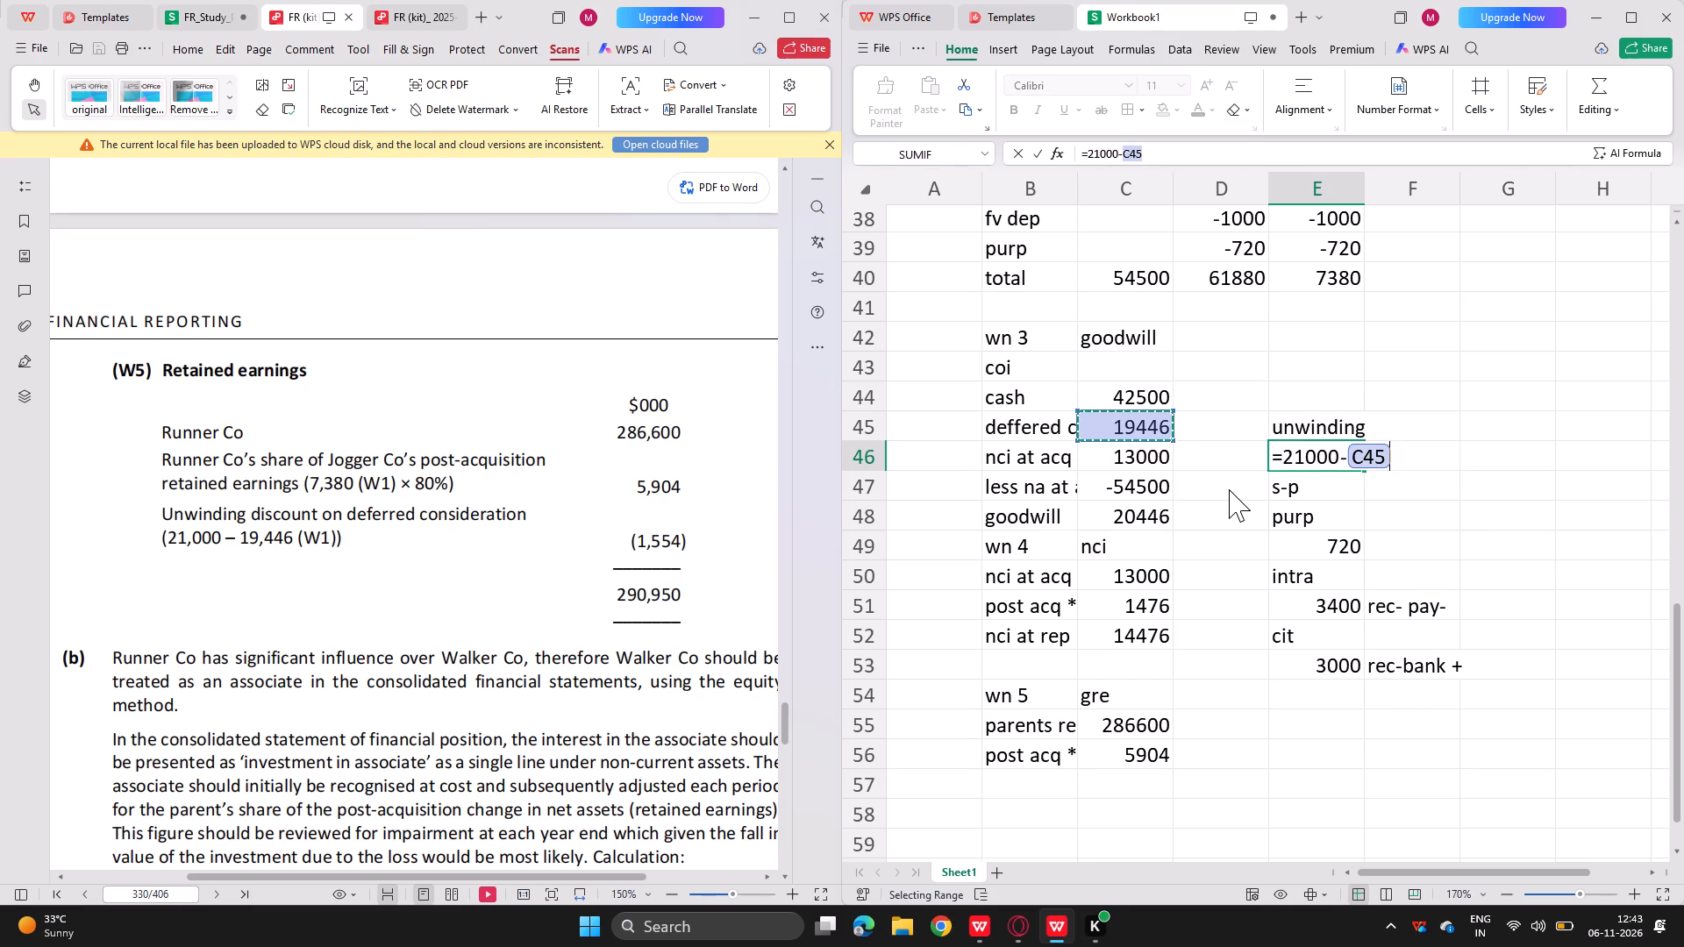
key(Return)
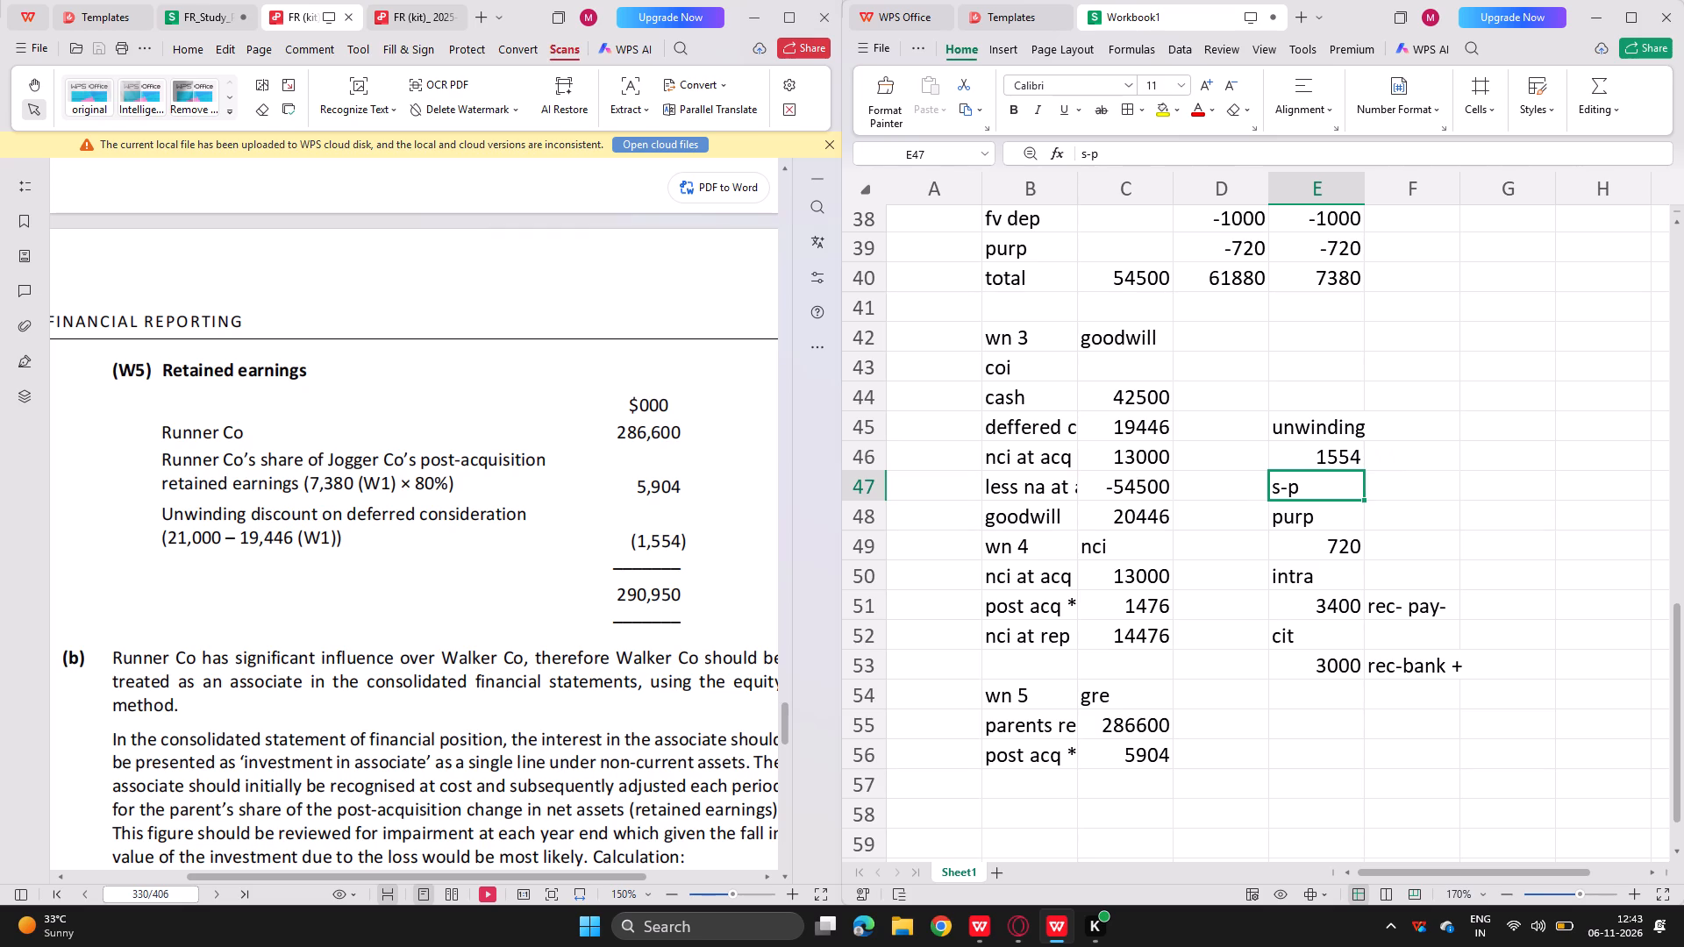
Add a "less unwinding" line in row 57 of working 5, deducting the unwinding amount with =-E46 in C57.
click(1010, 785)
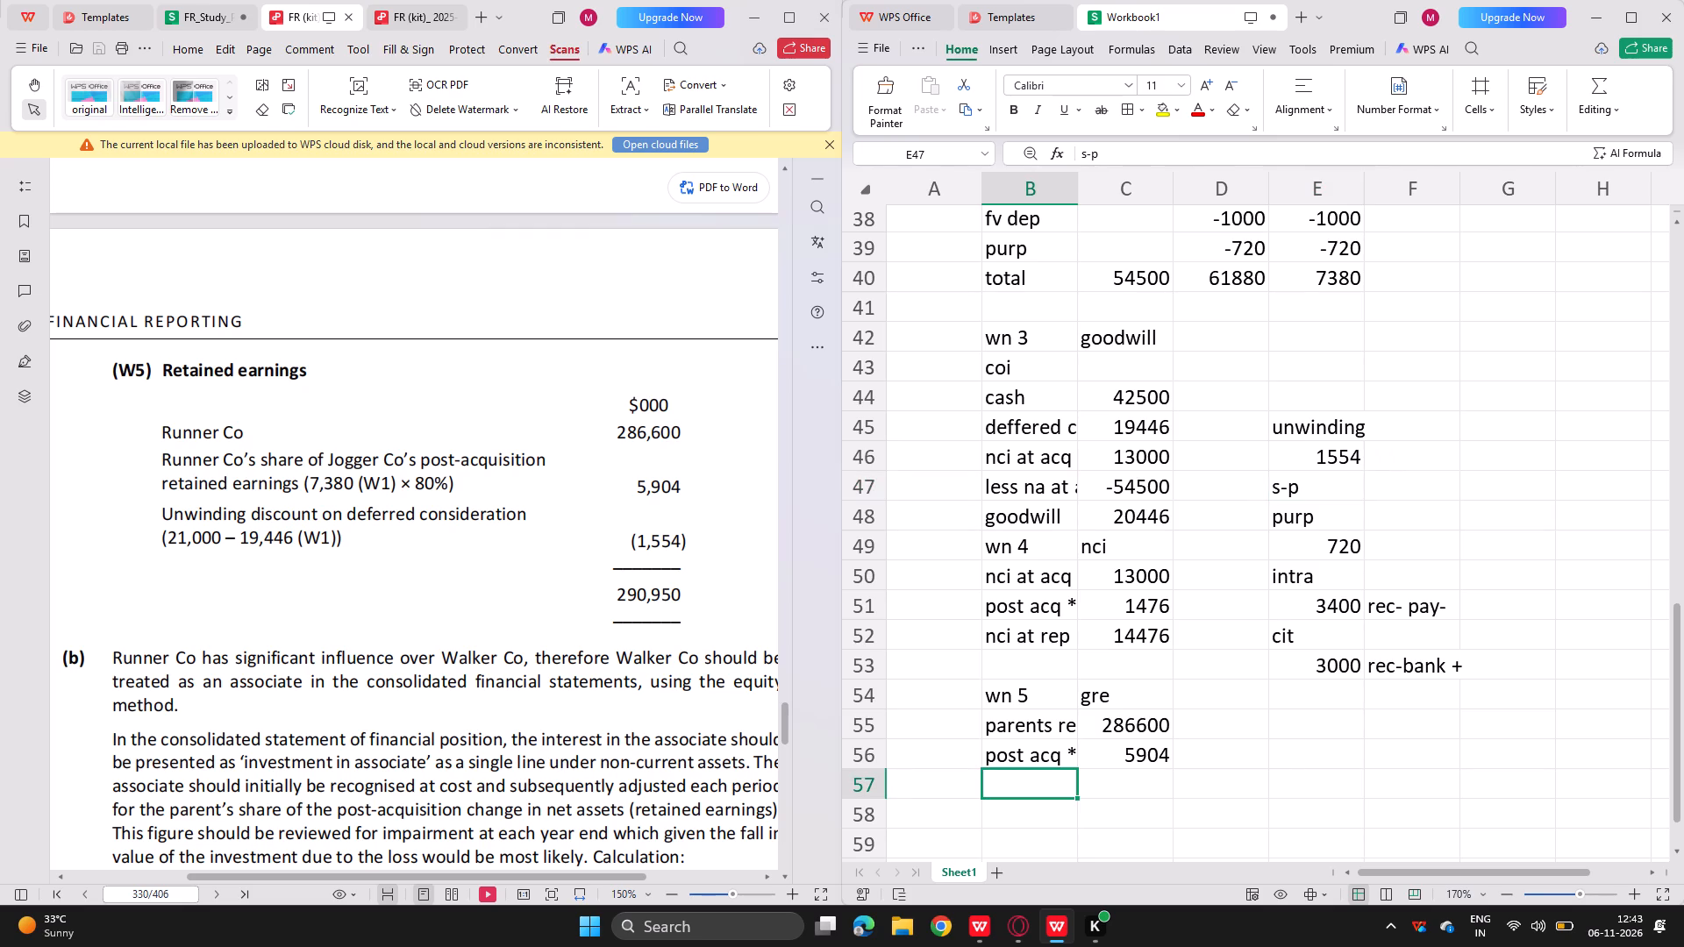
text(less unwinding)
key(Right)
key(equal)
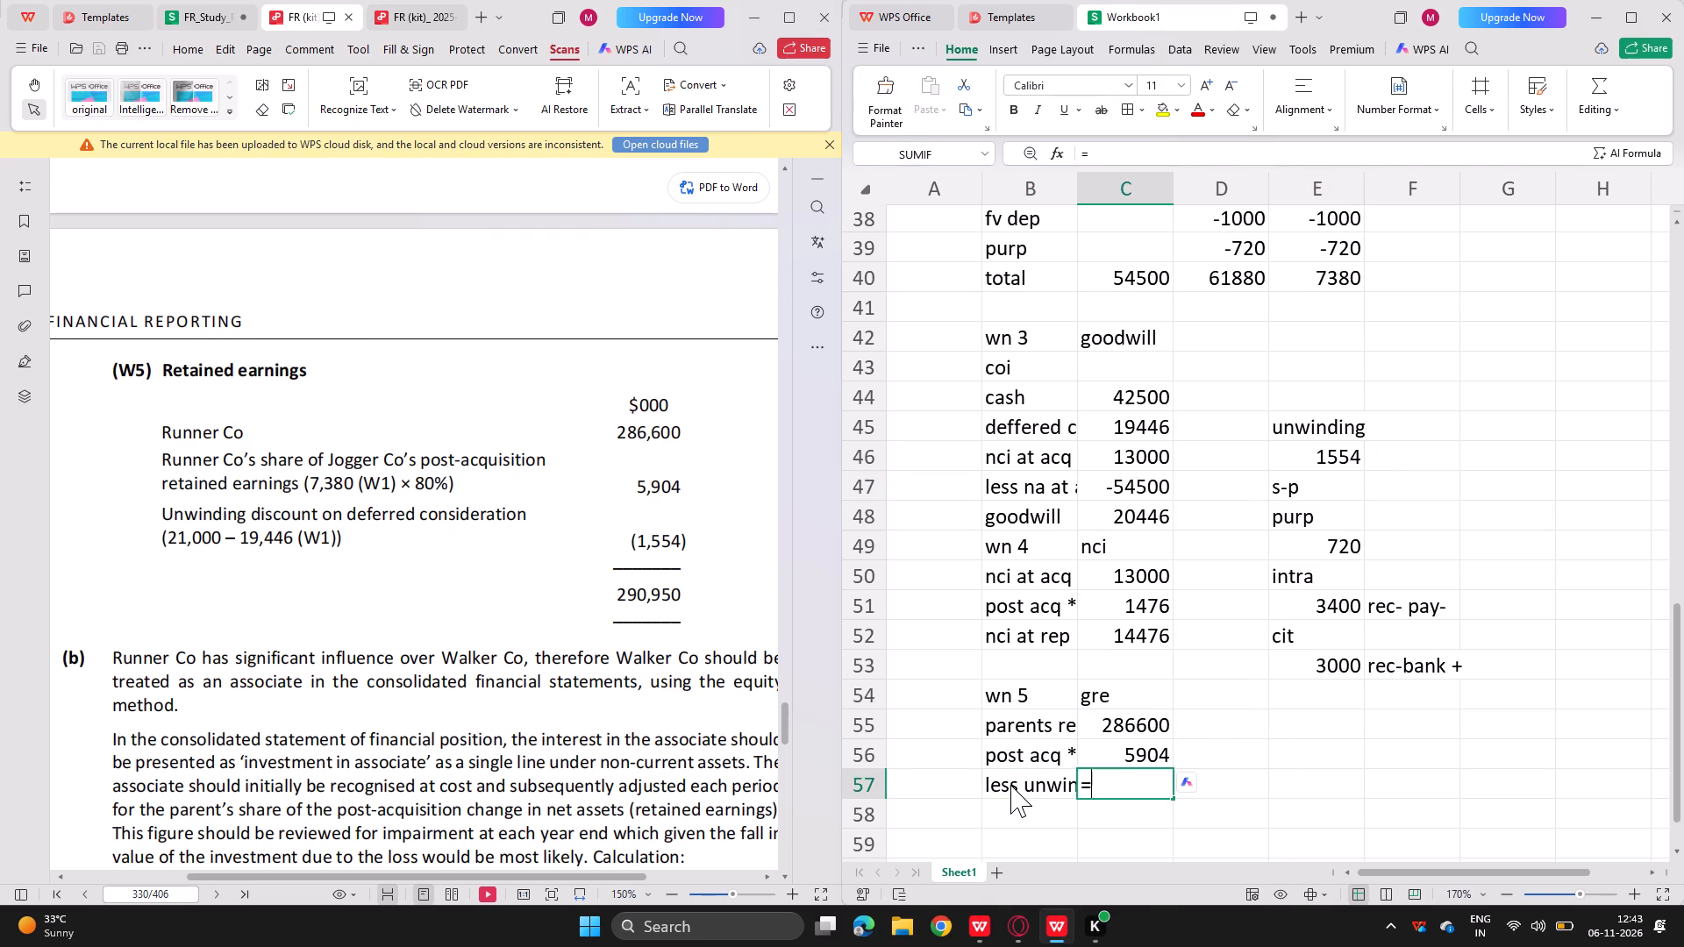
key(minus)
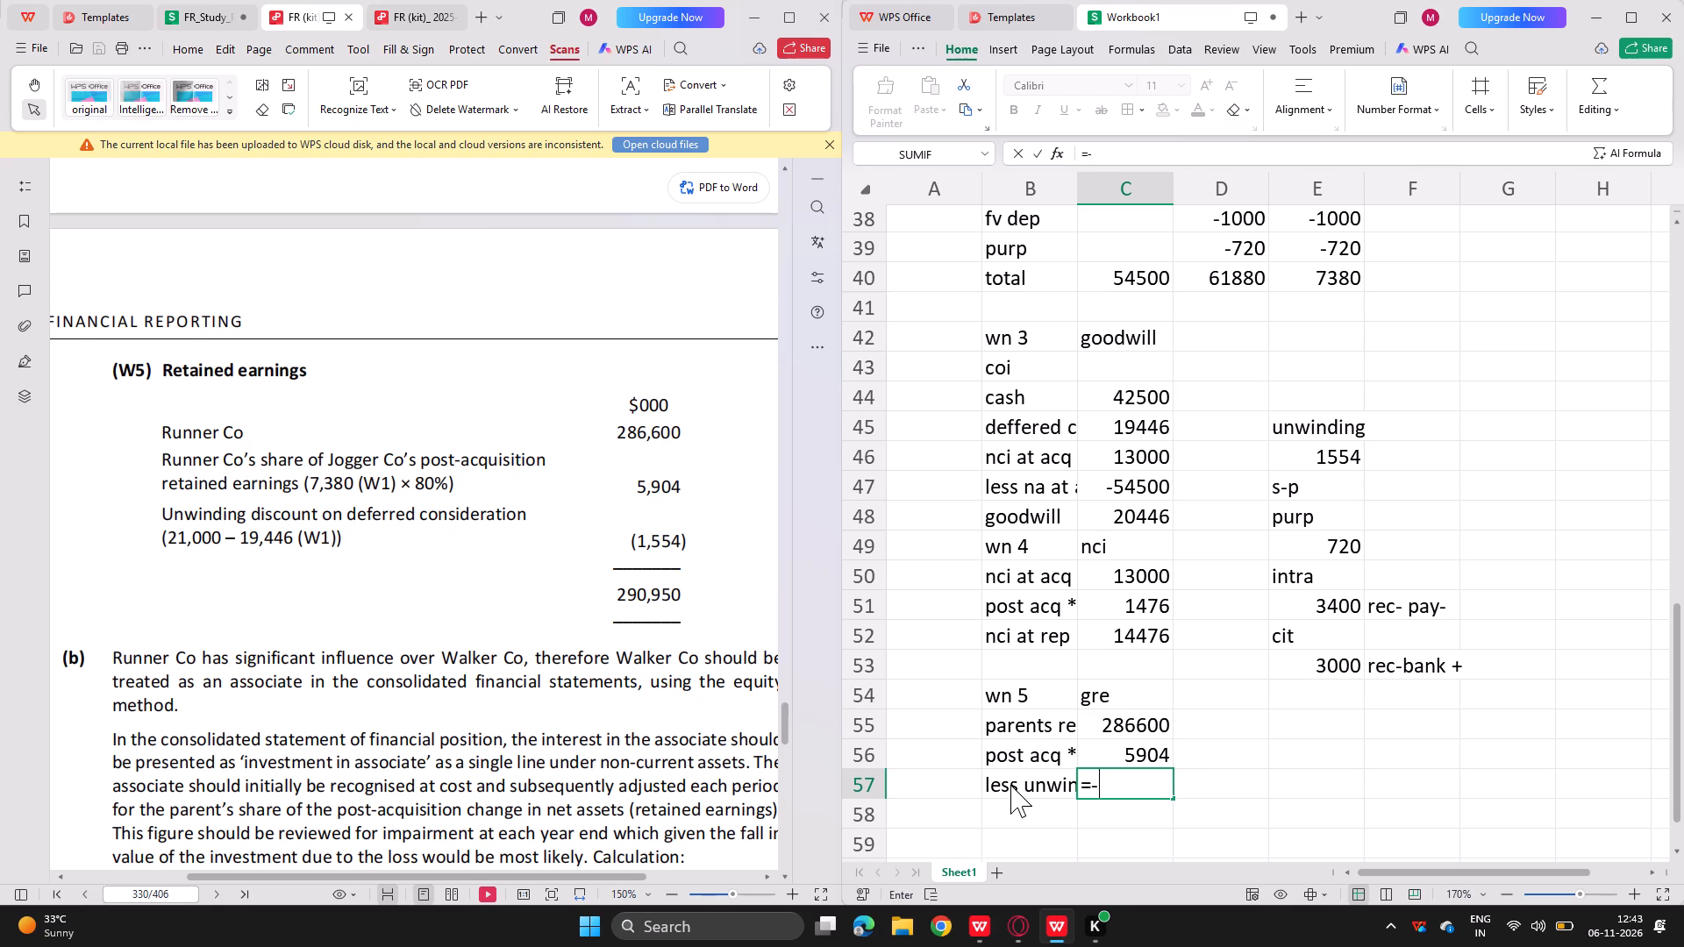
key(Right)
key(Up)
key(Up)
key(Up)
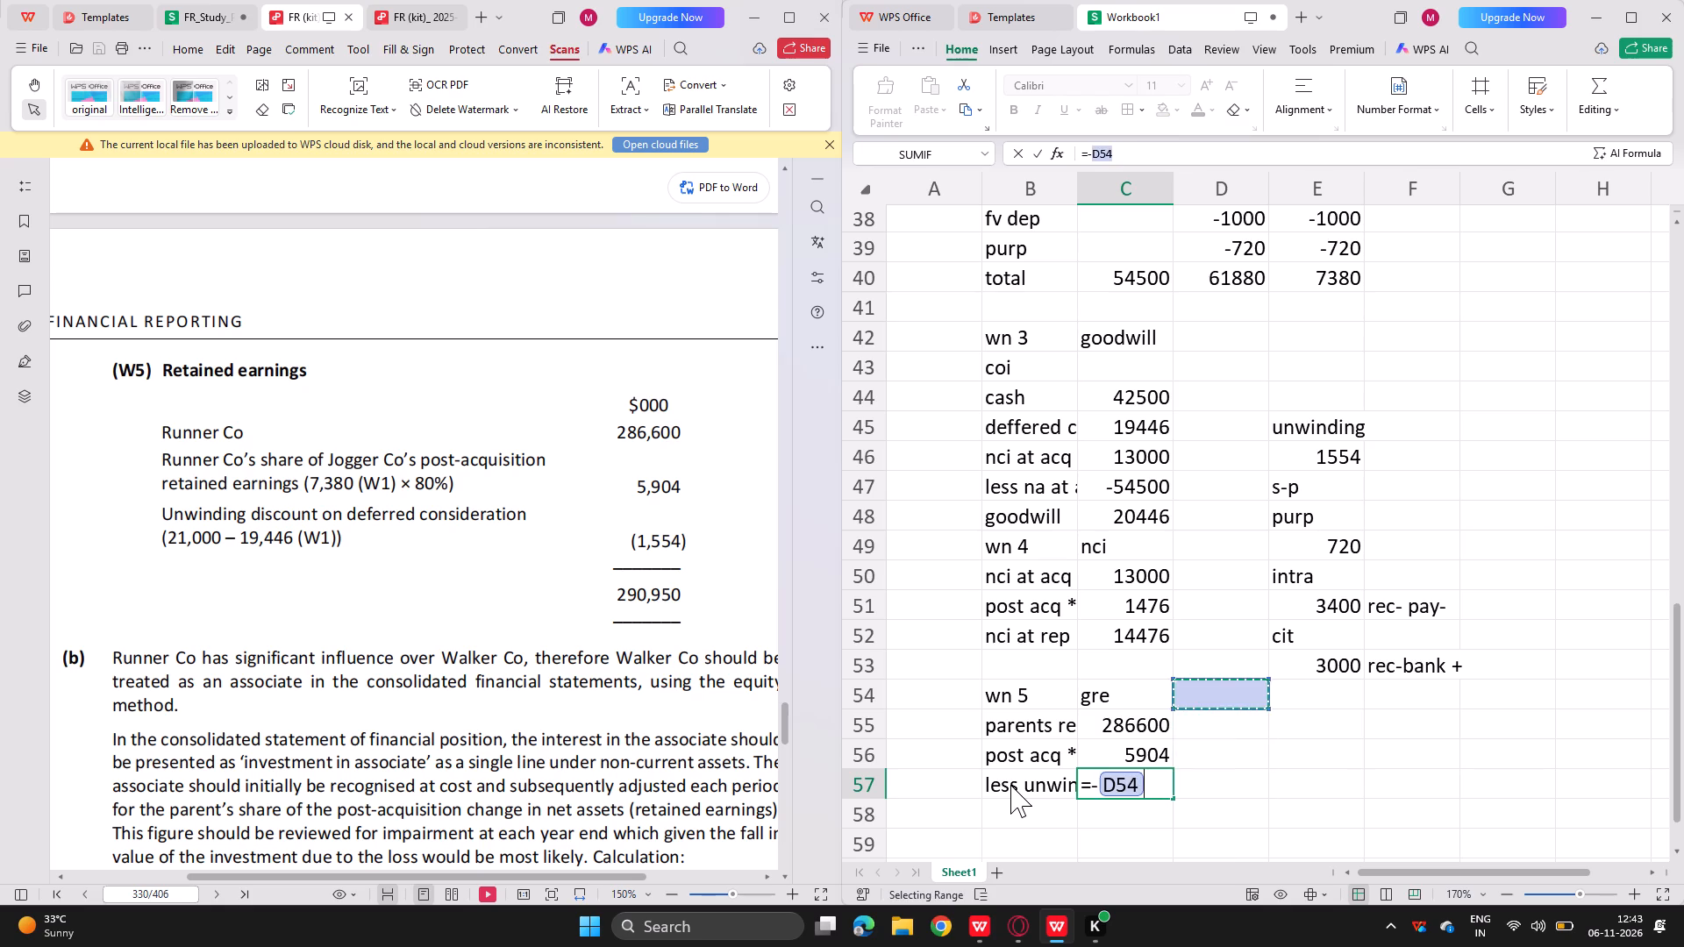
key(Up)
key(Up)
key(Right)
key(Up)
key(Up)
key(Up)
key(Up)
key(Up)
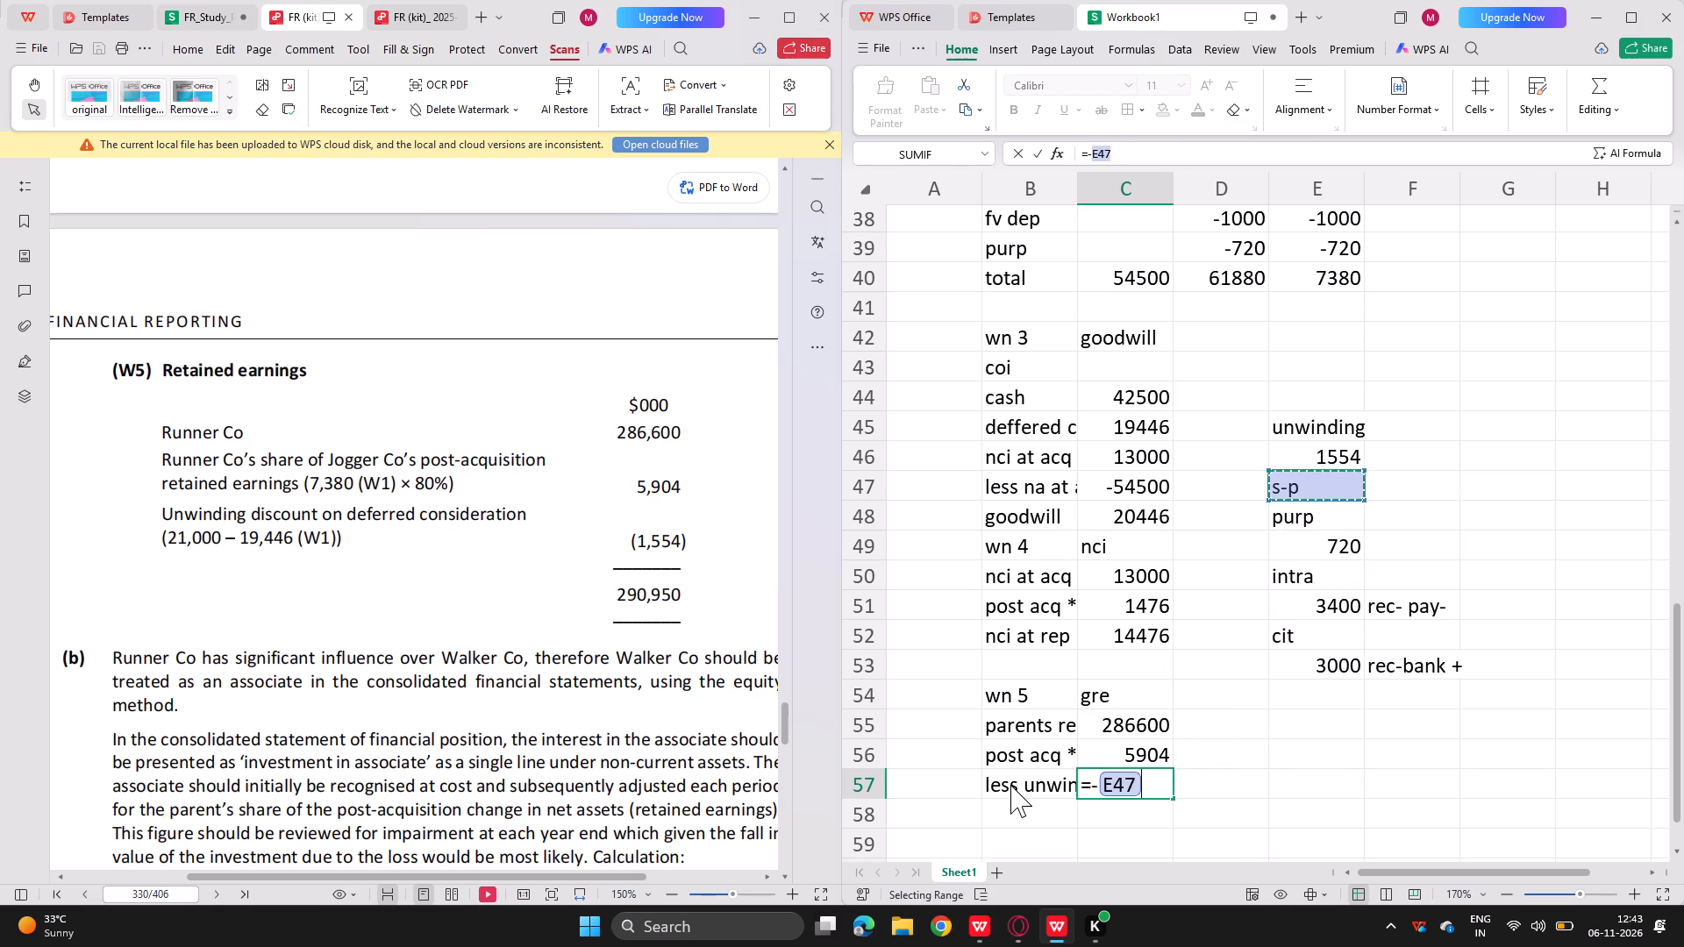
key(Up)
key(Return)
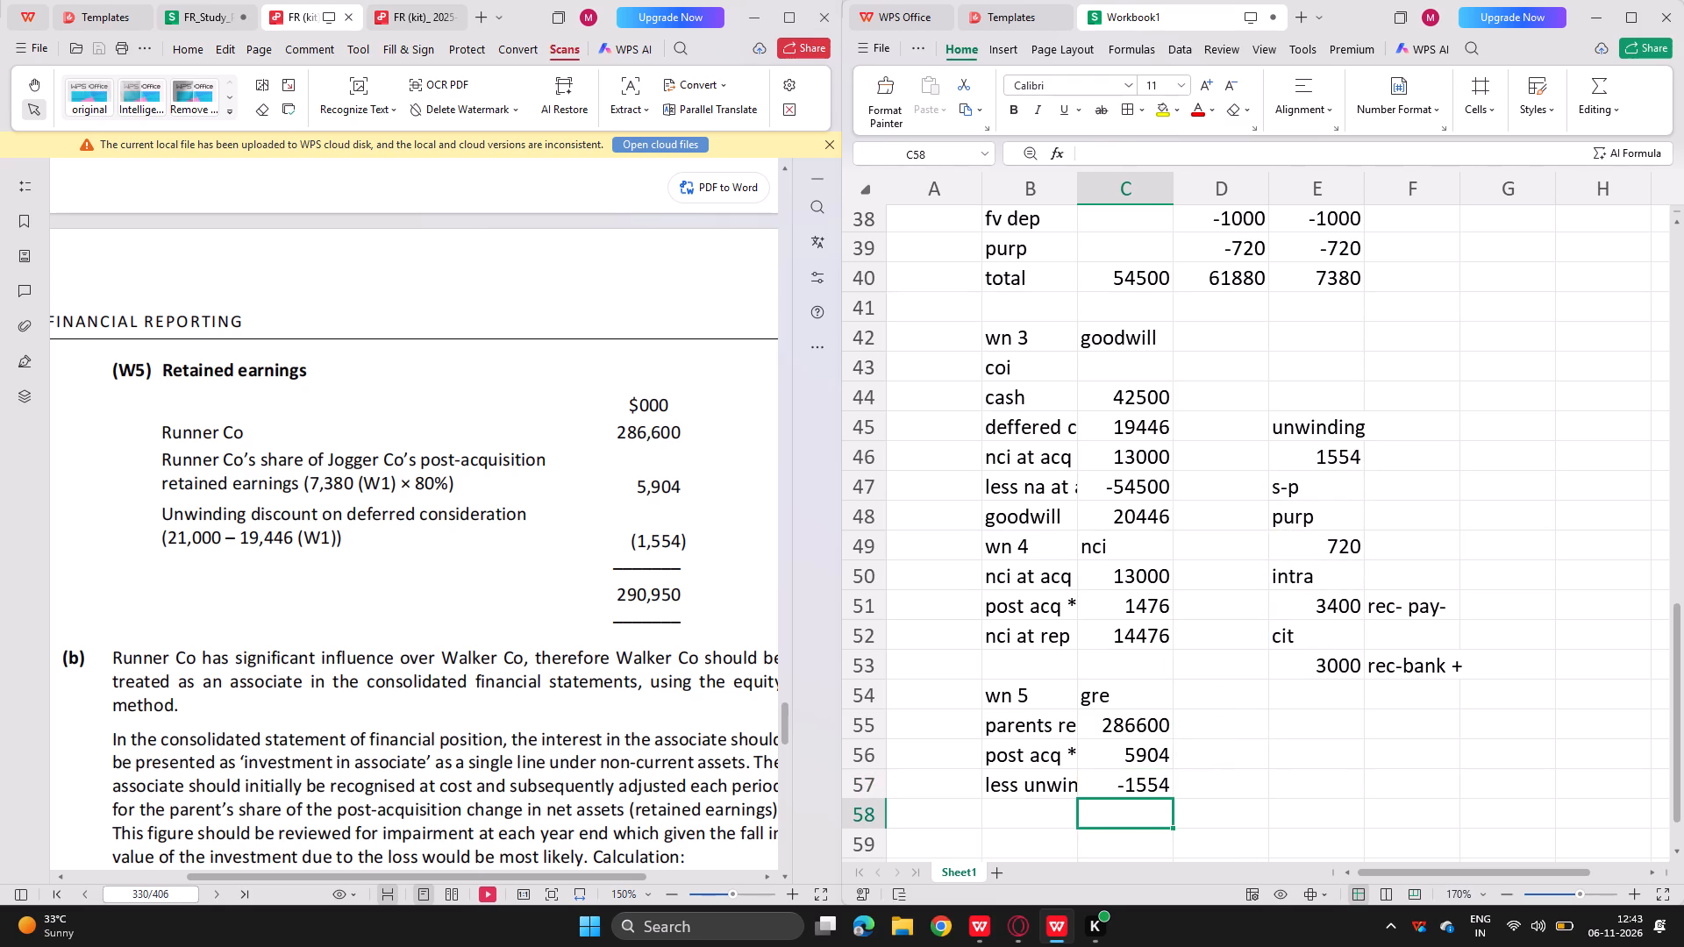
Label B59 below the working 5 lines as "total".
click(1015, 815)
scroll(1058, 828, down, 1)
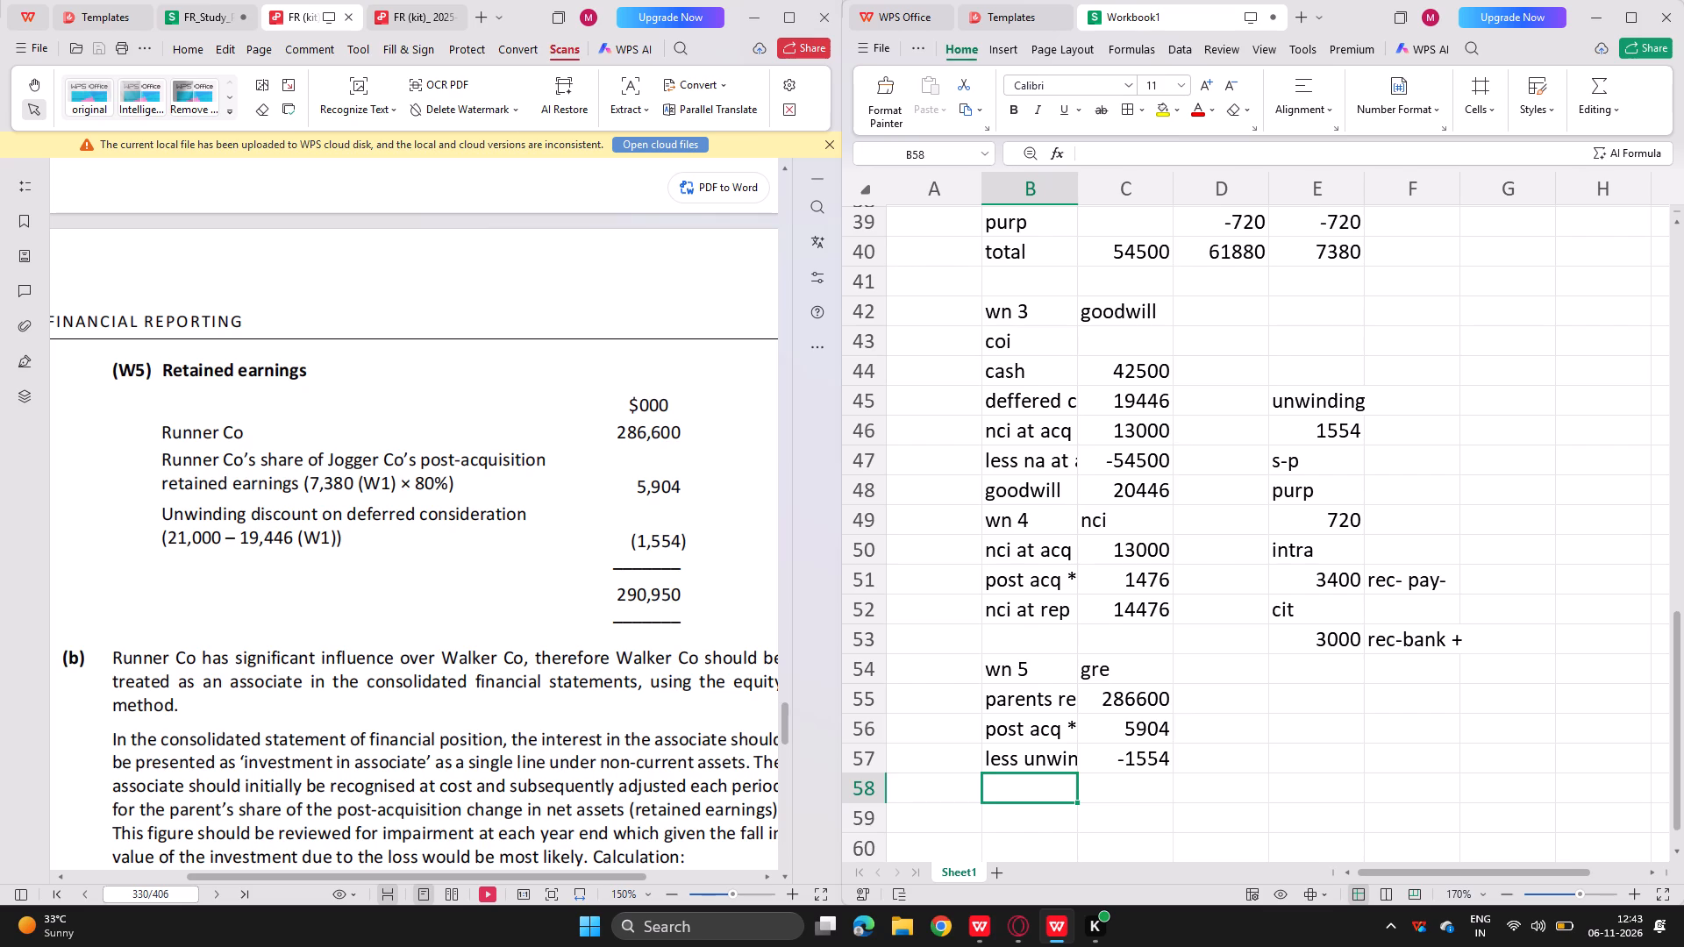
click(1038, 817)
text(total)
key(Right)
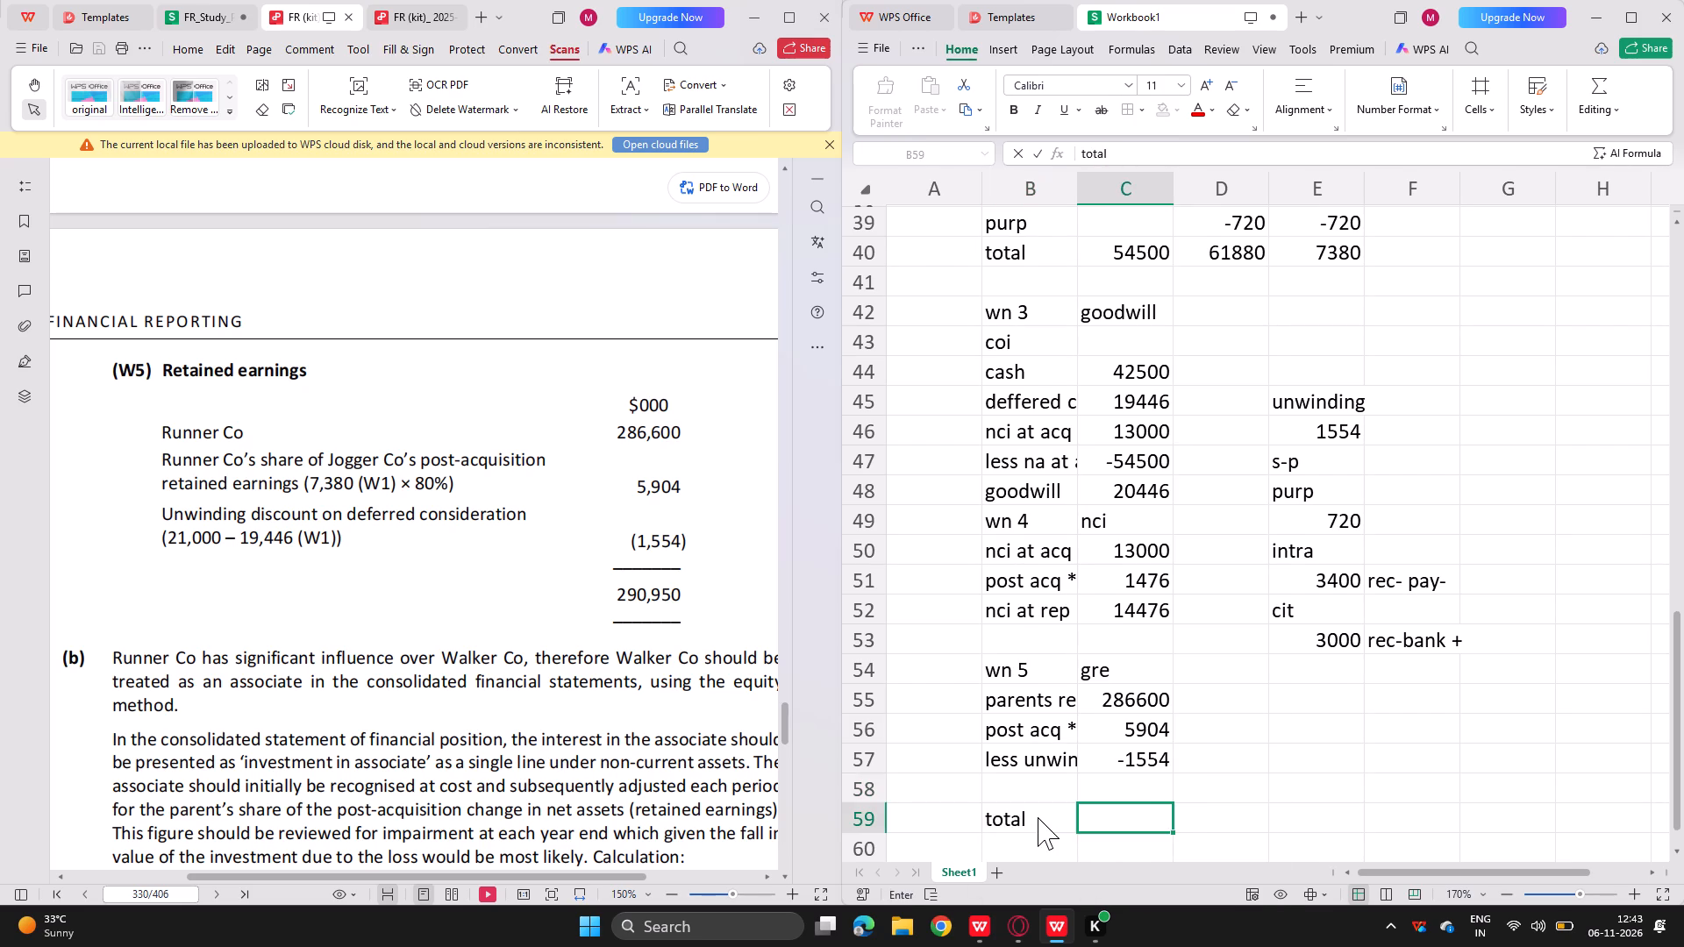
Total the group retained earnings in C59 with the formula =SUM(C55:C58).
text(=si)
key(BackSpace)
text(um)
key(shift+Return)
key(shift+parenleft)
key(BackSpace)
key(Down)
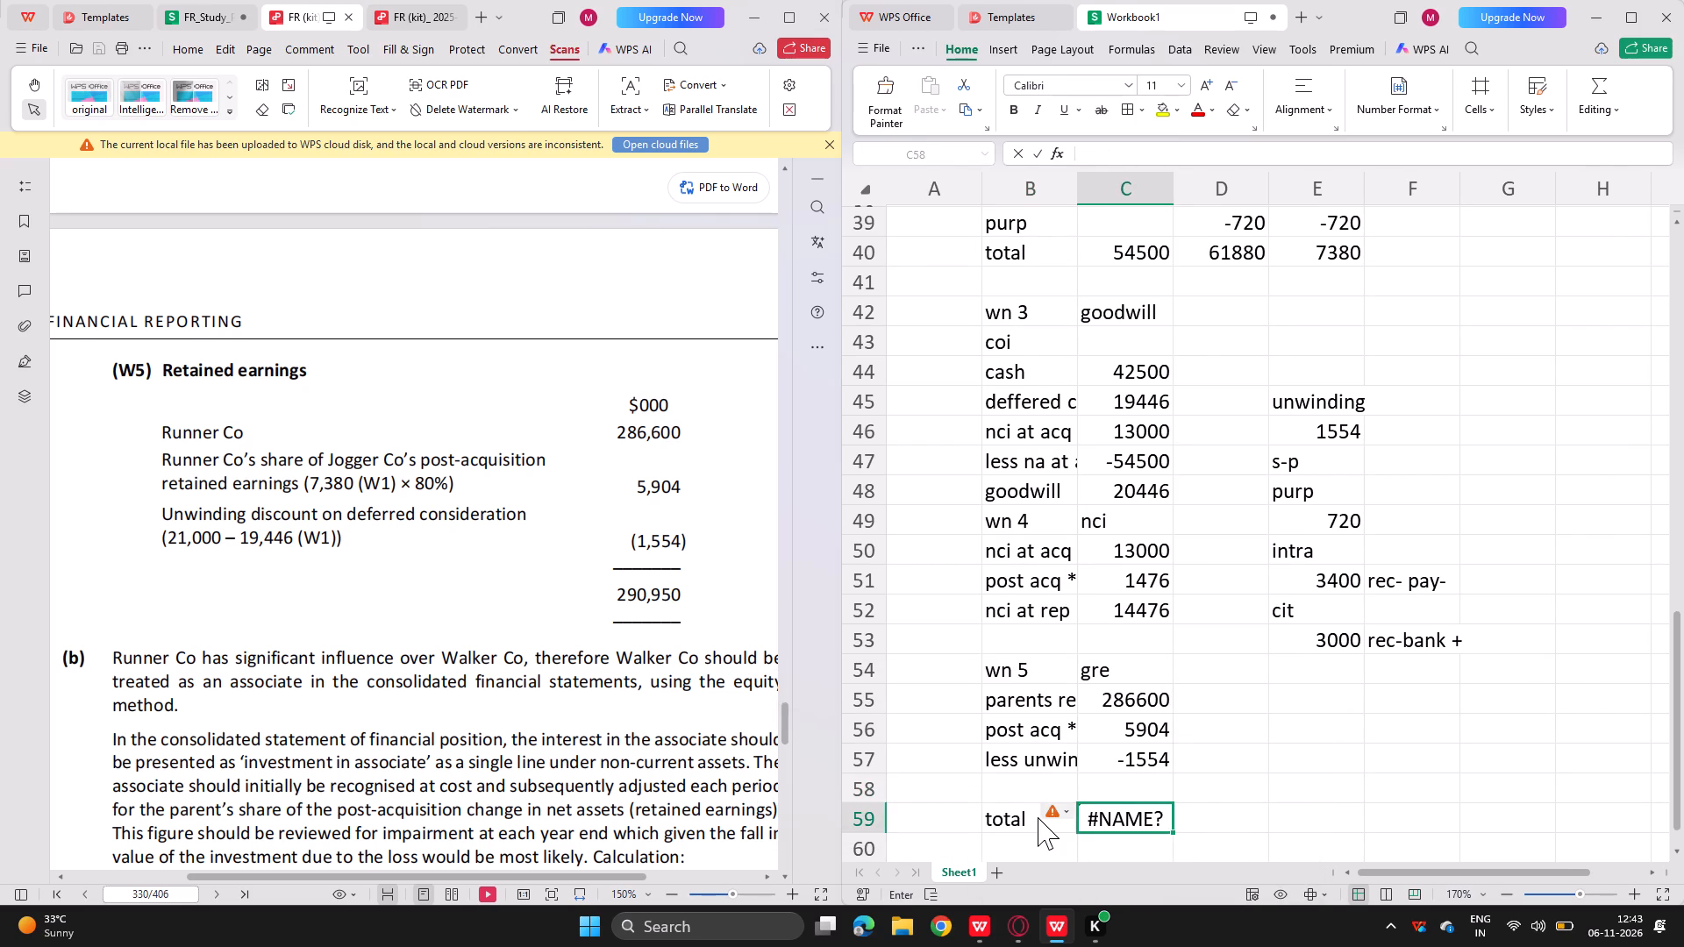
key(F2)
key(shift+parenleft)
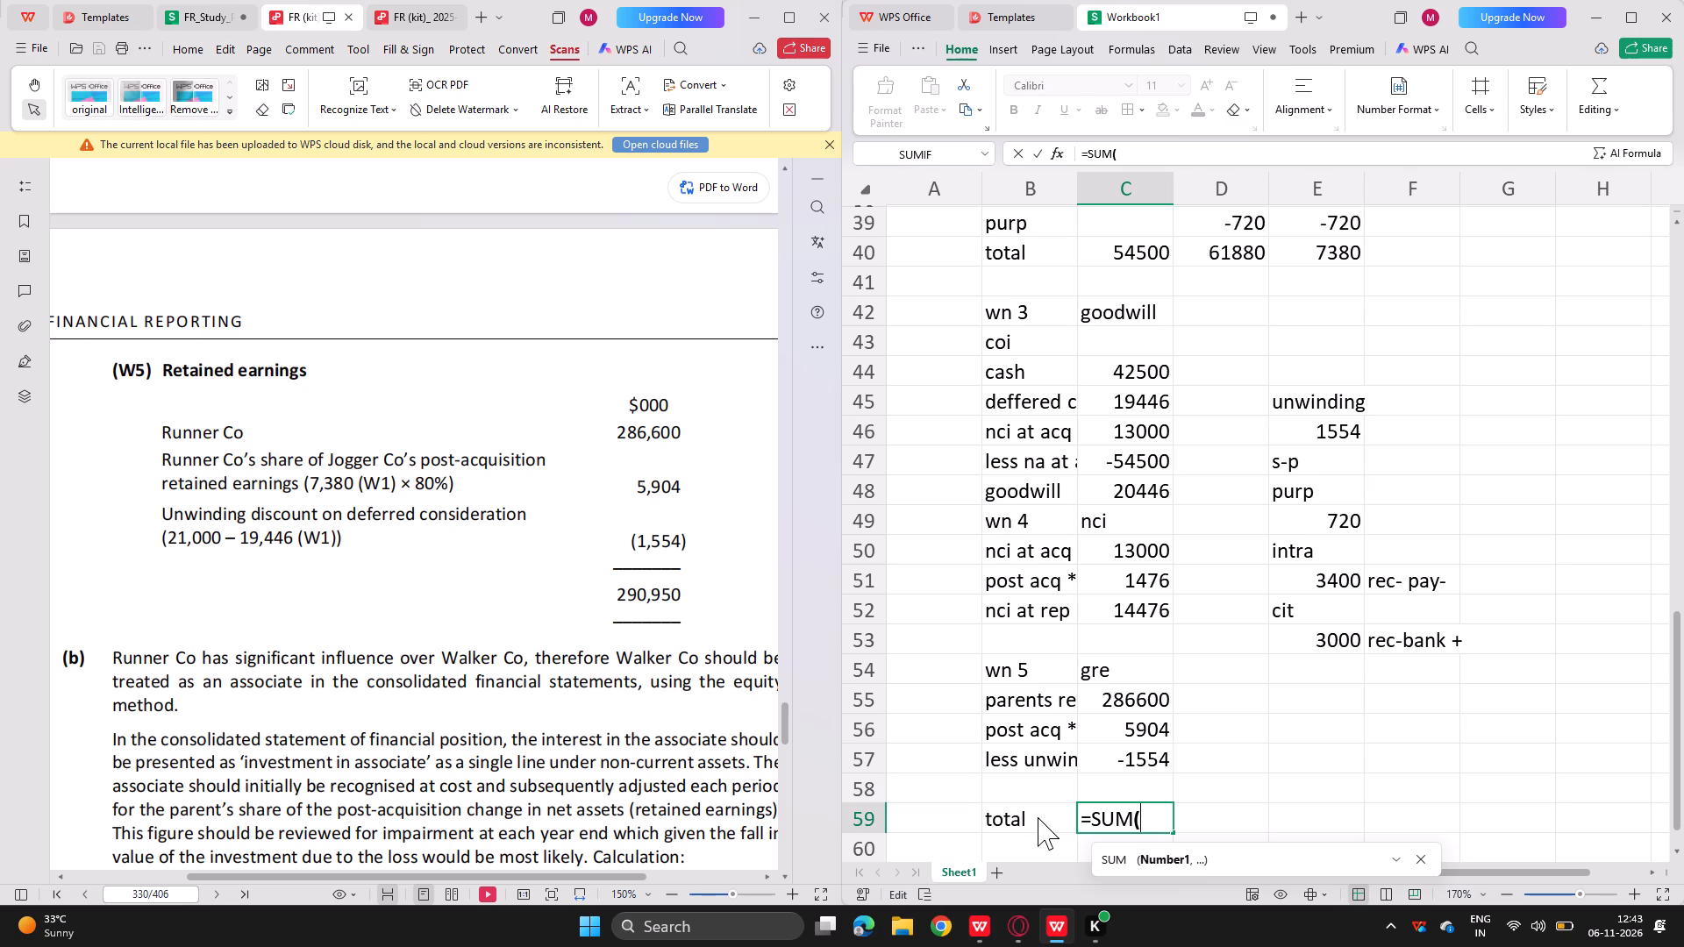
key(Up)
key(Right)
key(Right)
key(Right)
key(Right)
key(Right)
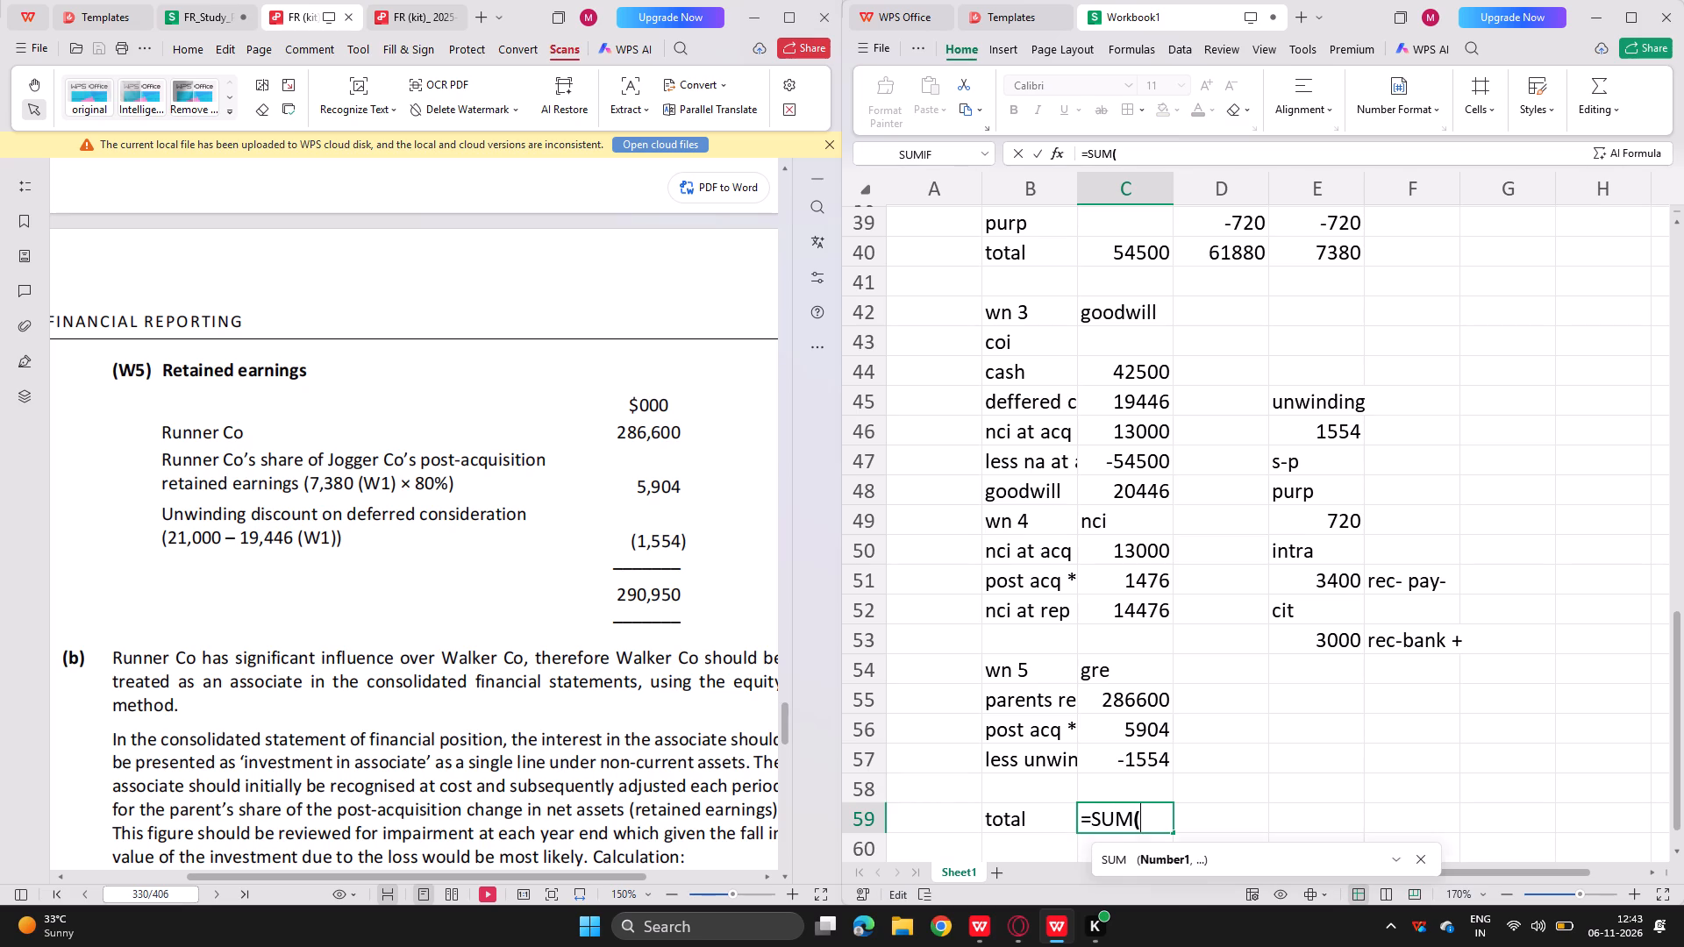
key(Up)
click(1158, 815)
click(1133, 787)
key(shift+Up)
key(shift+Up)
key(shift+Up)
key(Return)
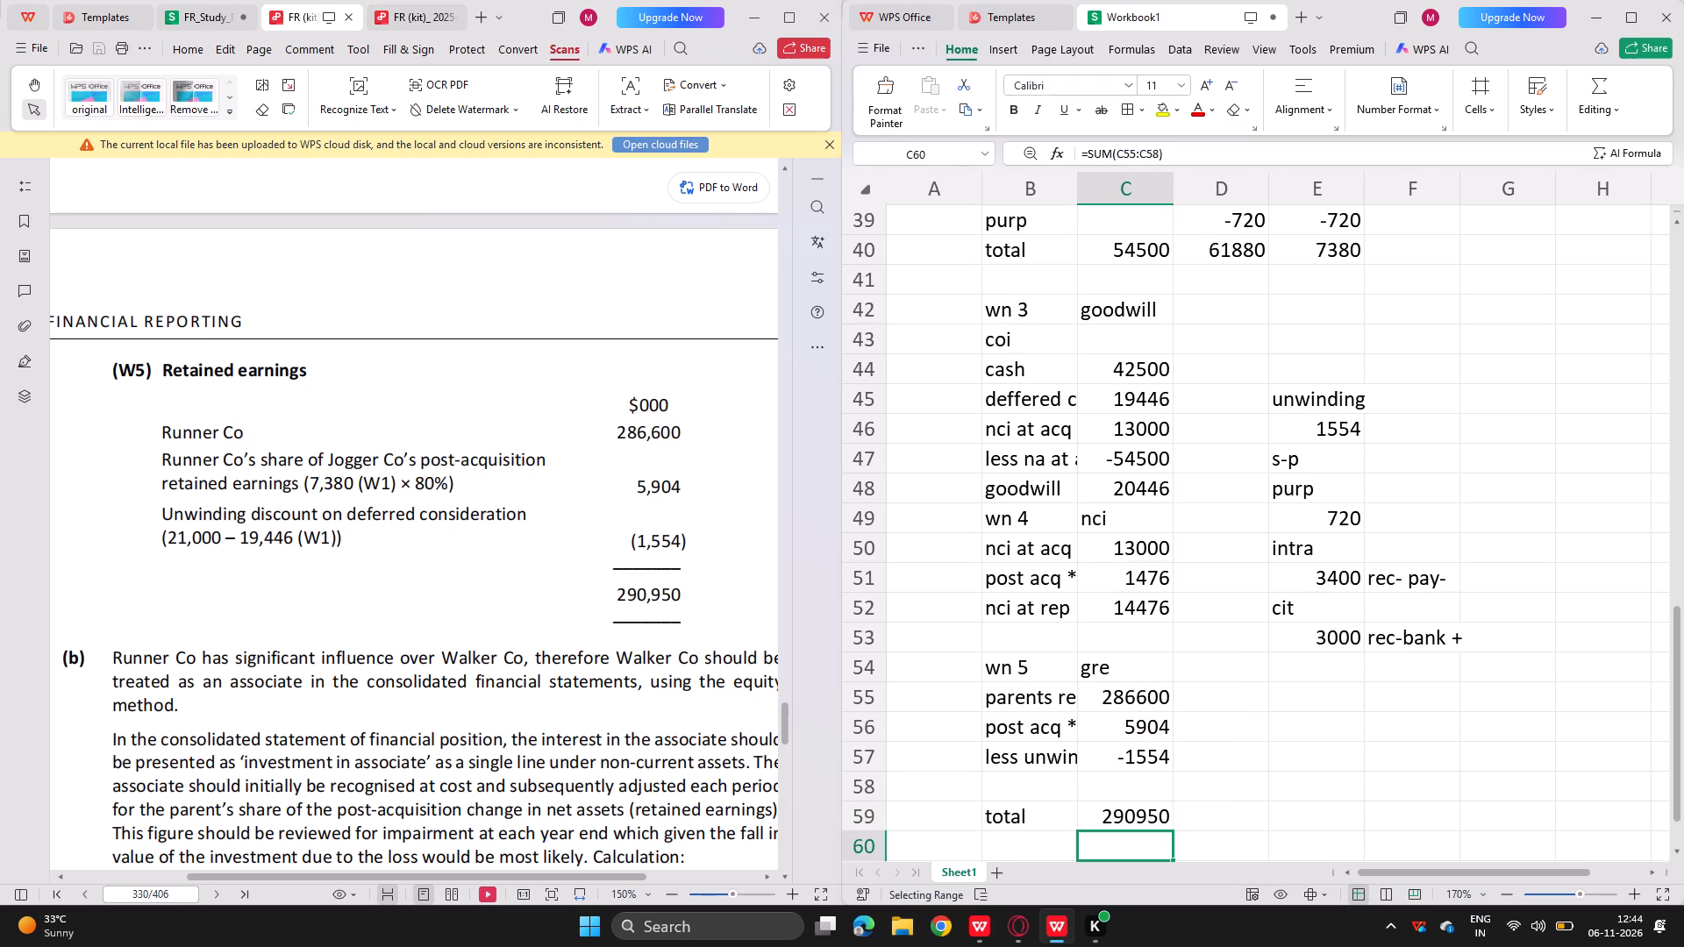
Consult the question's statements of financial position and enter both companies' inventory in C11 as =22000+16000.
scroll(928, 815, down, 1)
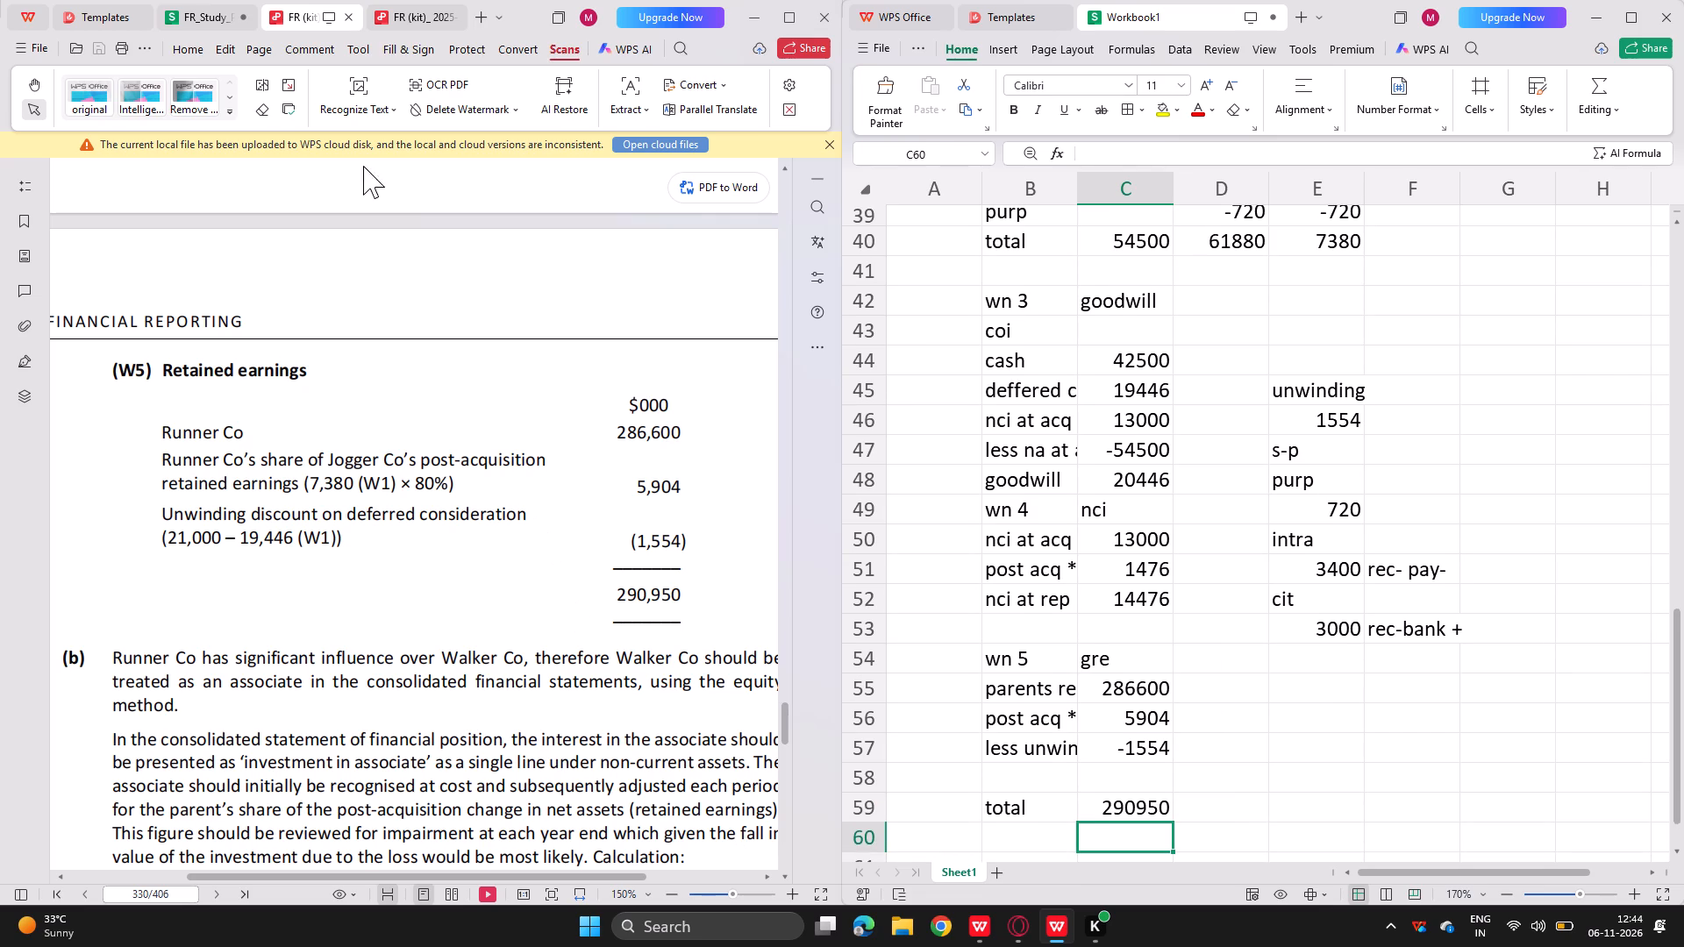
click(392, 3)
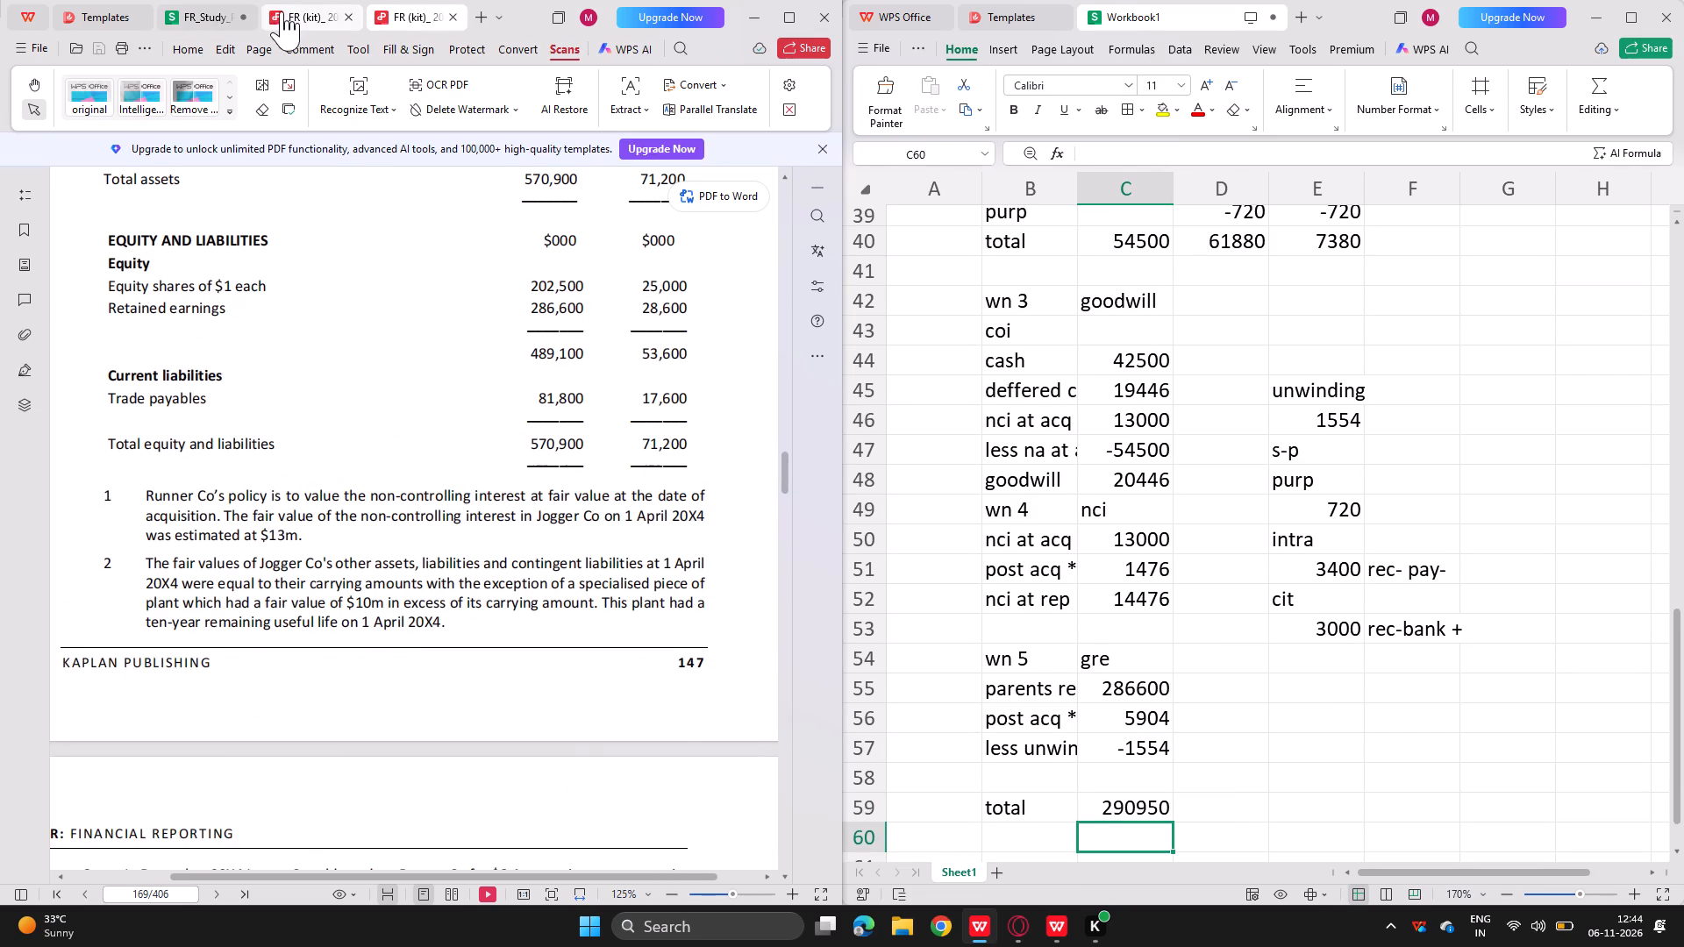
scroll(324, 500, up, 1)
scroll(1106, 395, up, 5)
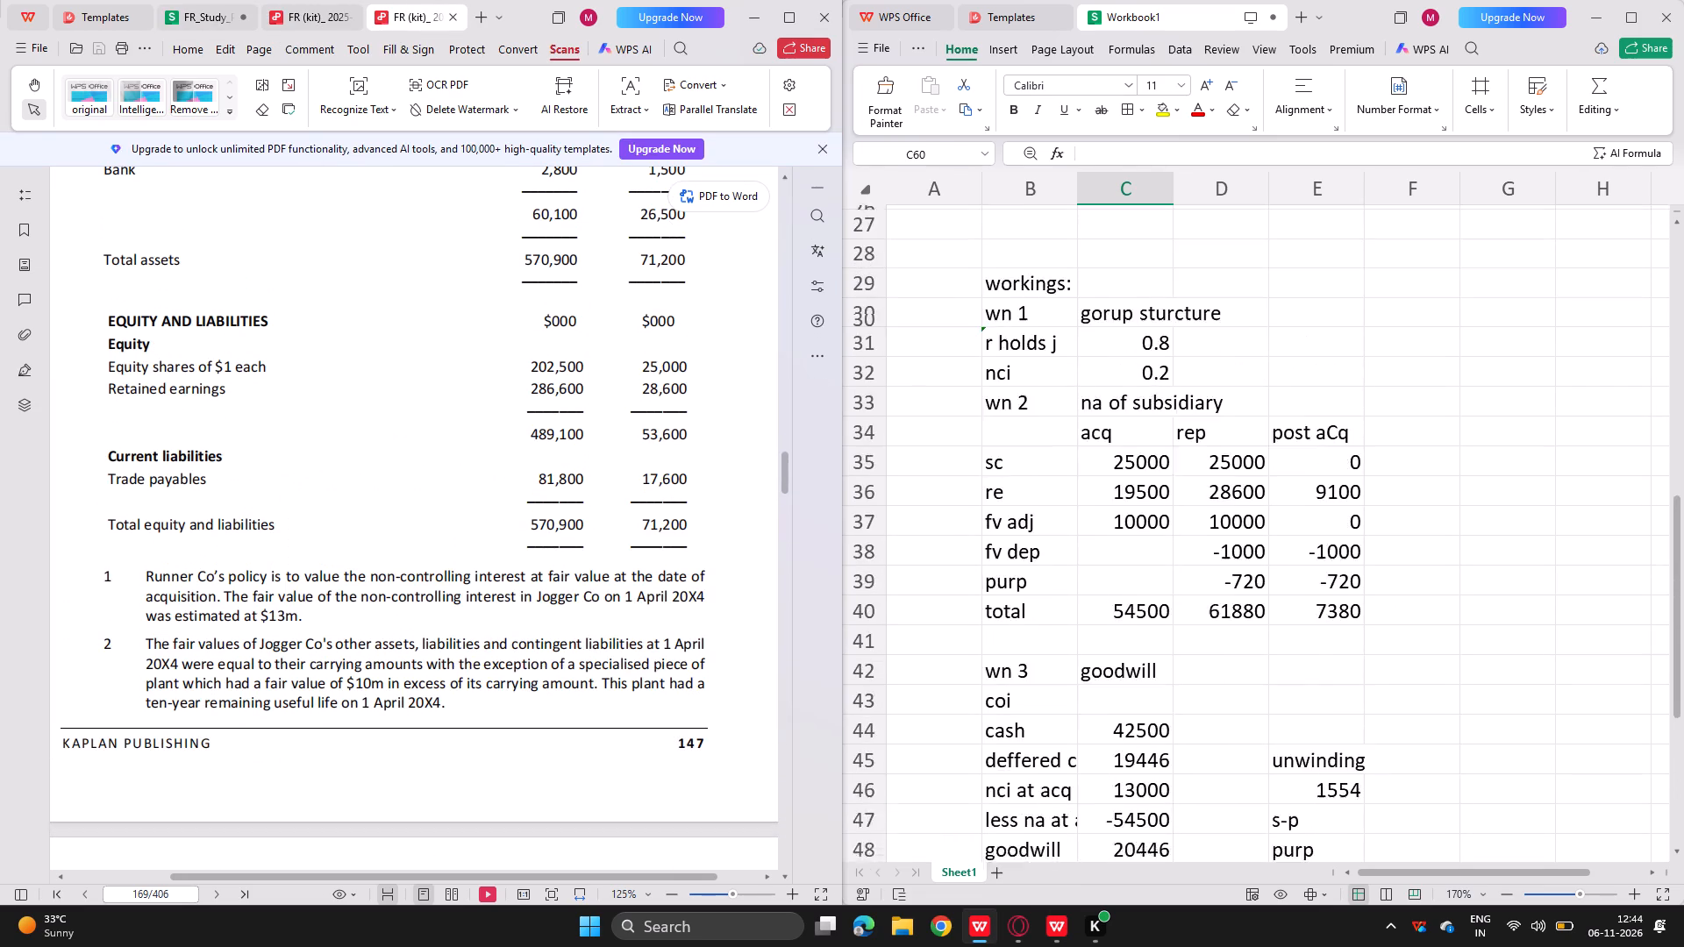
scroll(1106, 395, up, 9)
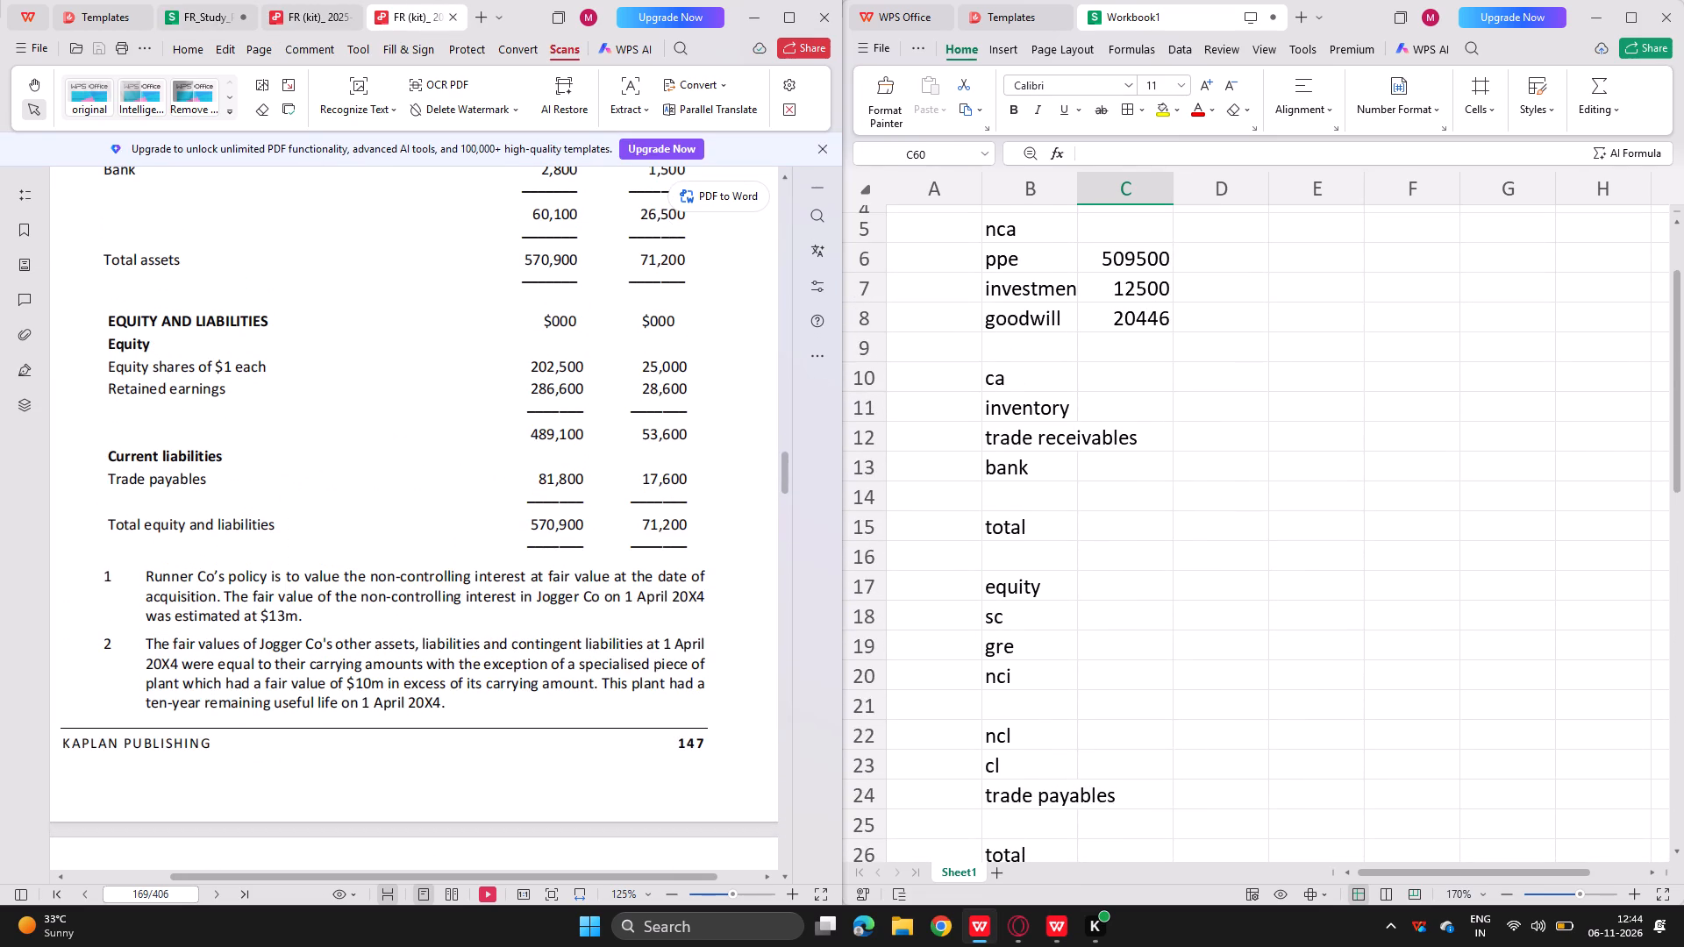
click(1126, 398)
scroll(611, 438, up, 1)
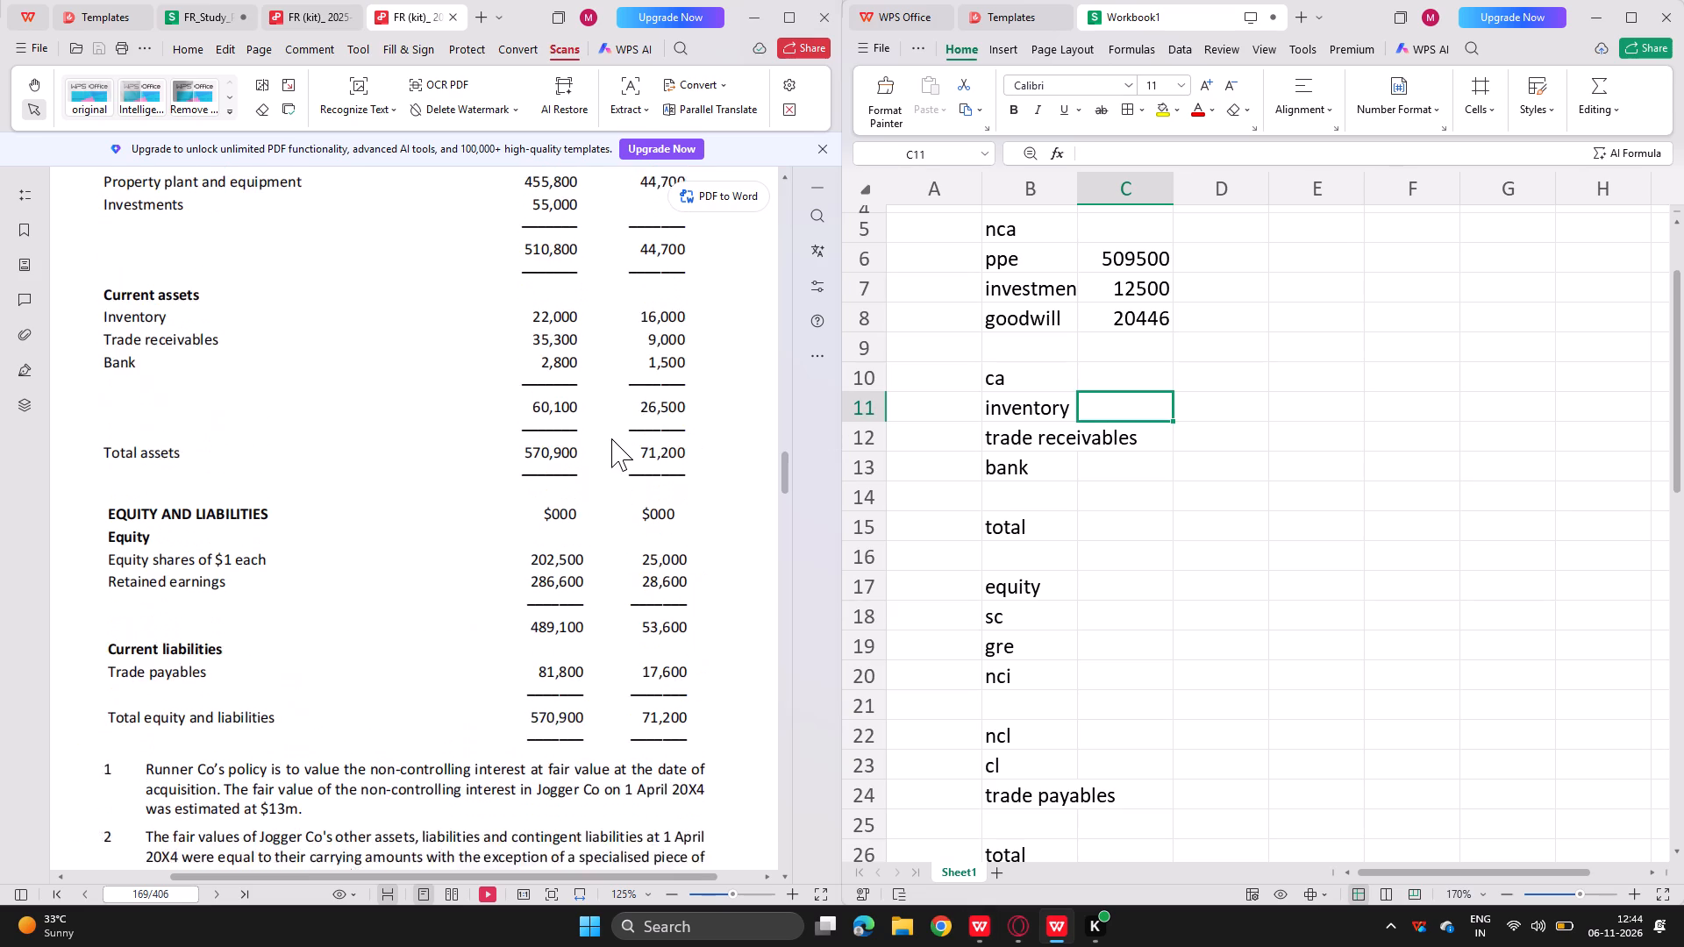
scroll(611, 438, up, 1)
text(=22000+16000)
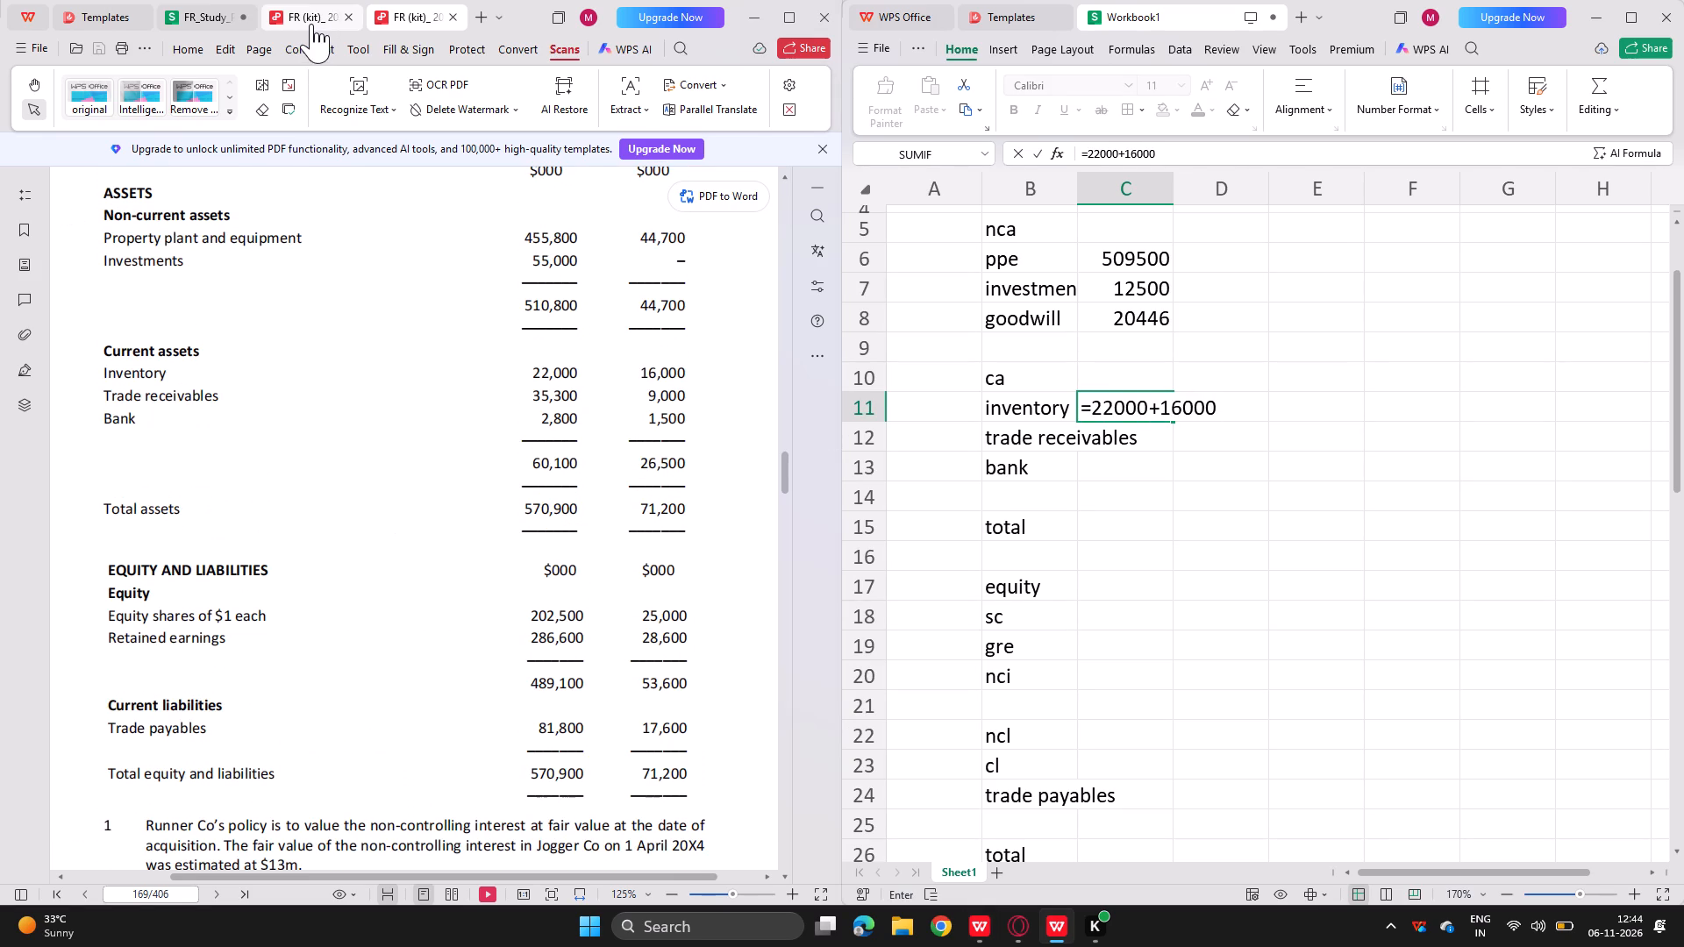
Consult the kit's solution for the inventory line and deduct the purp in E49, completing C11 as =22000+16000-E49.
click(311, 24)
scroll(247, 535, up, 6)
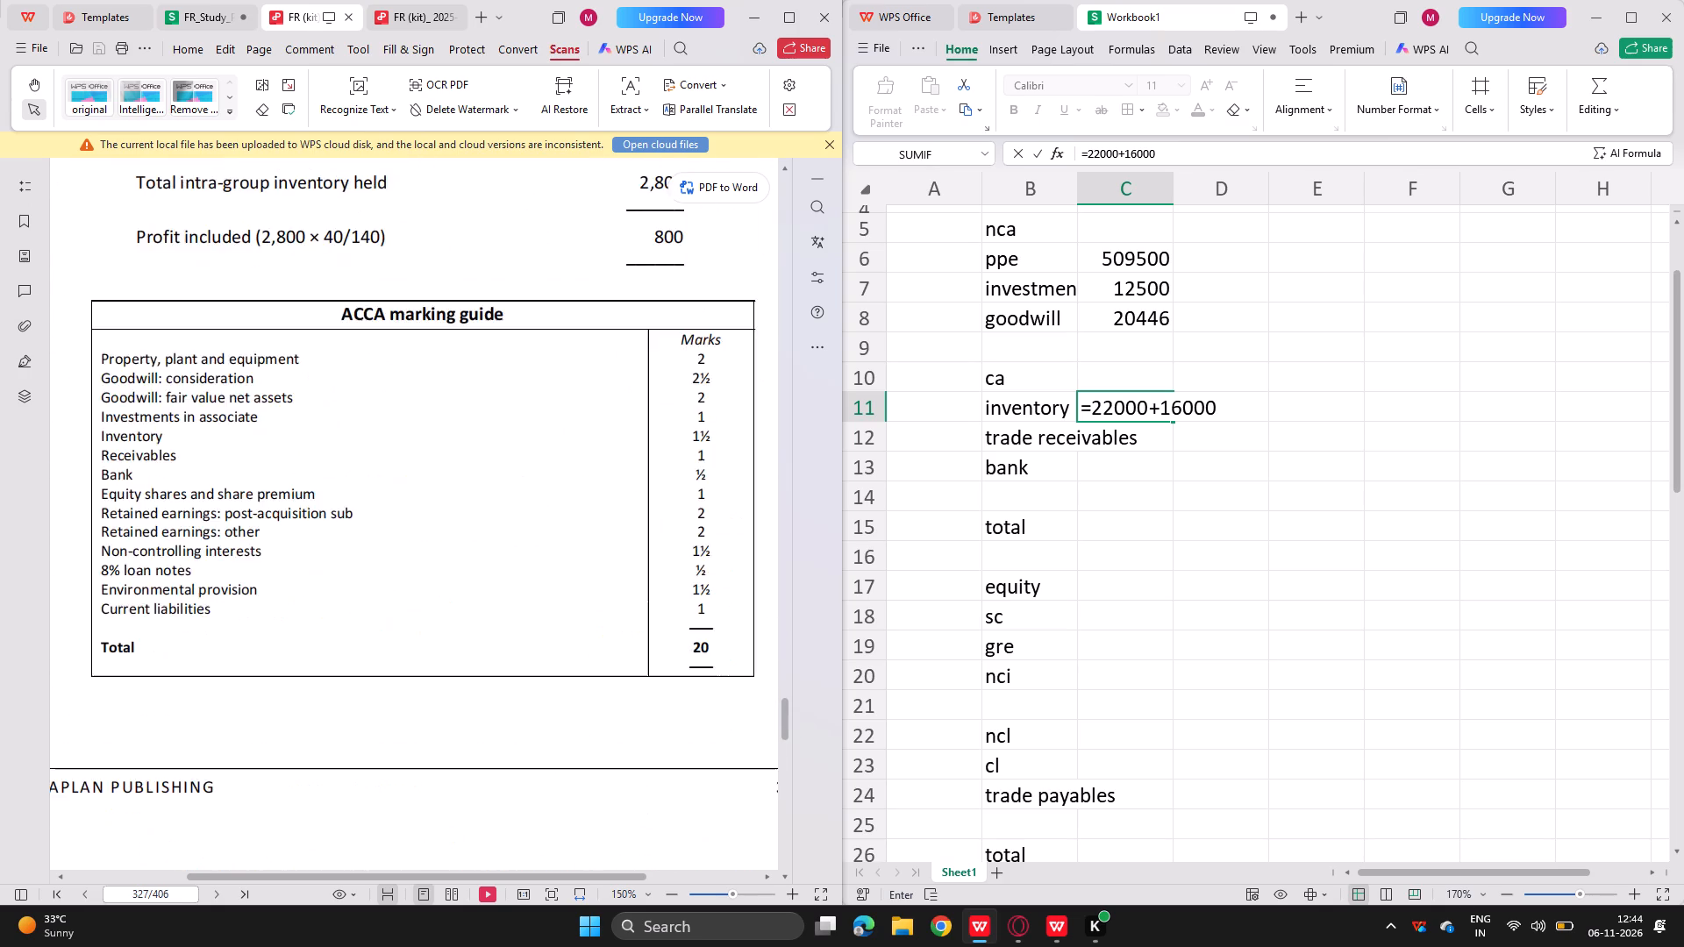
scroll(247, 535, down, 3)
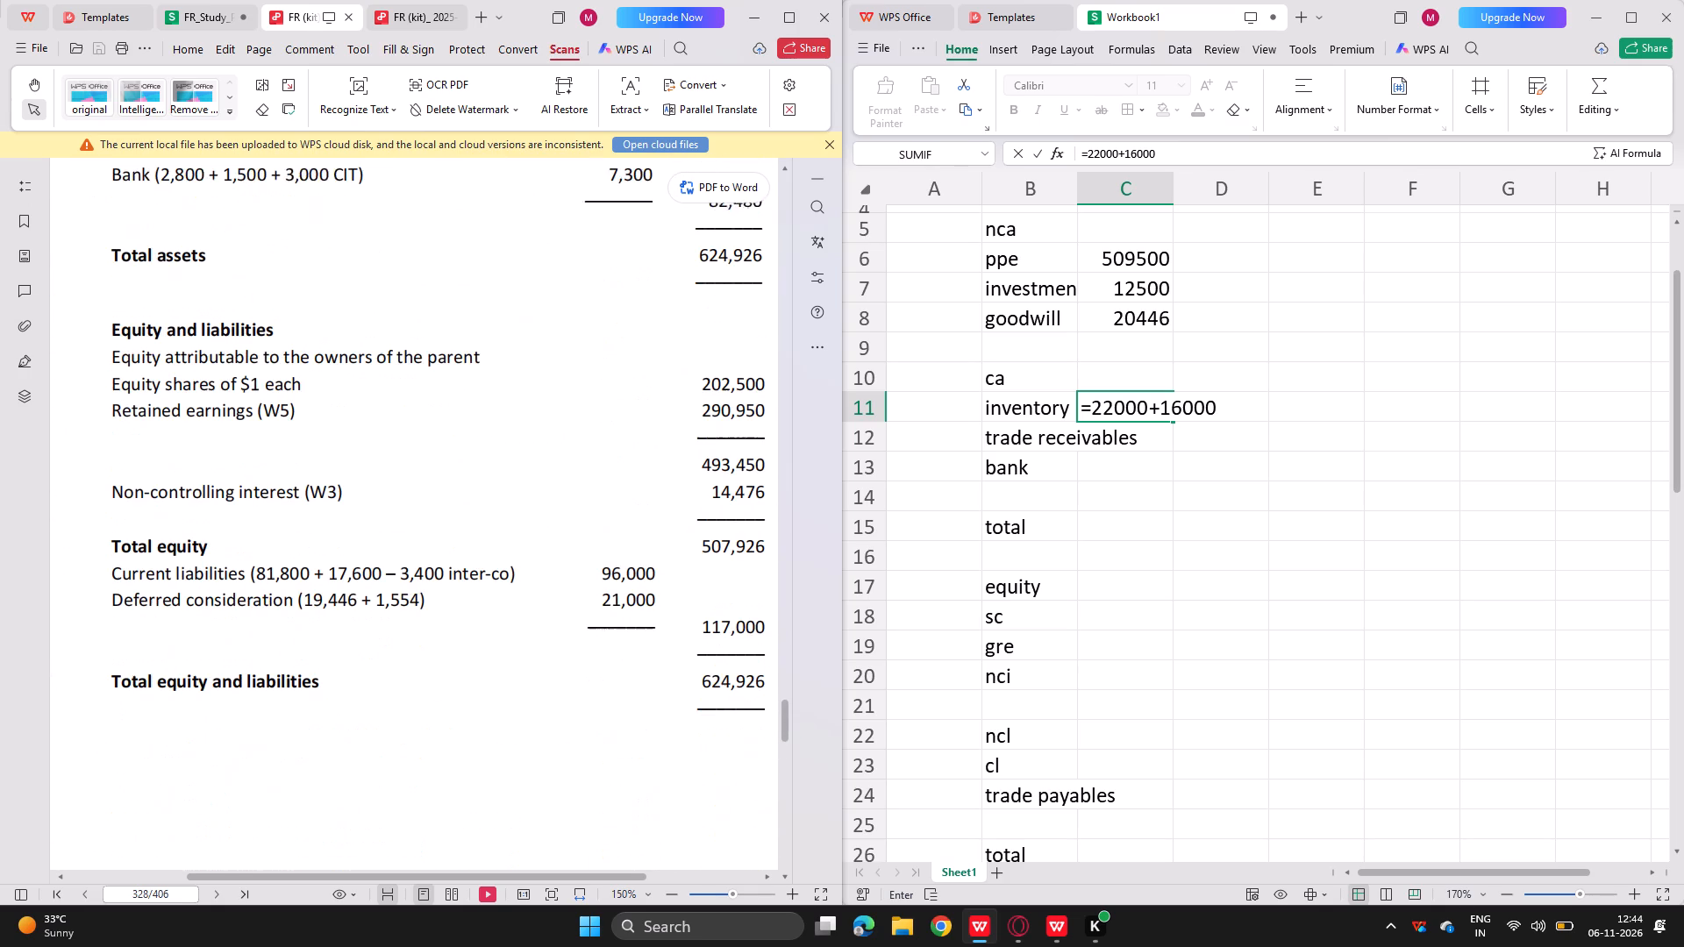
scroll(247, 535, down, 1)
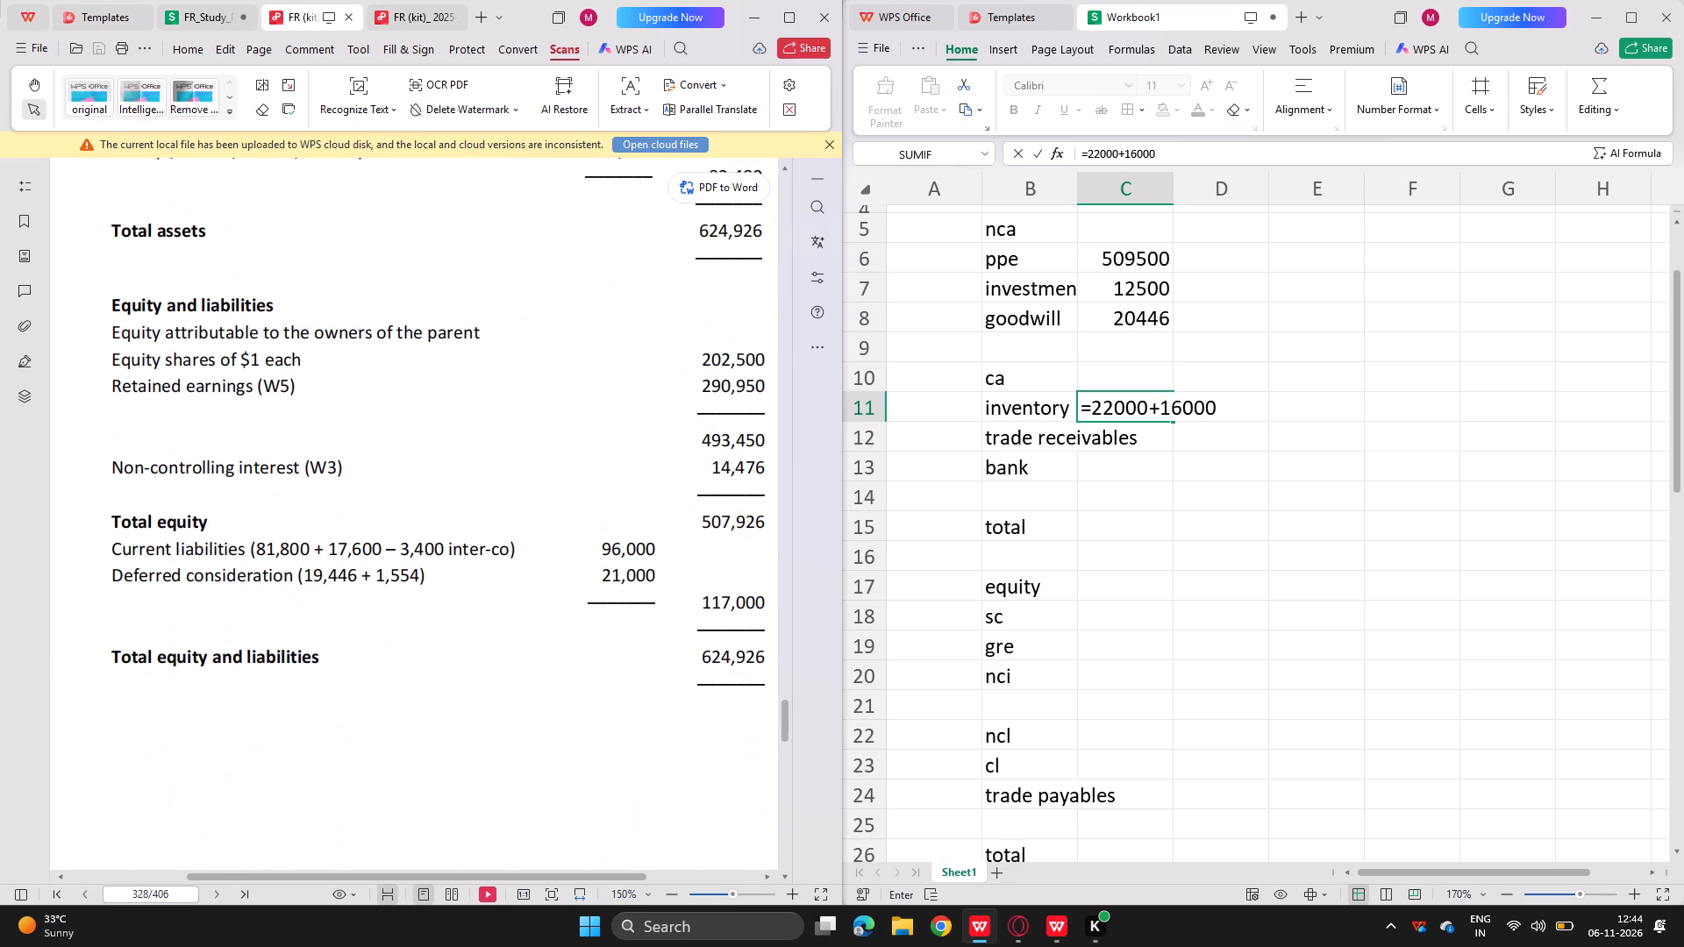
scroll(247, 535, up, 1)
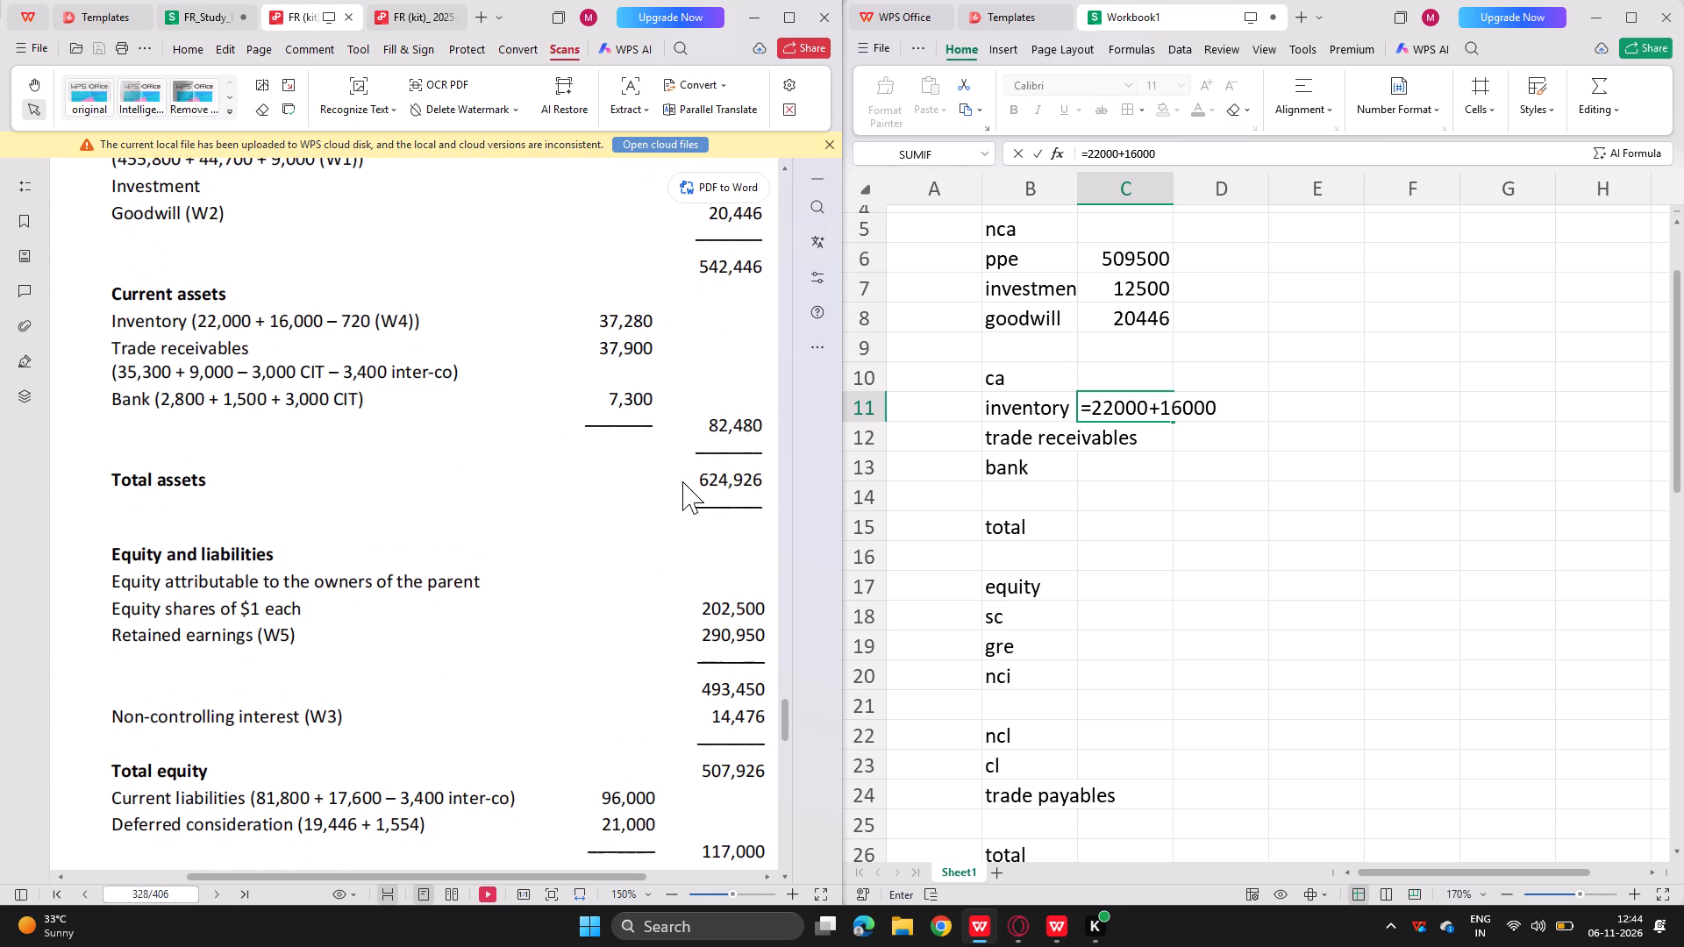
drag(1238, 395, 1228, 406)
click(1228, 406)
key(minus)
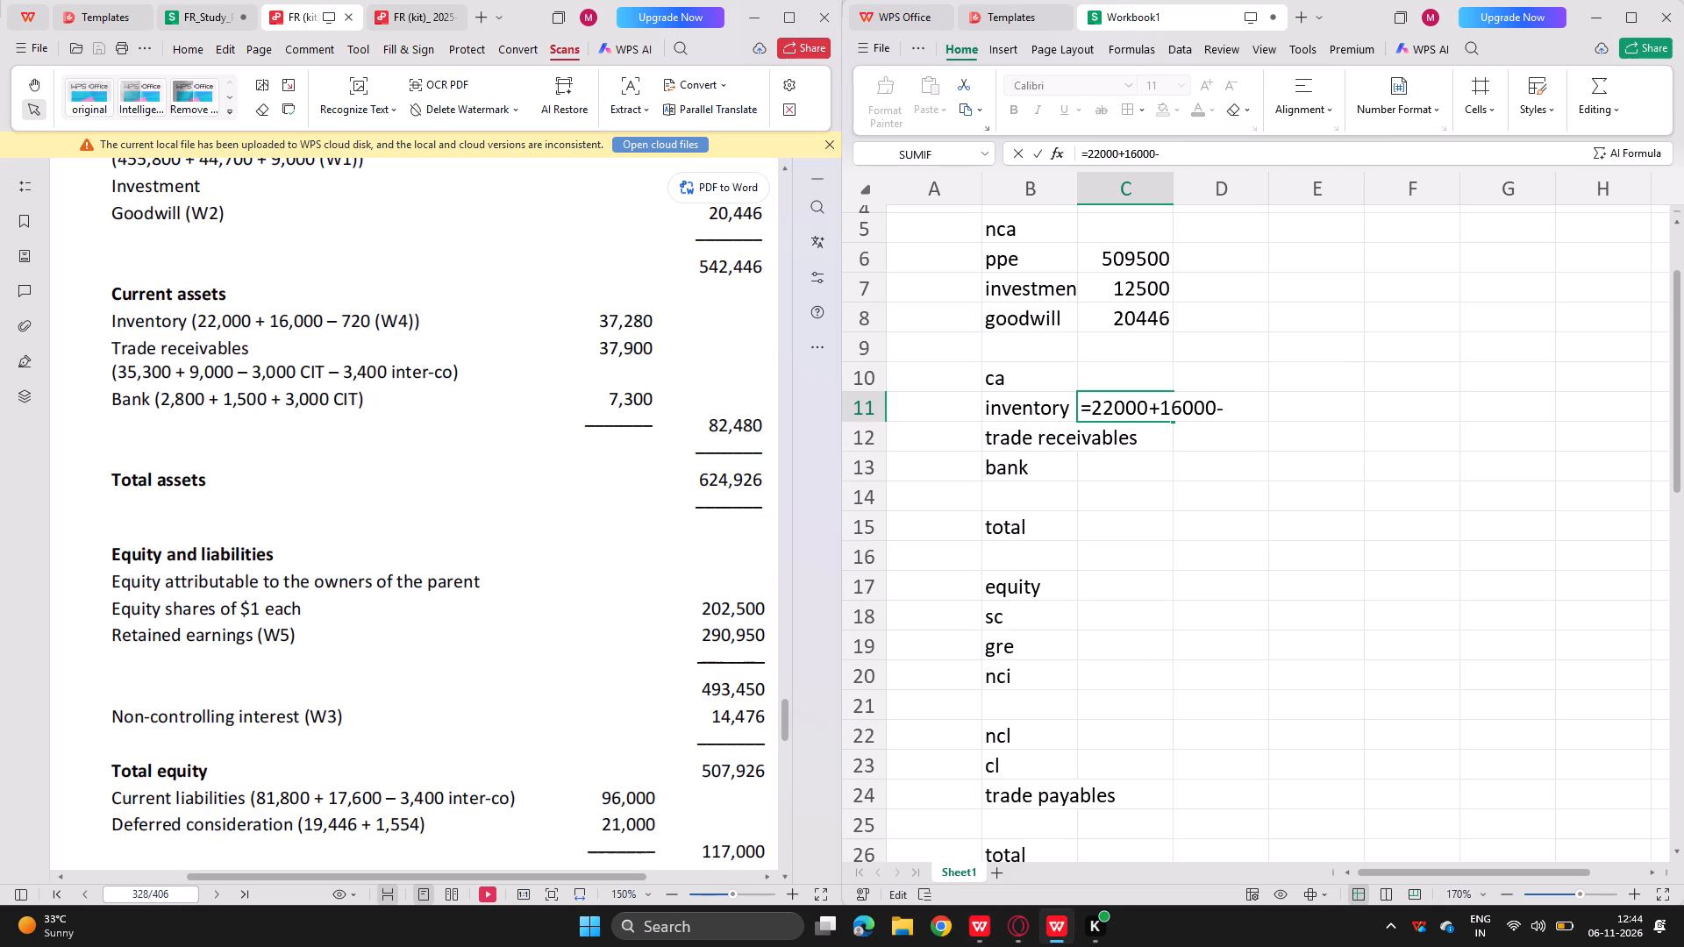
key(Down)
click(1226, 554)
key(Down)
key(Down)
key(Down)
key(Down)
key(Down)
key(Down)
key(Down)
key(Down)
key(Down)
key(Down)
key(Down)
key(Down)
key(Down)
key(Down)
key(Down)
key(Down)
key(Down)
key(Down)
key(Down)
key(Down)
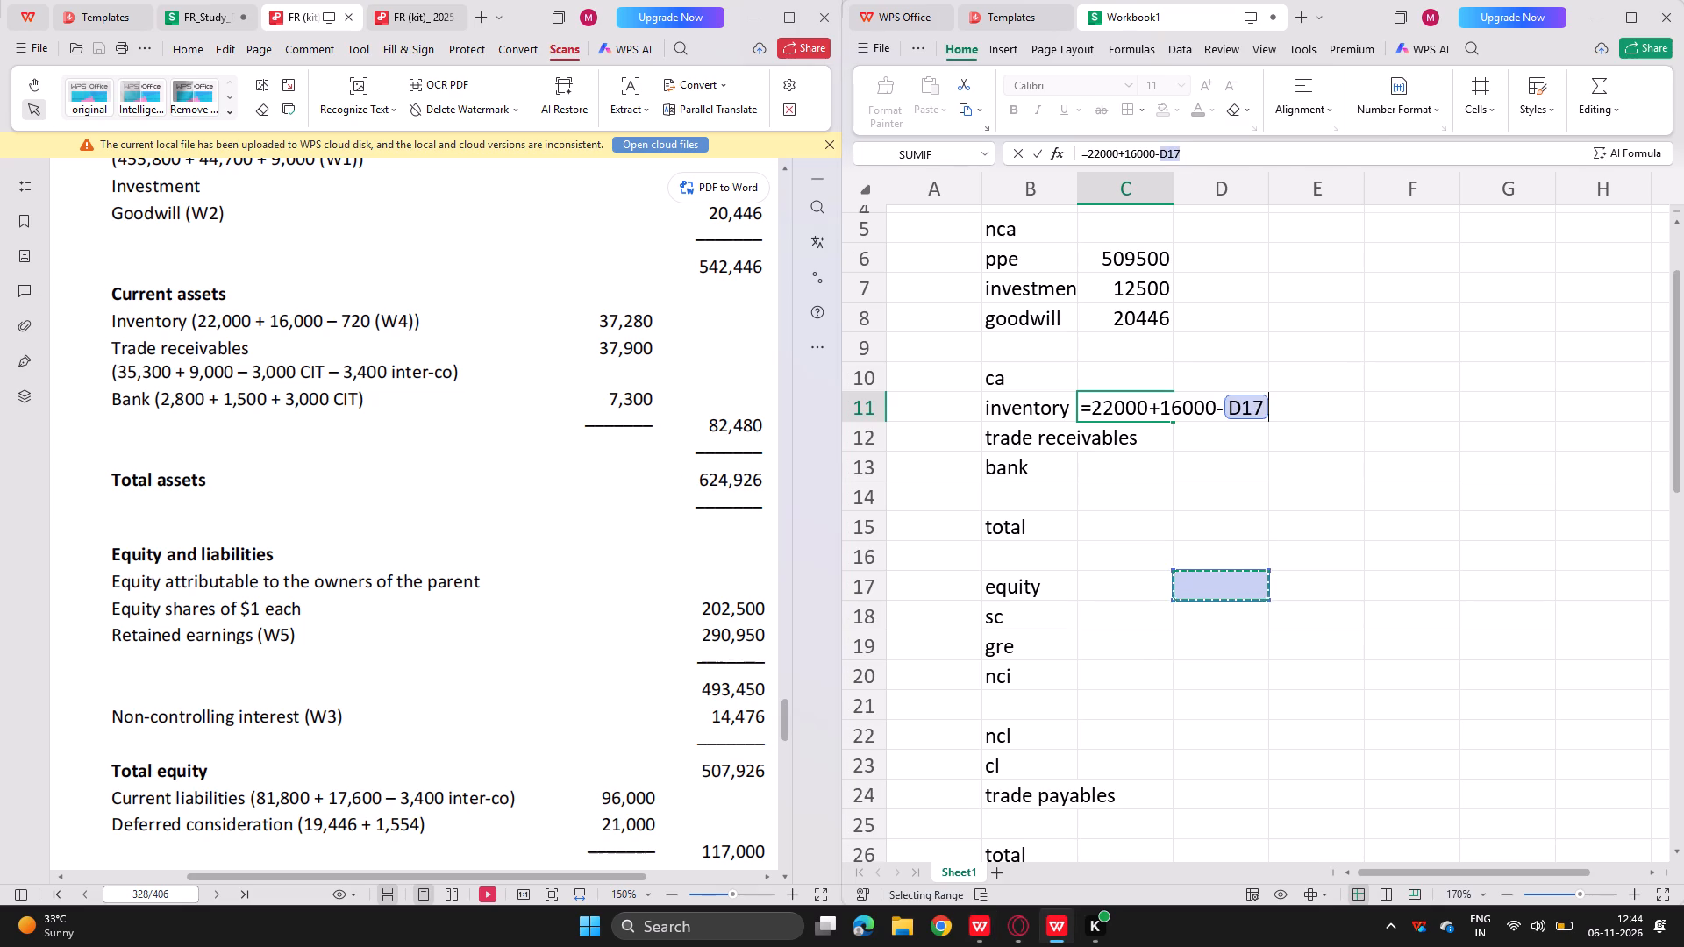
key(Down)
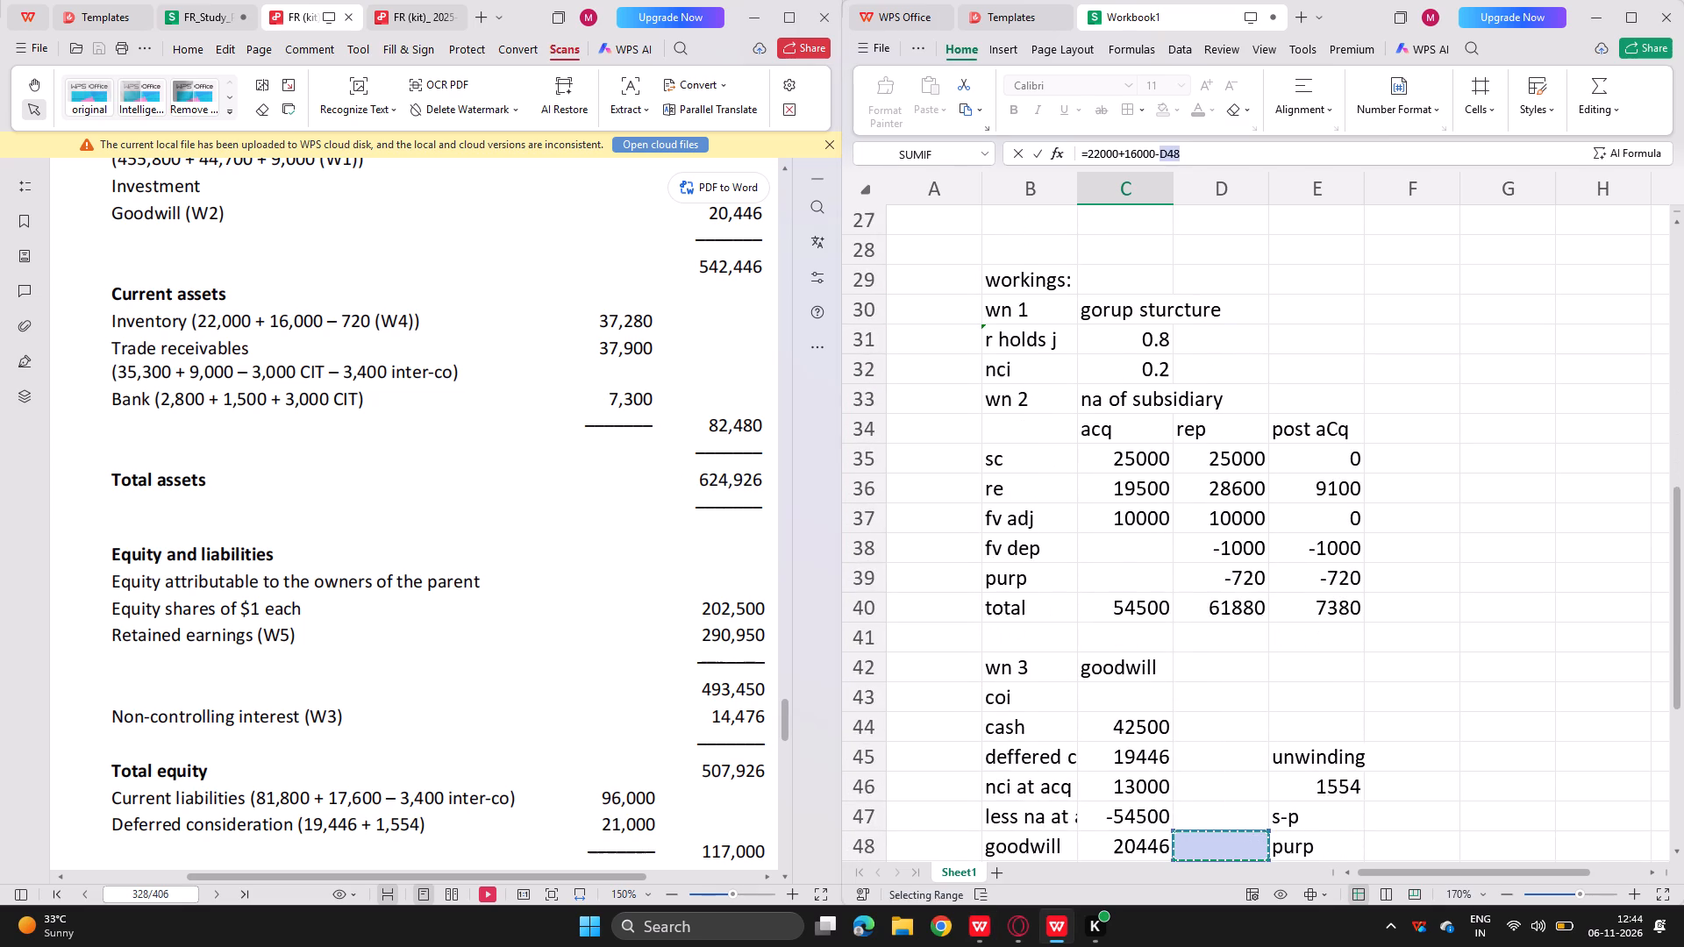
key(Right)
key(Down)
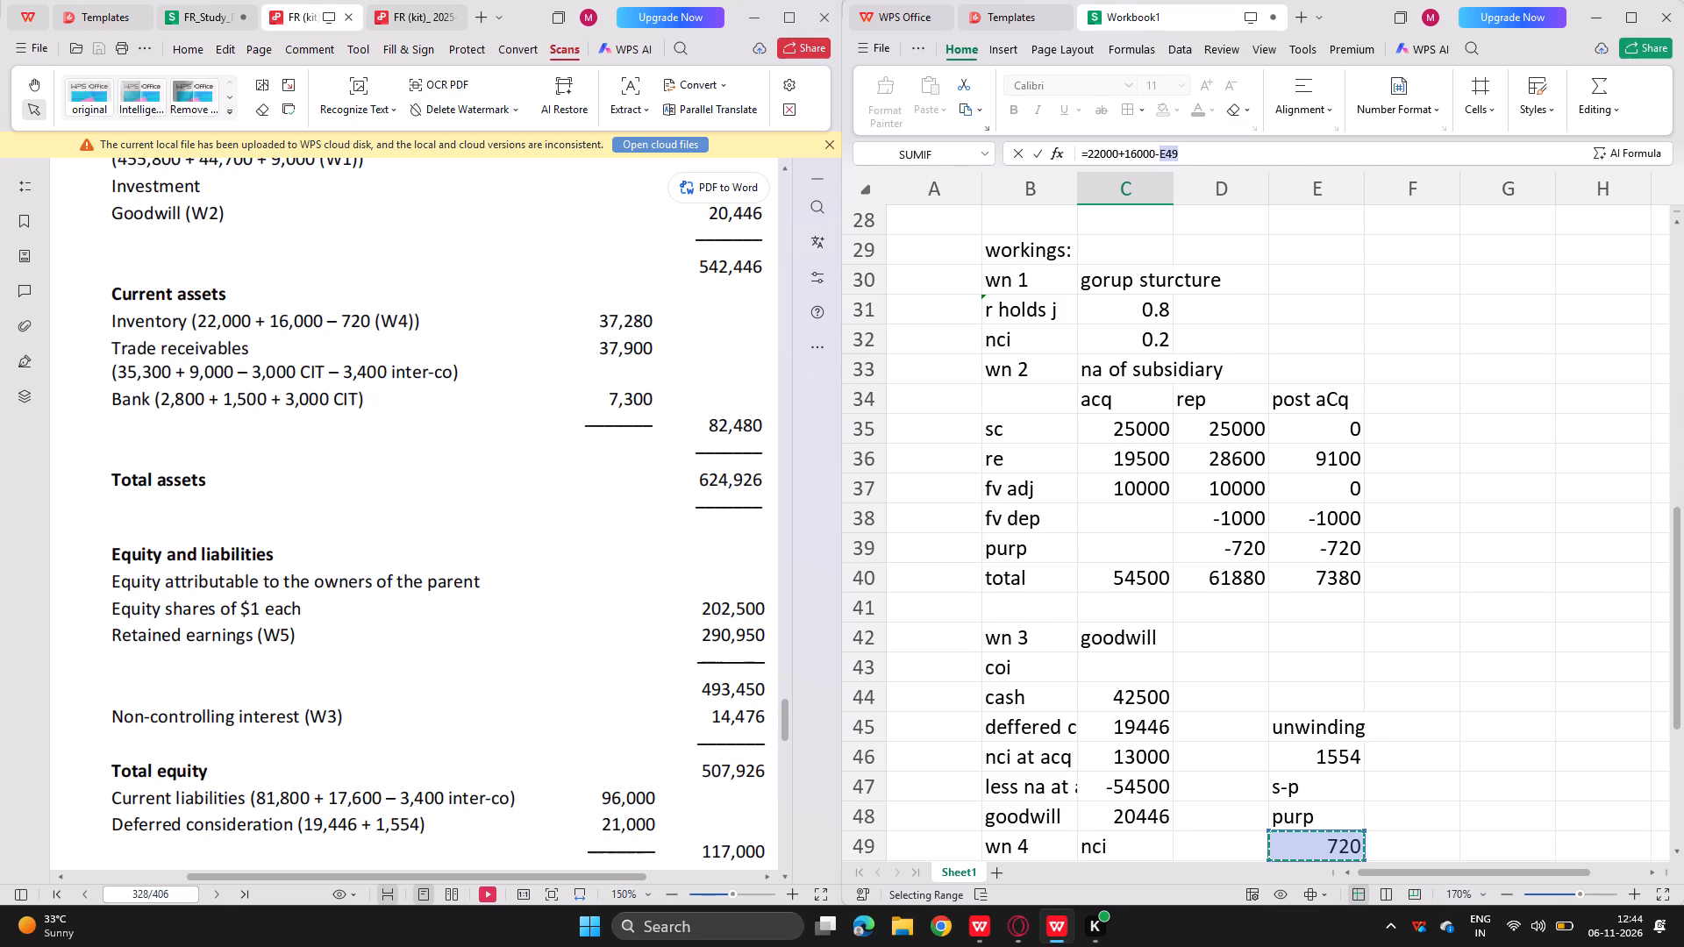
key(Return)
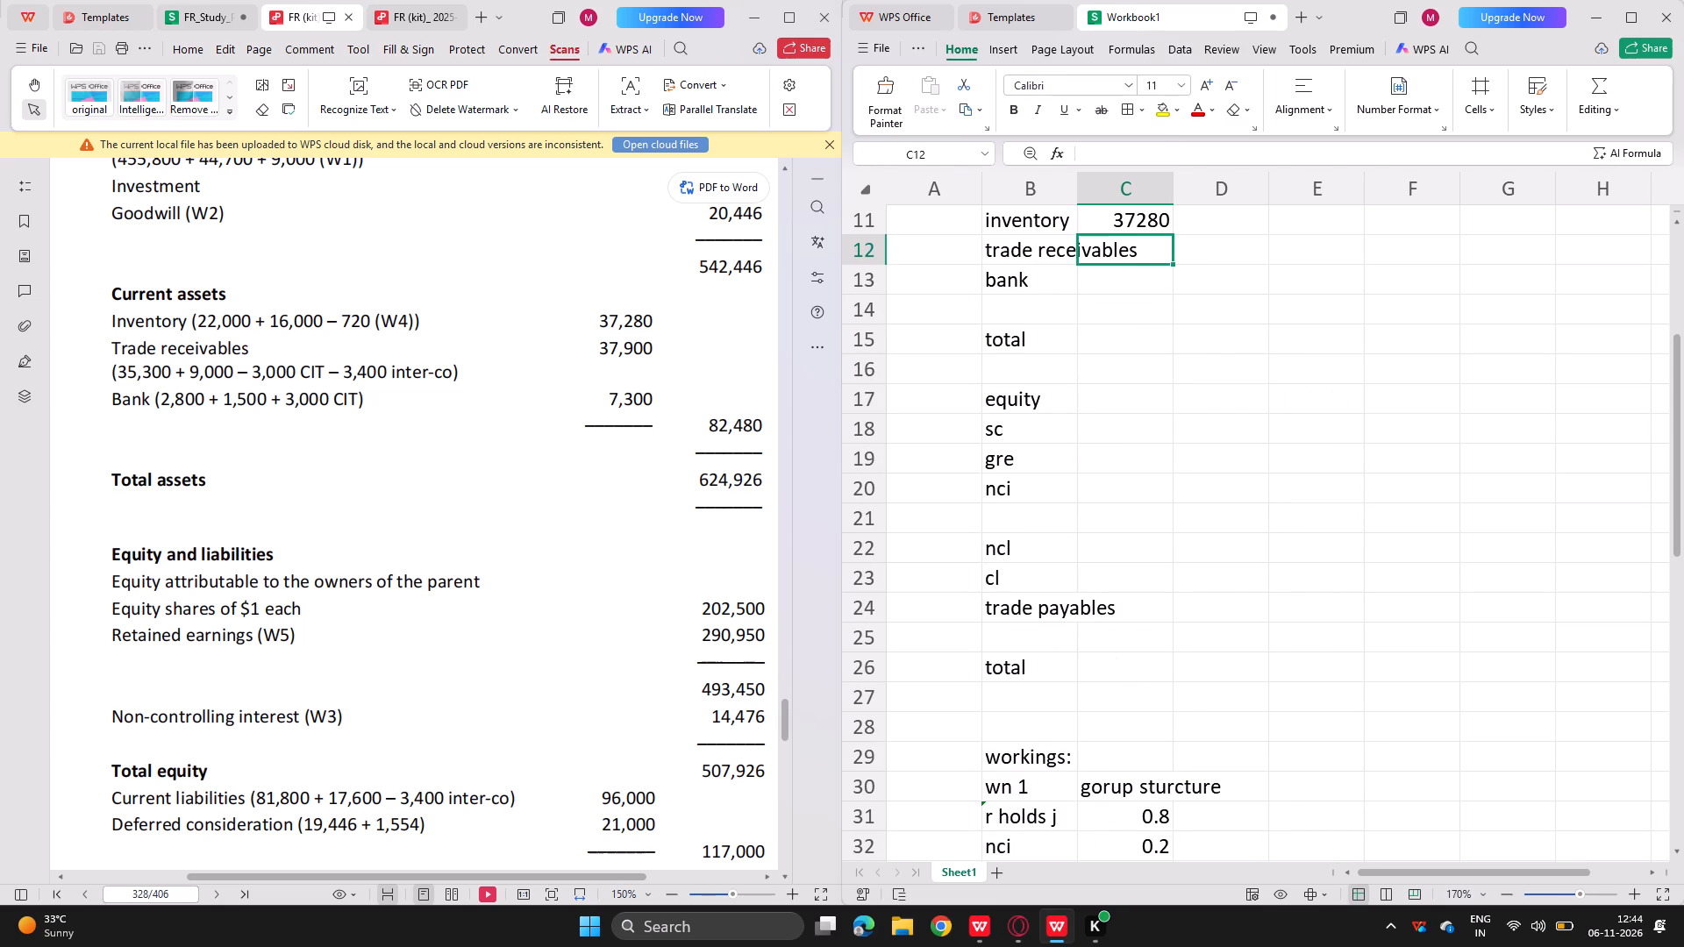
Enter trade receivables in C12 as =35300+9000-E53-E51, deducting the cash in transit and the intra-group balance.
key(equal)
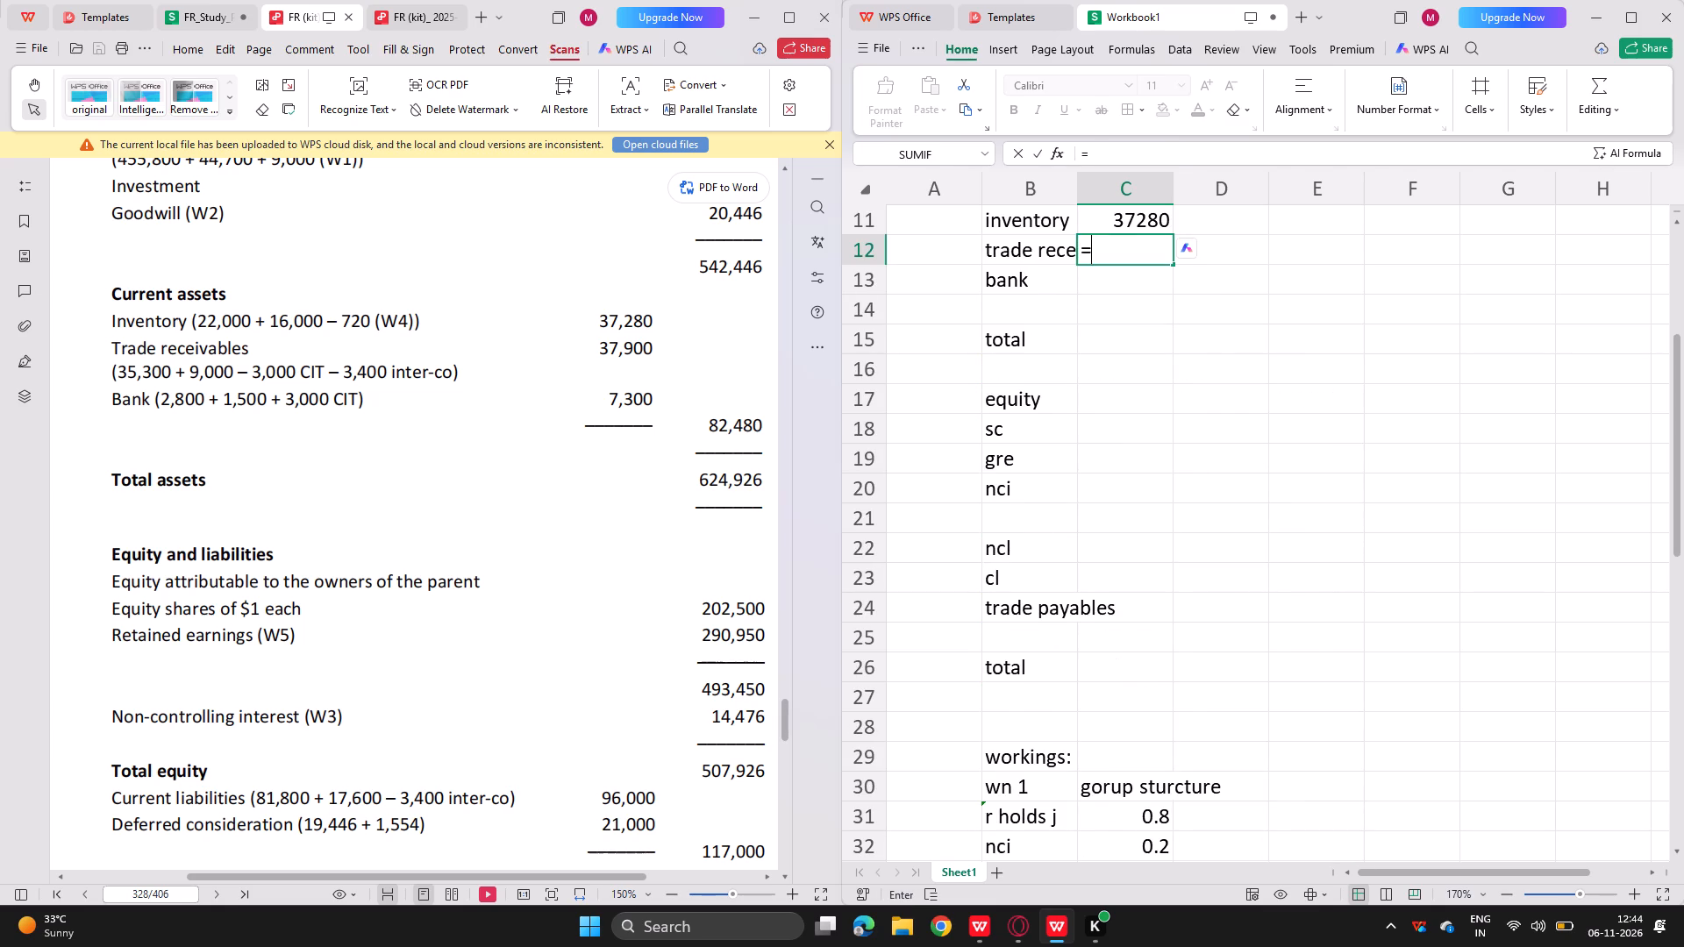
text(35300+)
text(9000-)
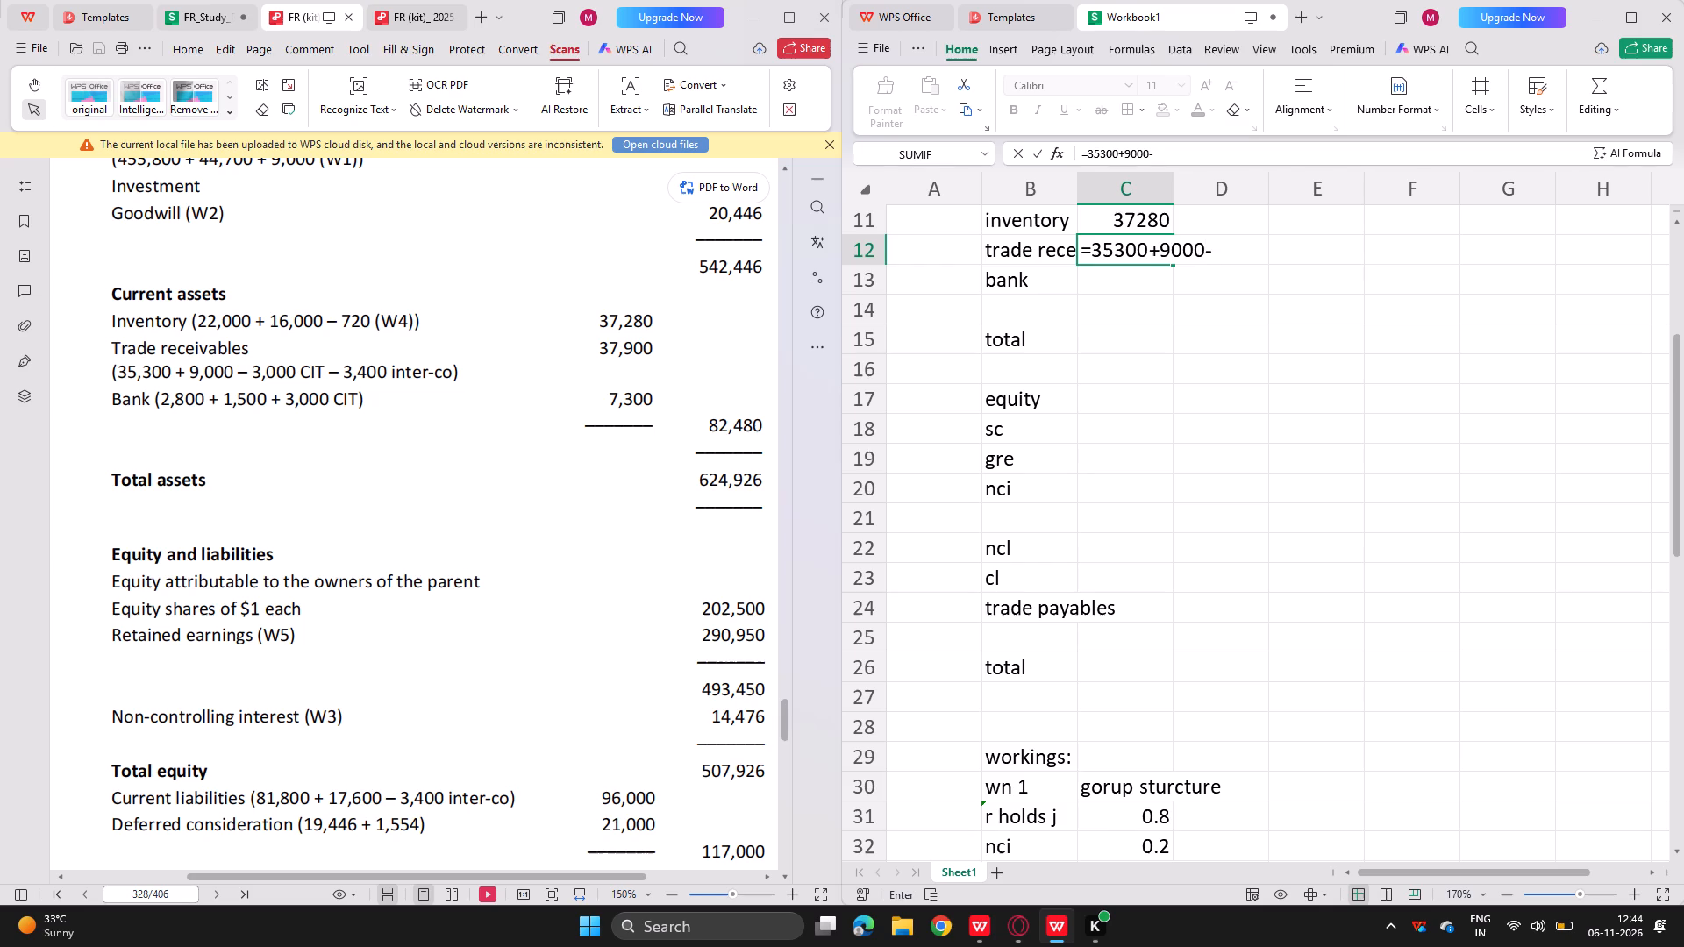
scroll(1265, 573, down, 3)
scroll(1254, 793, down, 10)
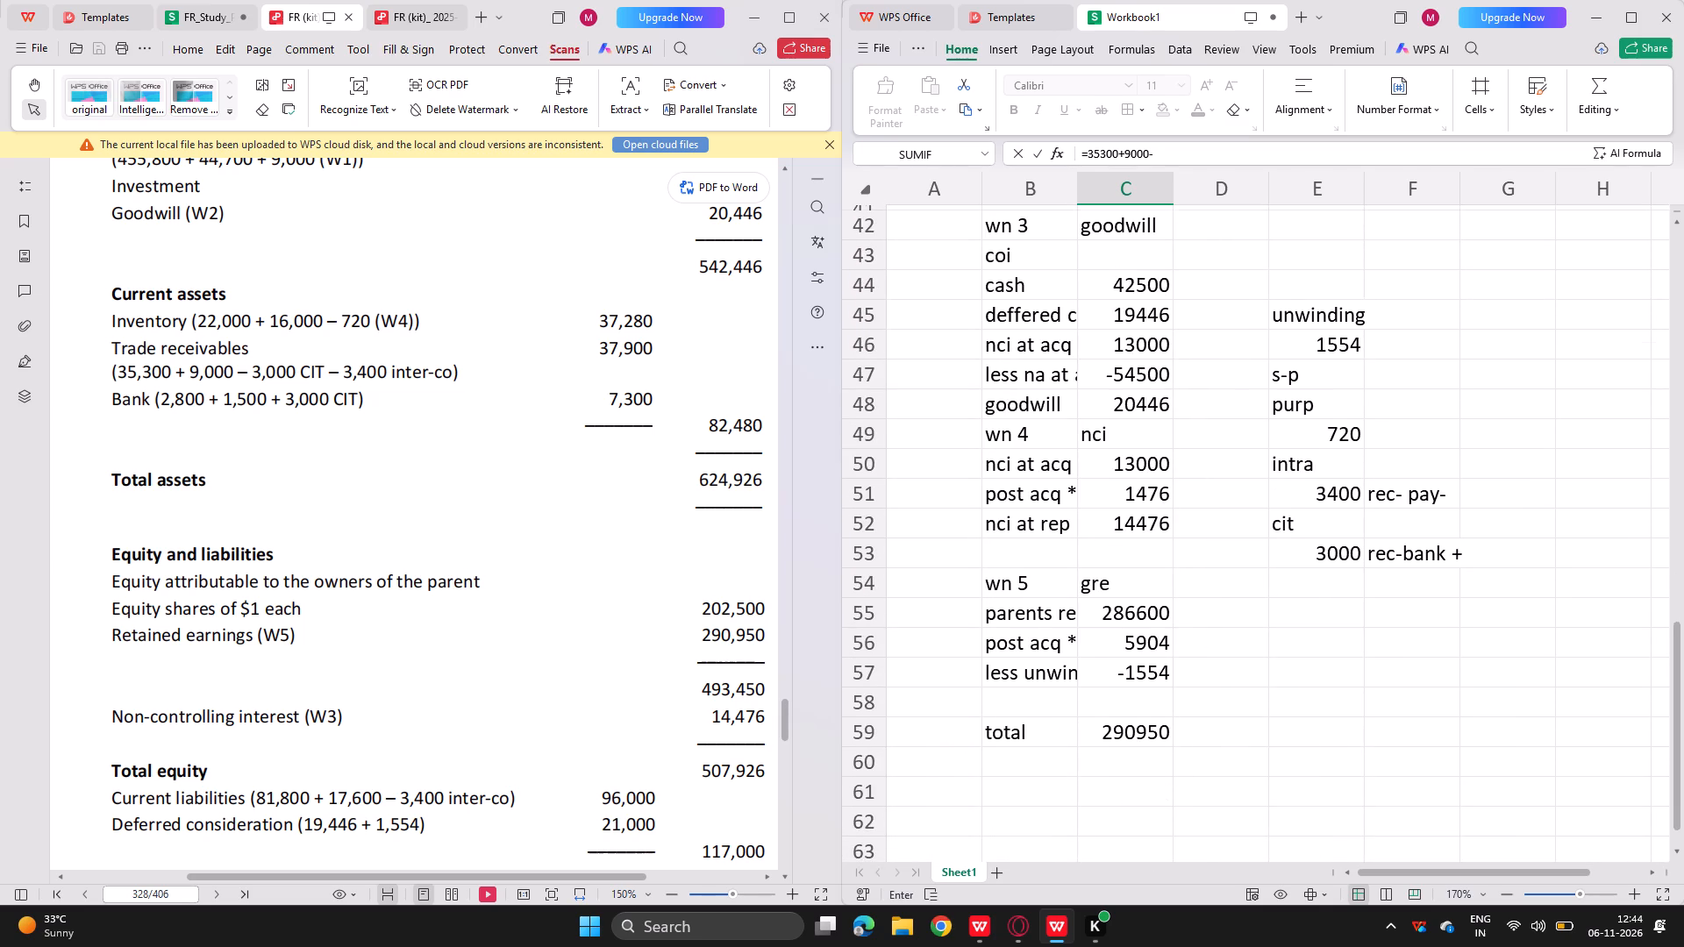
click(1297, 556)
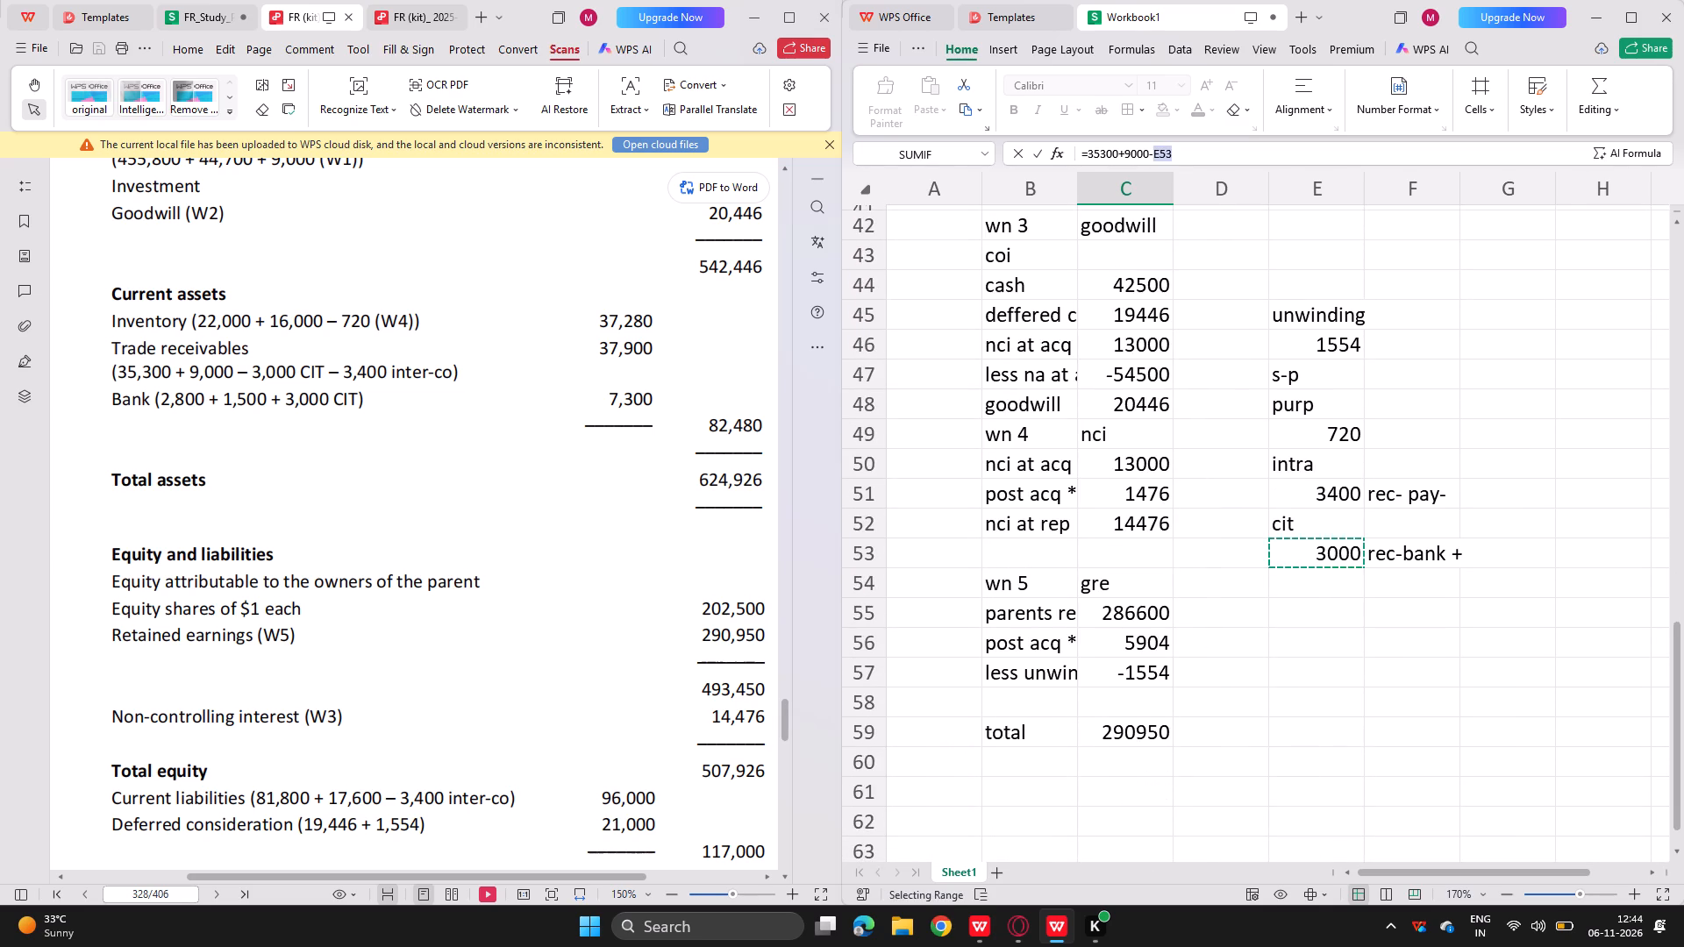
key(minus)
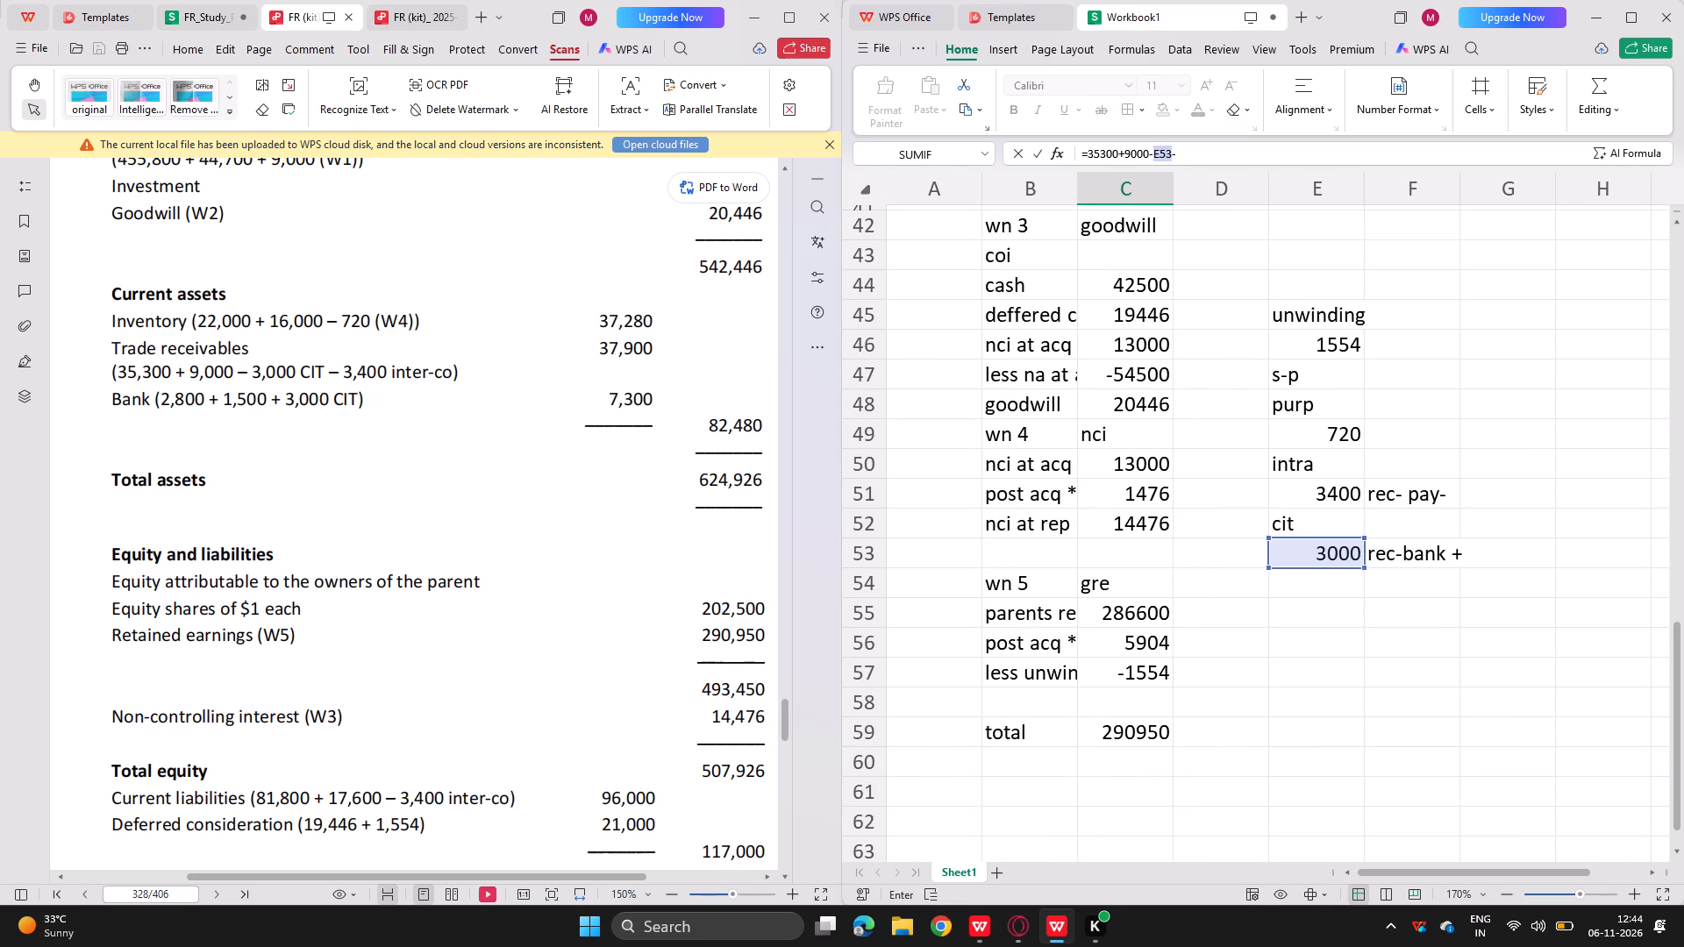
click(1336, 488)
key(Return)
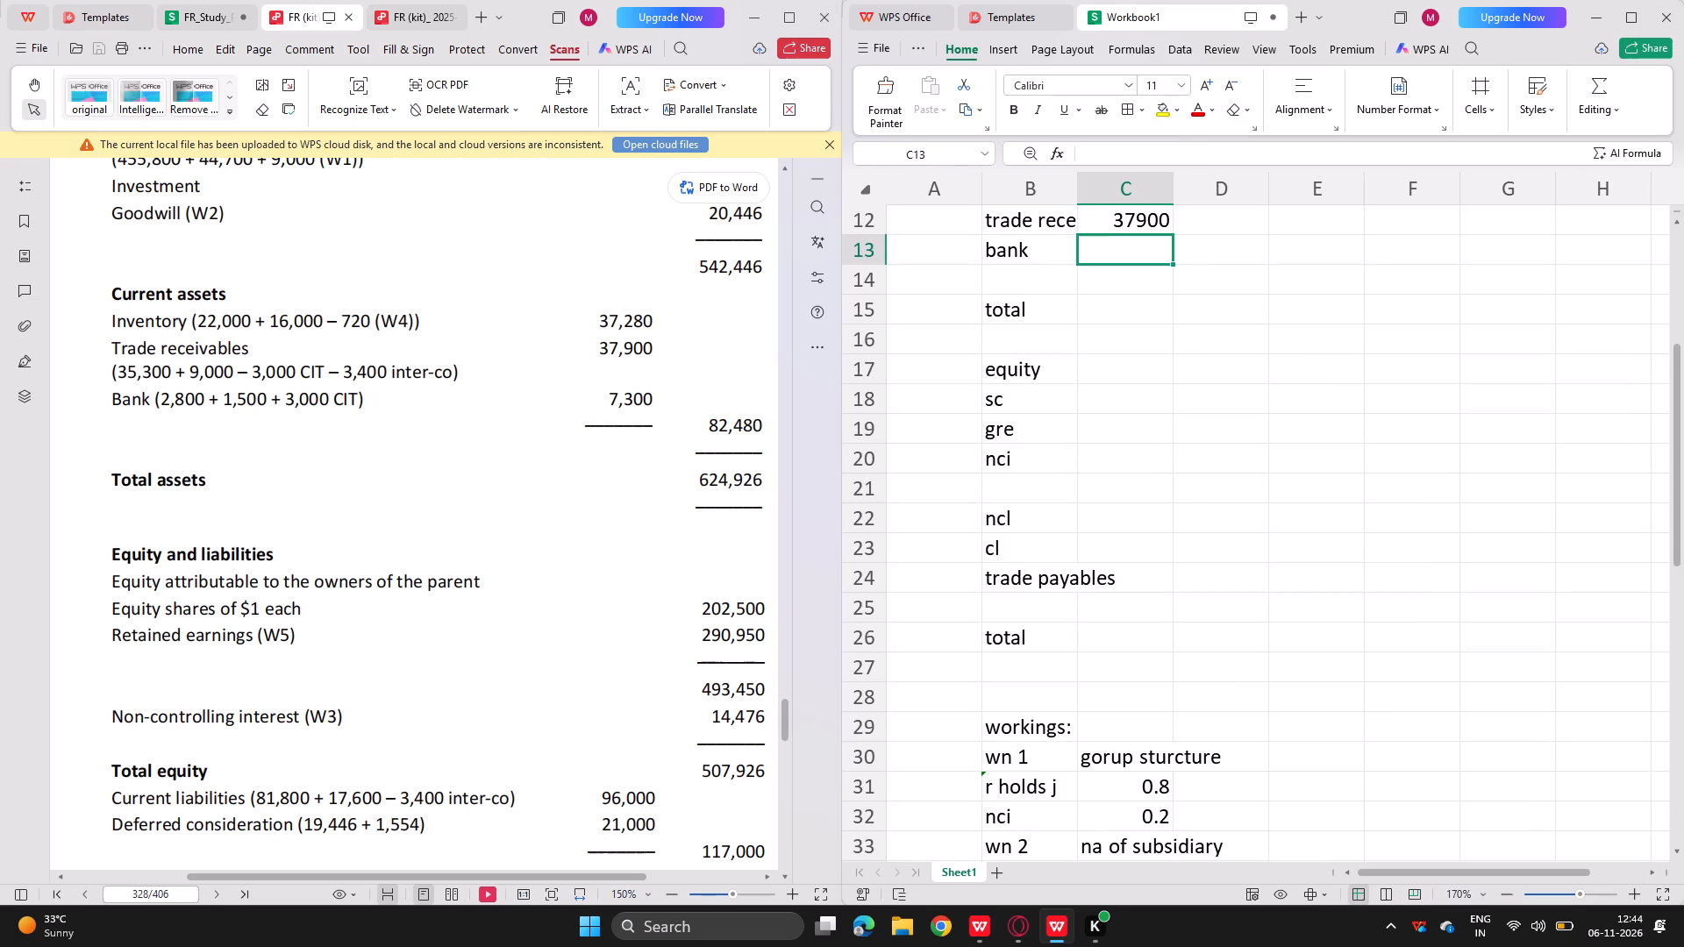
Enter the bank balance in C13 as =2800+1500+E53, adding the cash in transit from the workings.
key(equal)
text(2800+)
text(1500+)
click(1222, 431)
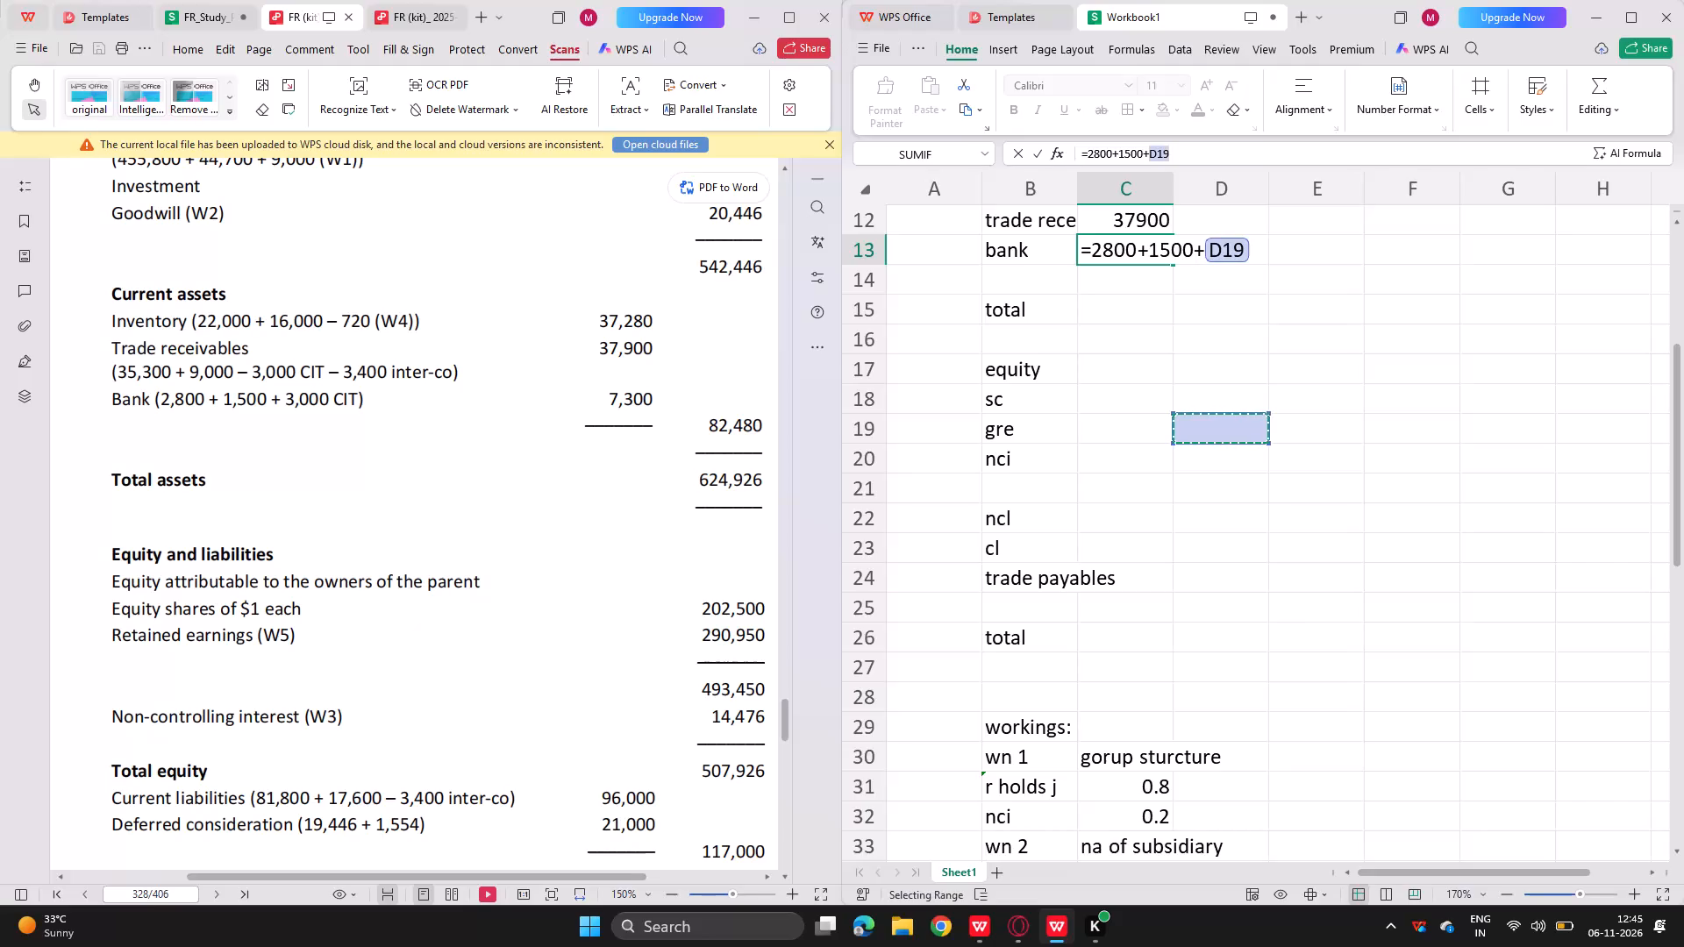
key(Down)
key(Down)
key(Down)
key(Down)
key(Down)
key(Down)
key(Down)
key(Down)
key(Down)
key(Down)
key(Down)
key(Down)
key(Down)
key(Down)
key(Down)
key(Down)
key(Down)
key(Down)
key(Down)
key(Down)
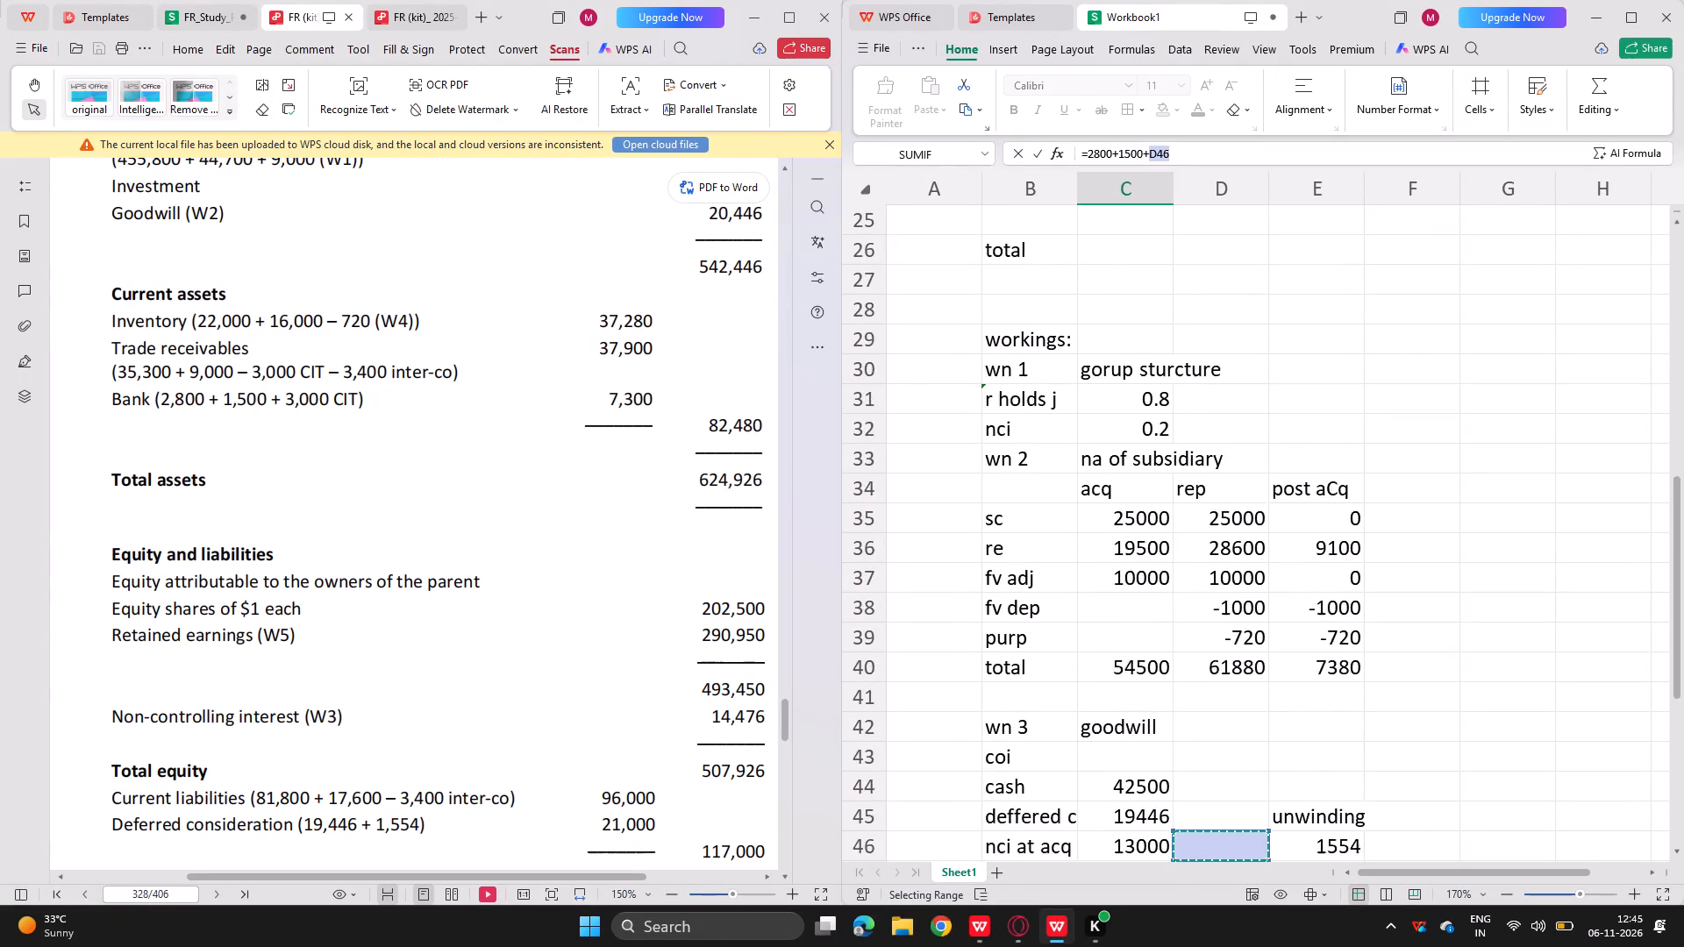
key(Down)
key(Down)
key(Down)
key(Down)
key(Down)
key(Down)
key(Down)
key(Down)
key(Down)
key(Down)
key(Down)
key(Right)
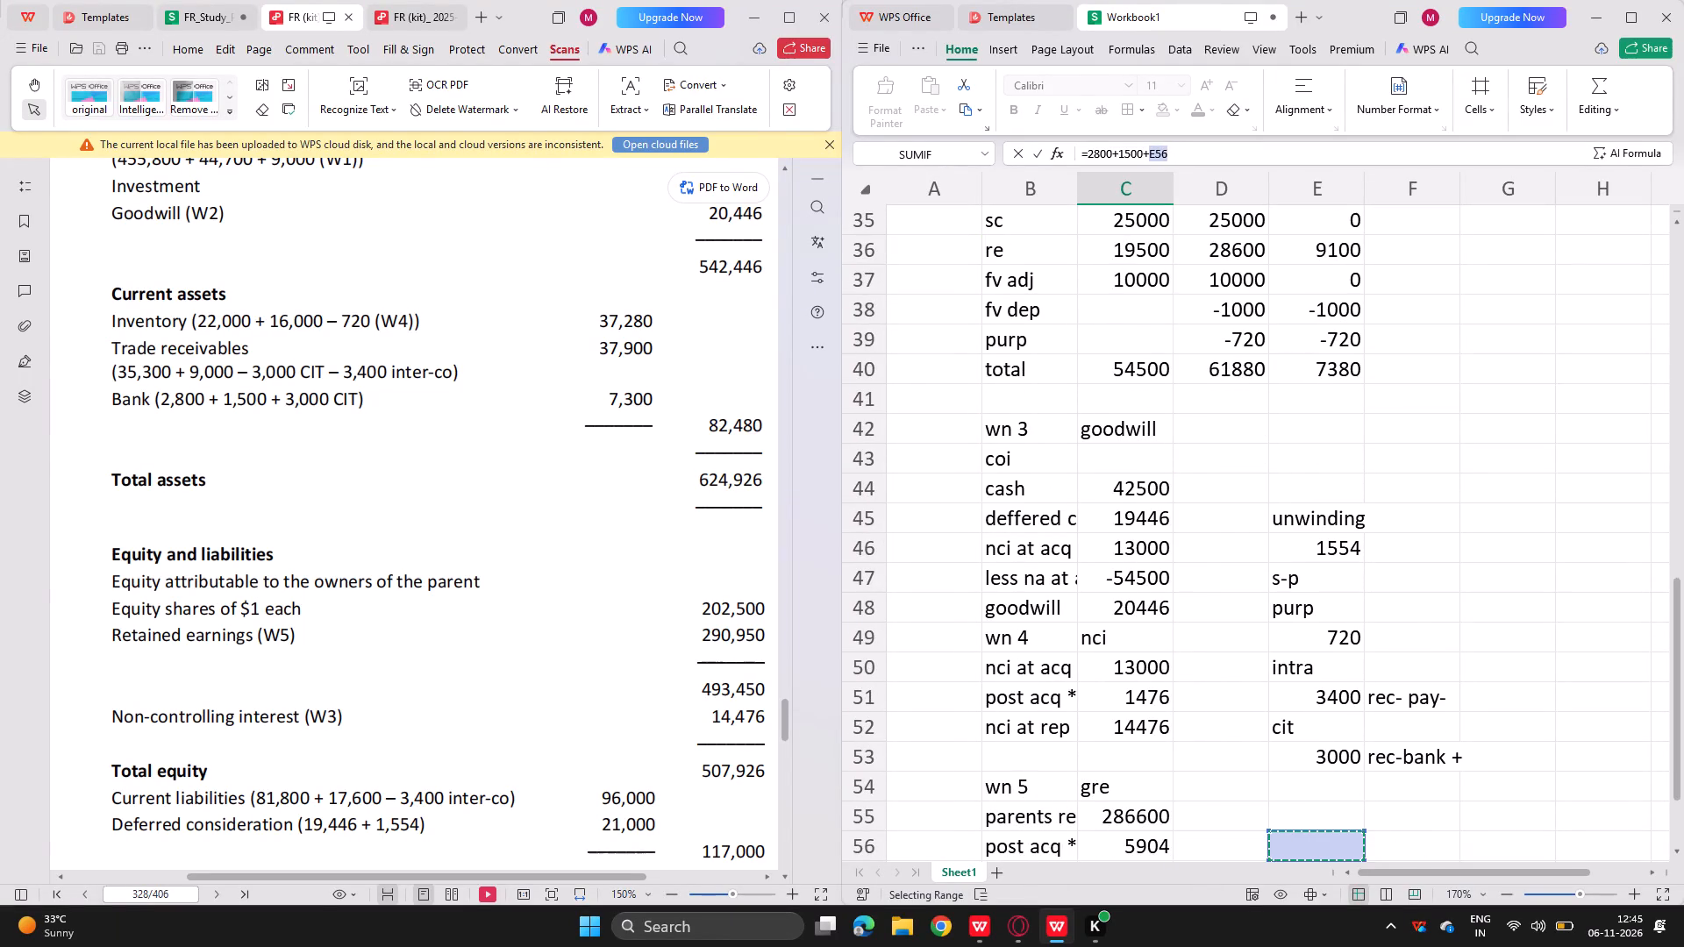
key(Up)
key(Up)
key(Up)
key(Up)
key(Down)
key(Return)
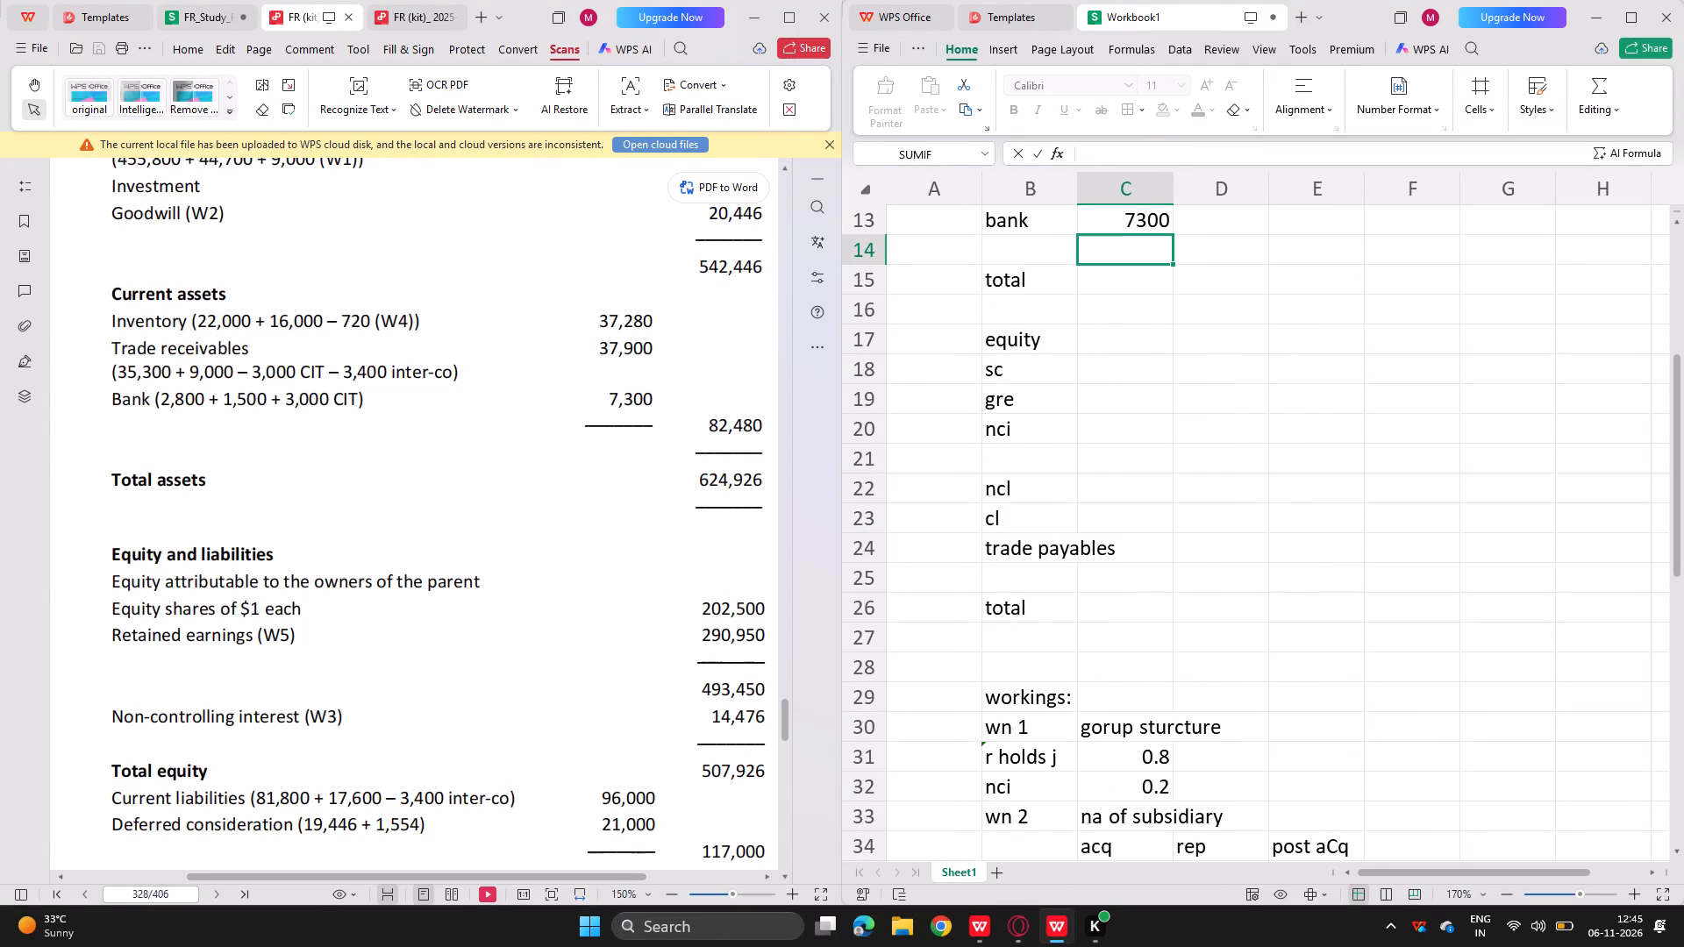
Total the assets in C15 with a SUM formula over C6:C14.
key(Return)
text(=sum()
drag(1116, 259, 1131, 221)
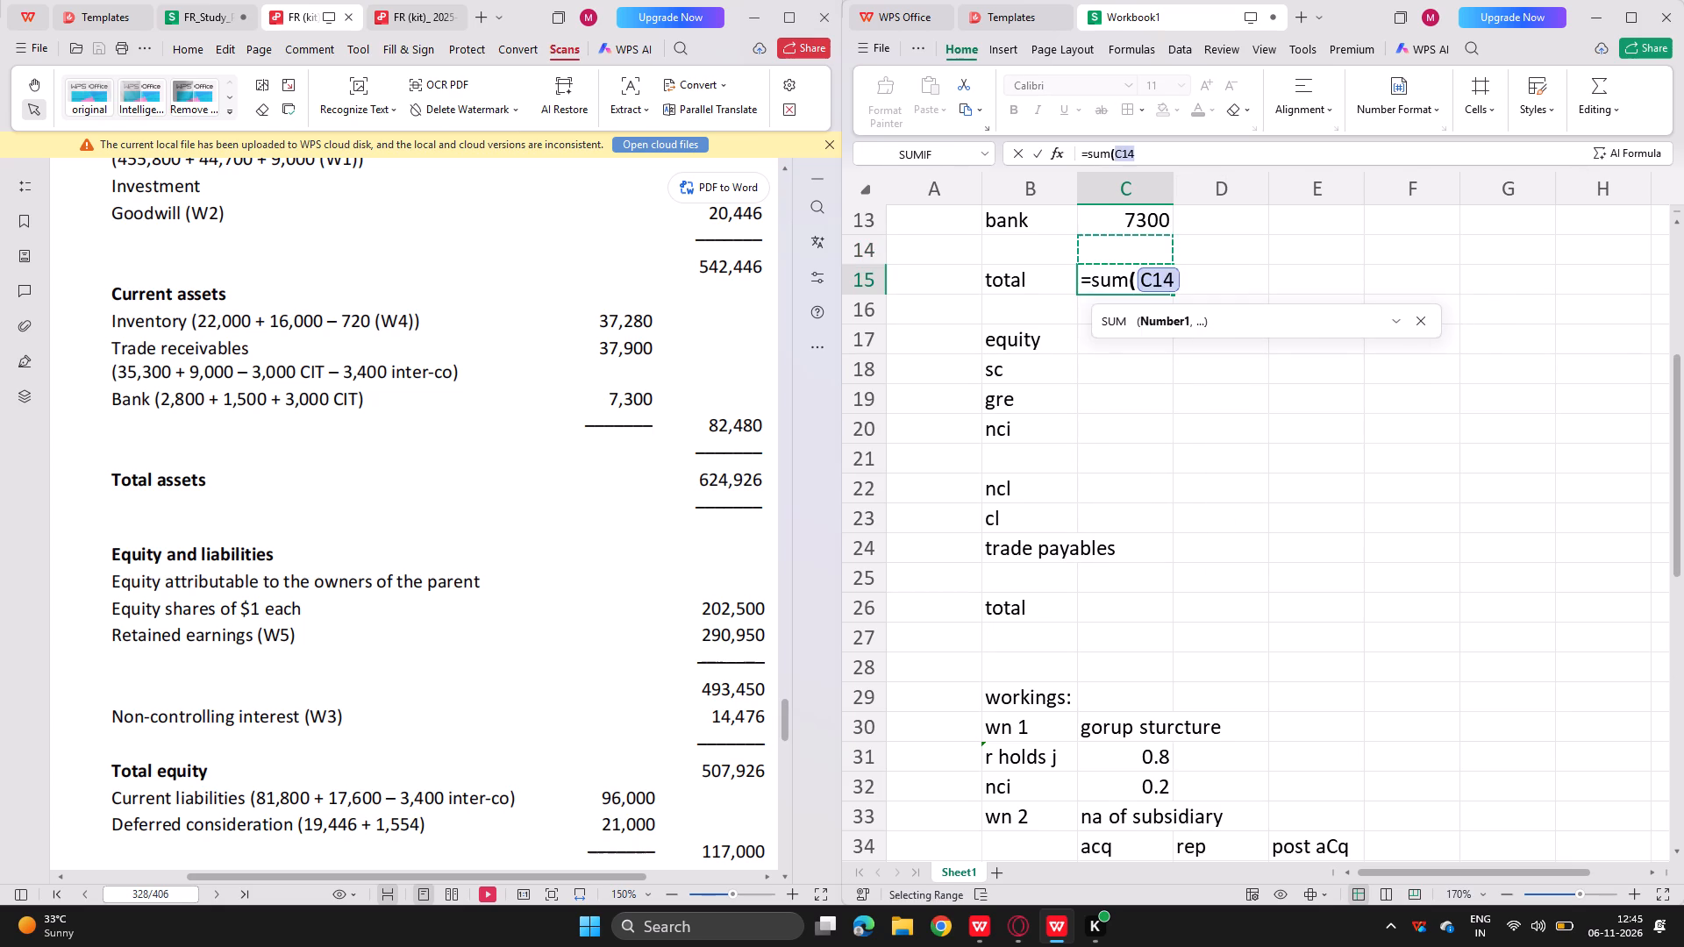
drag(1131, 221, 1132, 245)
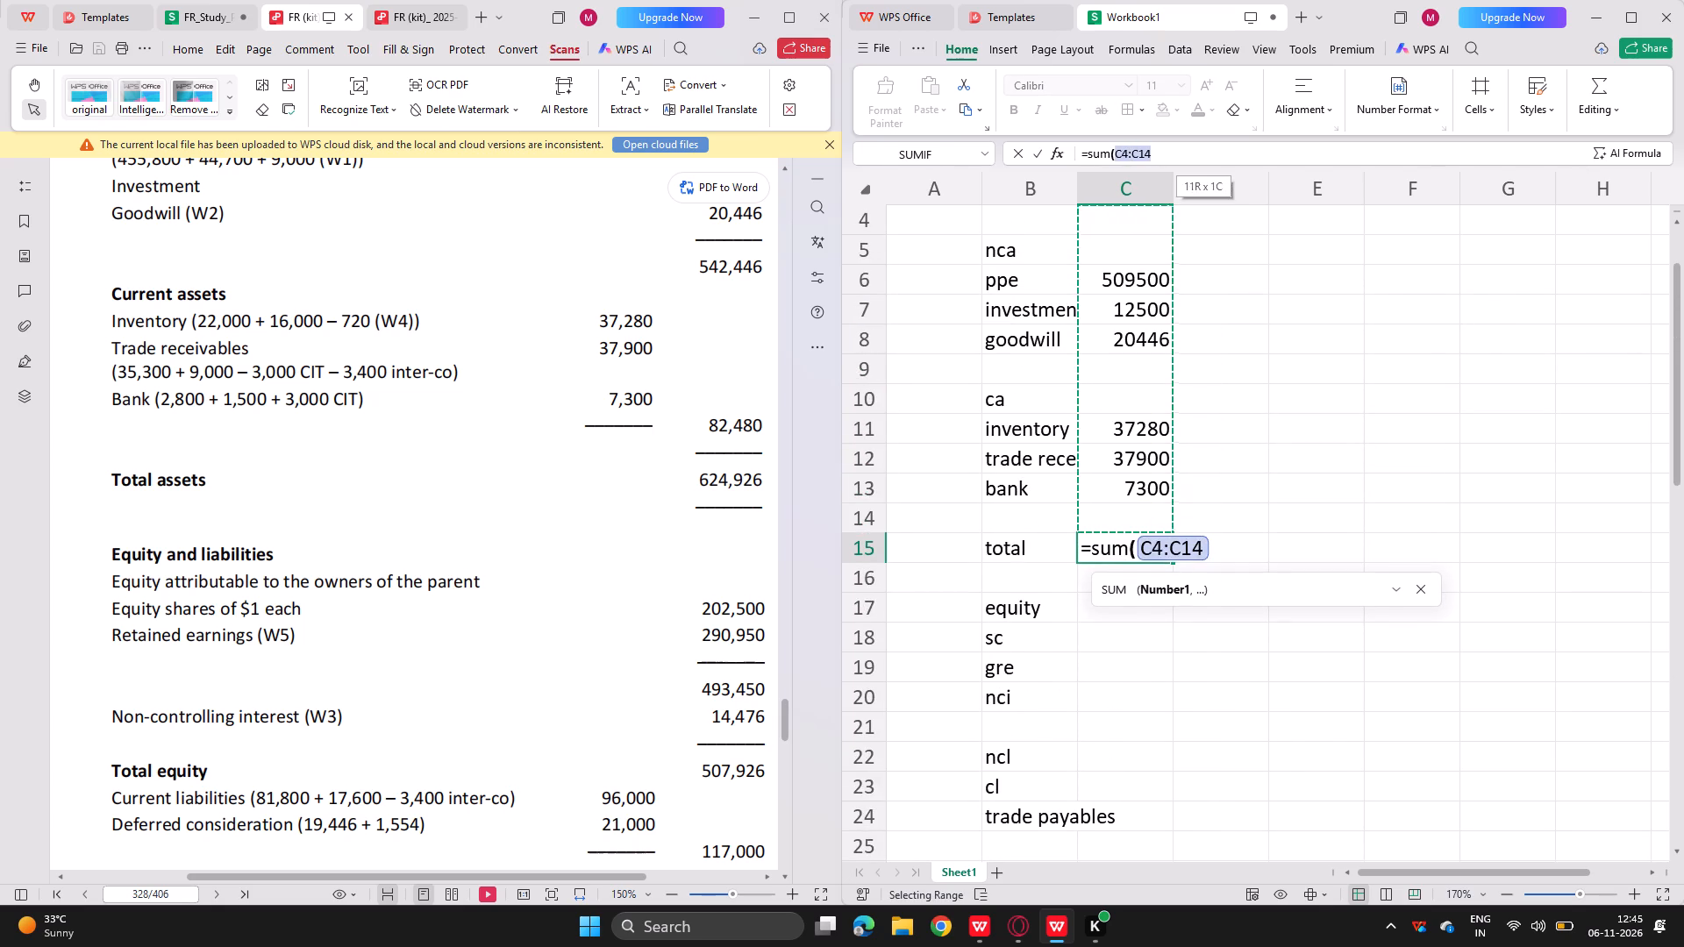
drag(1132, 245, 1131, 266)
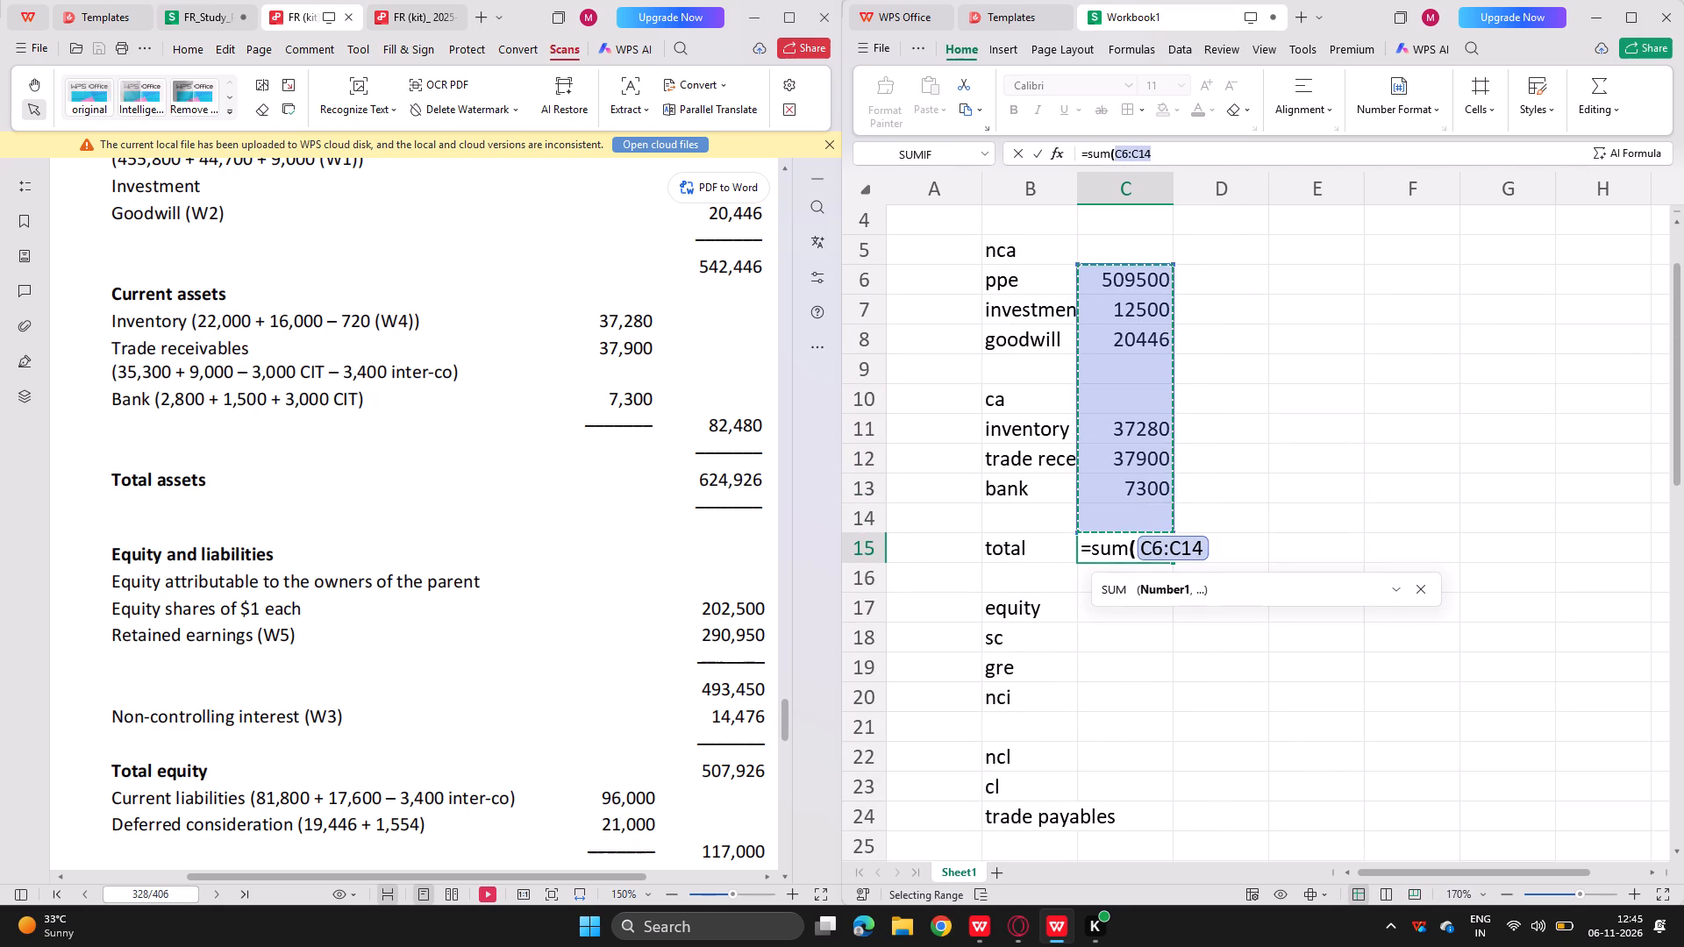
key(Return)
Enter the share capital in C18 as 202500.
scroll(1100, 373, down, 1)
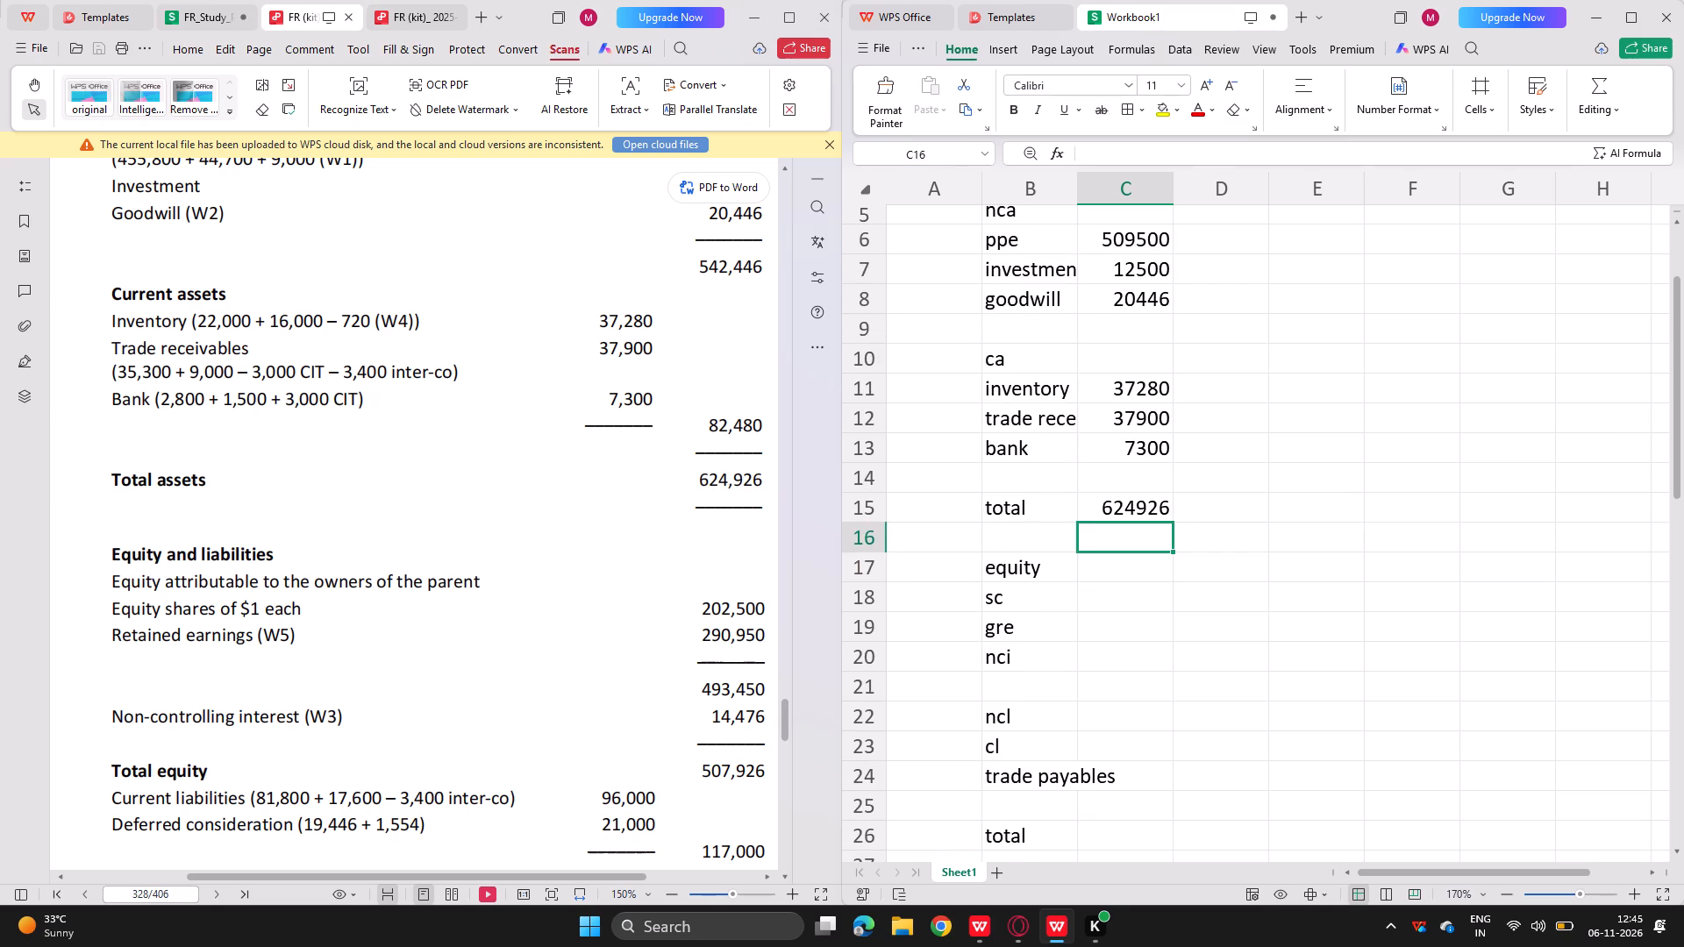
click(1089, 598)
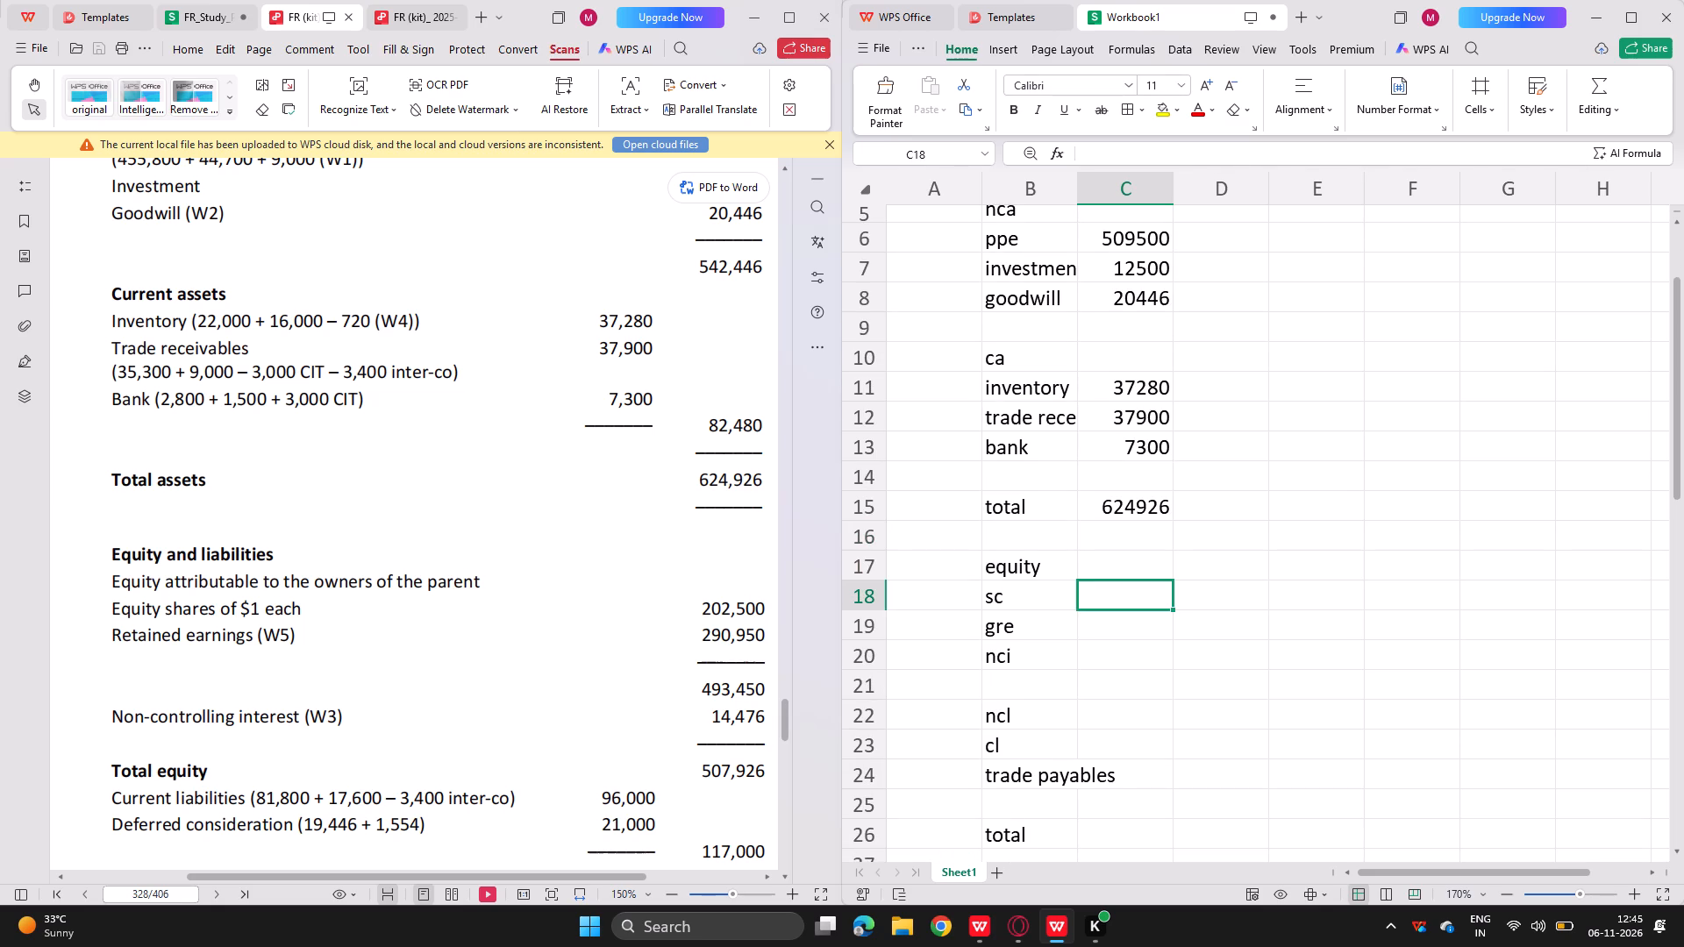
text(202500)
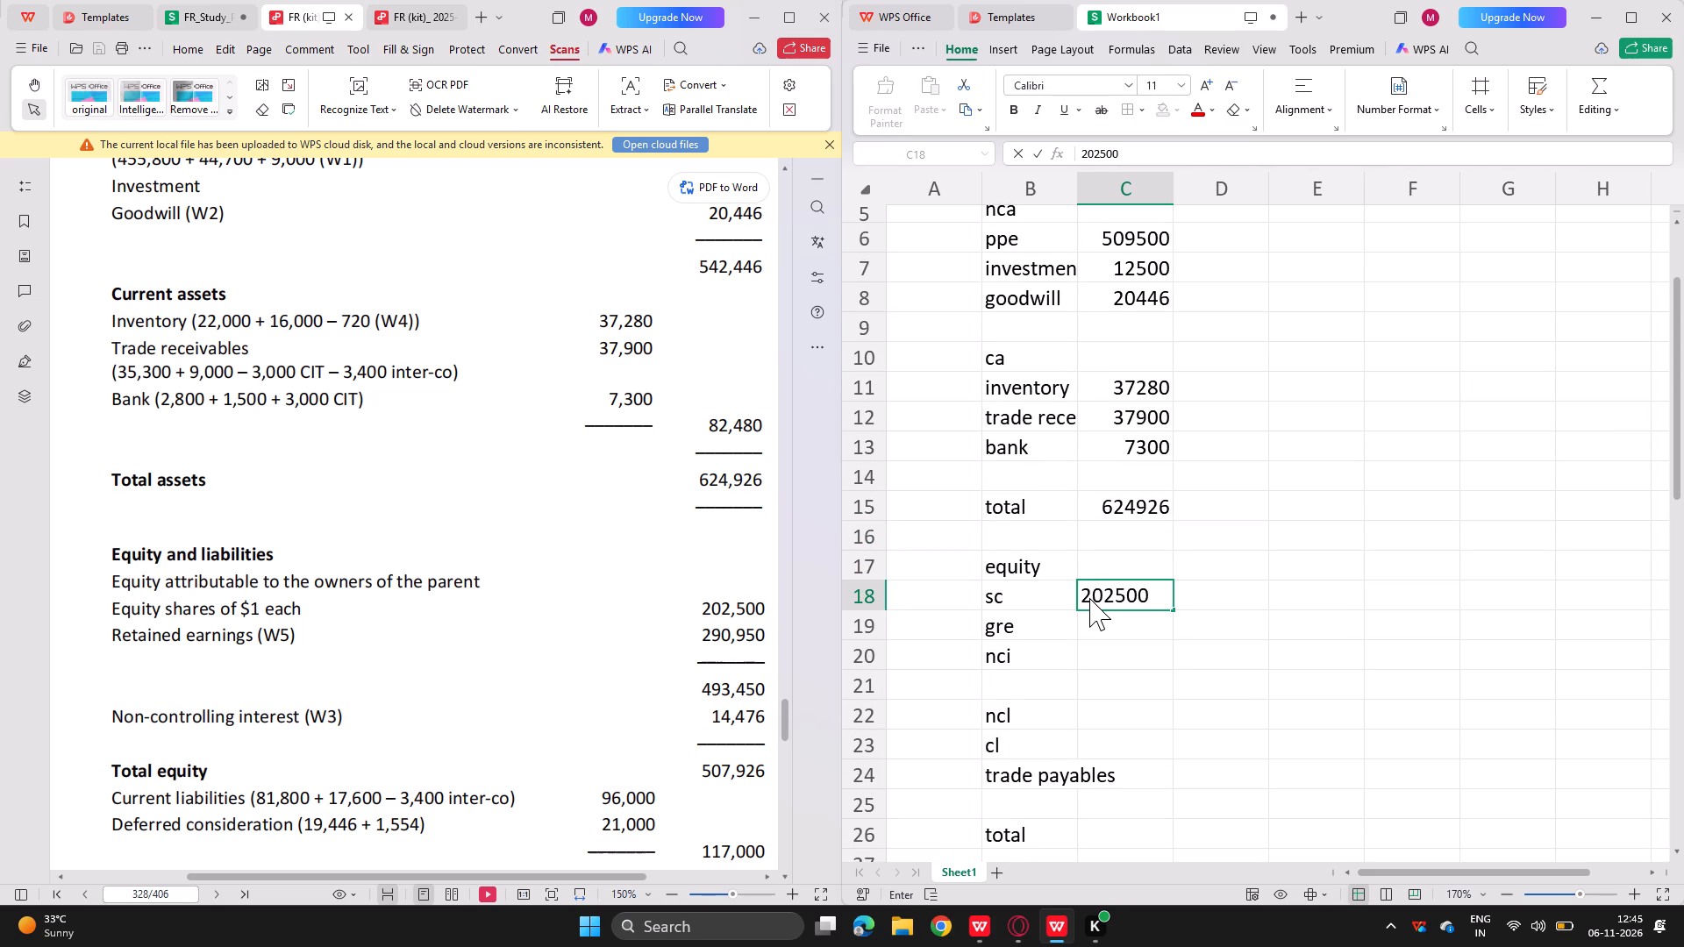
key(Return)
Link the gre line in C19 to the working 5 total with =C59.
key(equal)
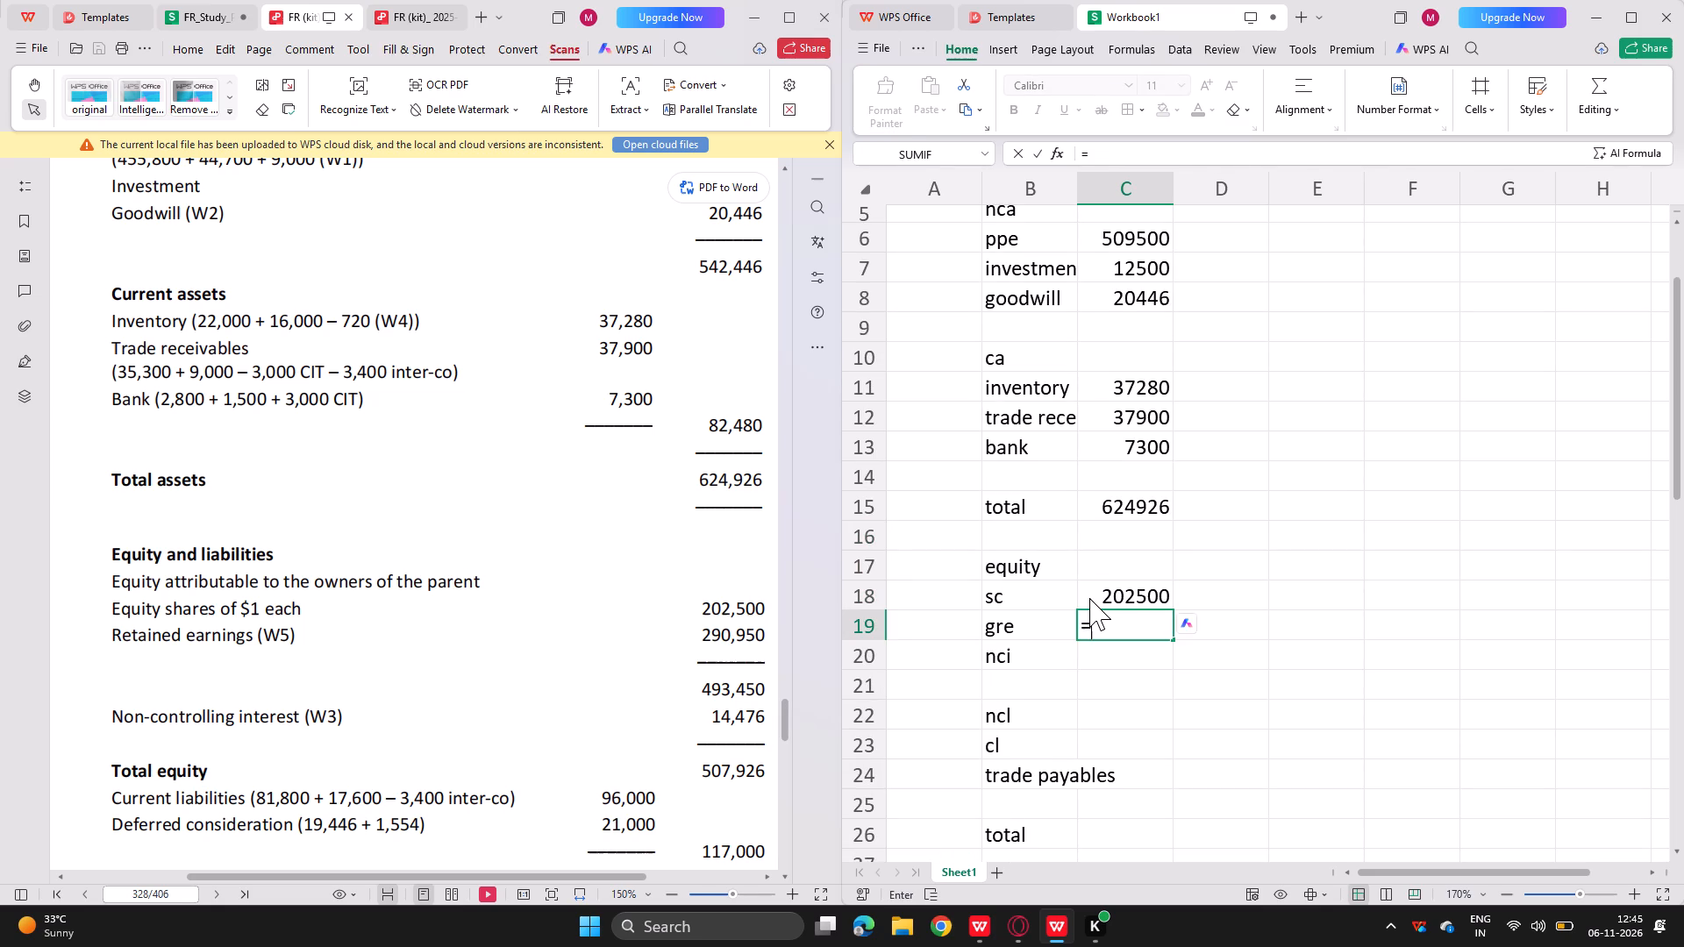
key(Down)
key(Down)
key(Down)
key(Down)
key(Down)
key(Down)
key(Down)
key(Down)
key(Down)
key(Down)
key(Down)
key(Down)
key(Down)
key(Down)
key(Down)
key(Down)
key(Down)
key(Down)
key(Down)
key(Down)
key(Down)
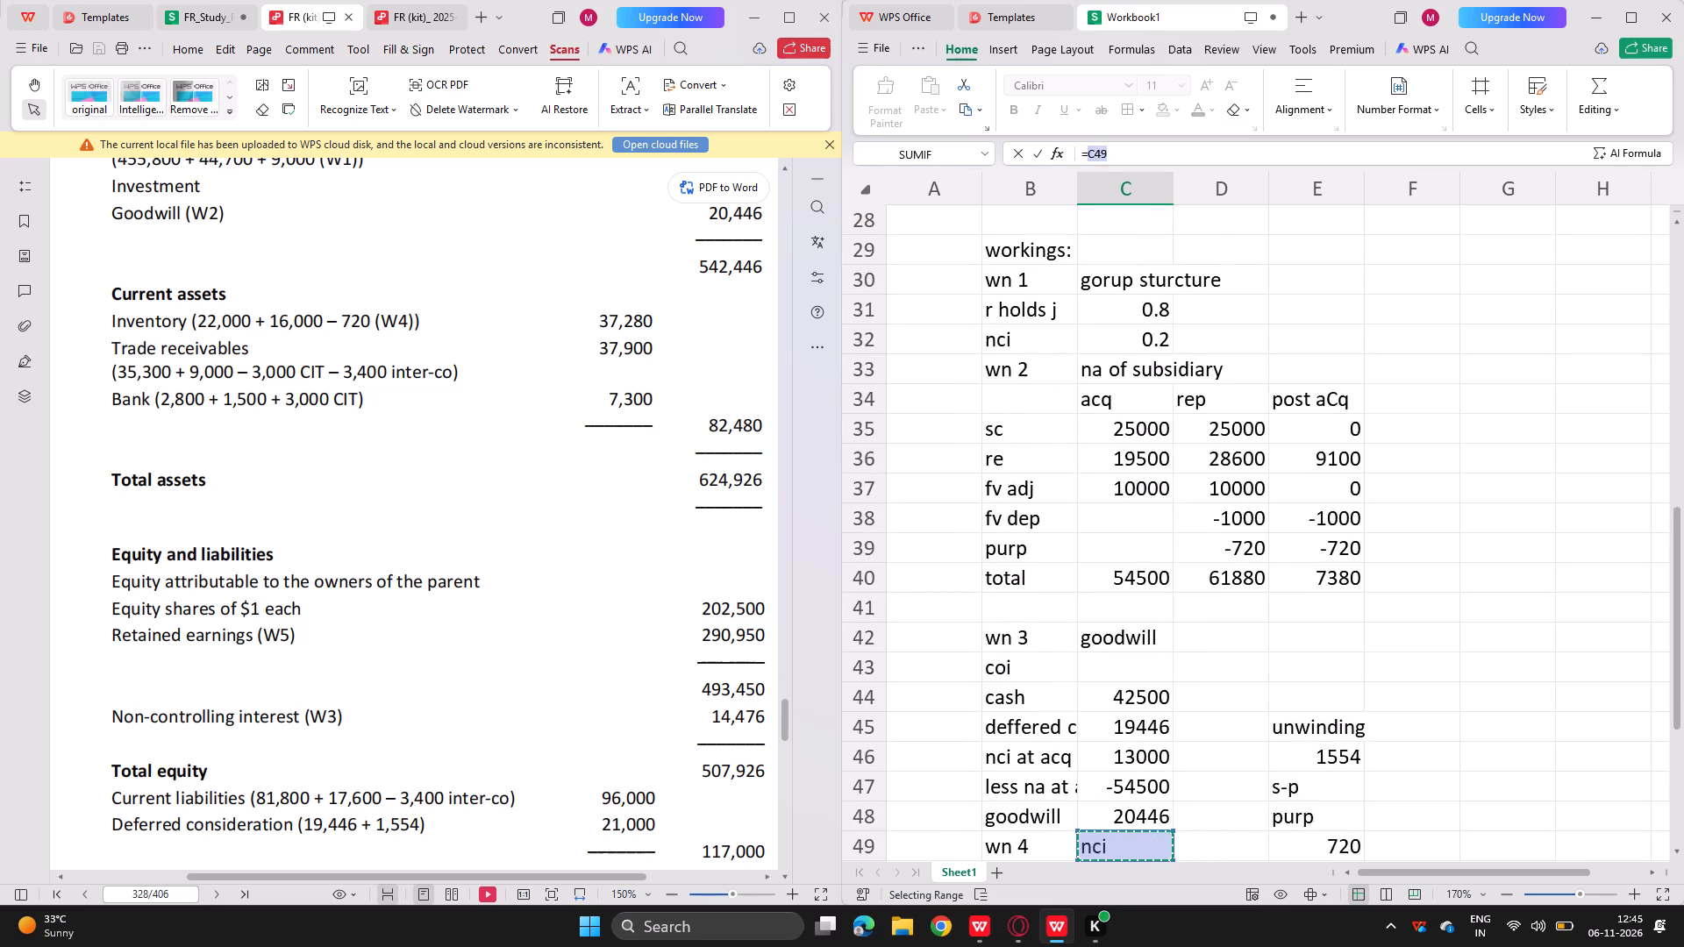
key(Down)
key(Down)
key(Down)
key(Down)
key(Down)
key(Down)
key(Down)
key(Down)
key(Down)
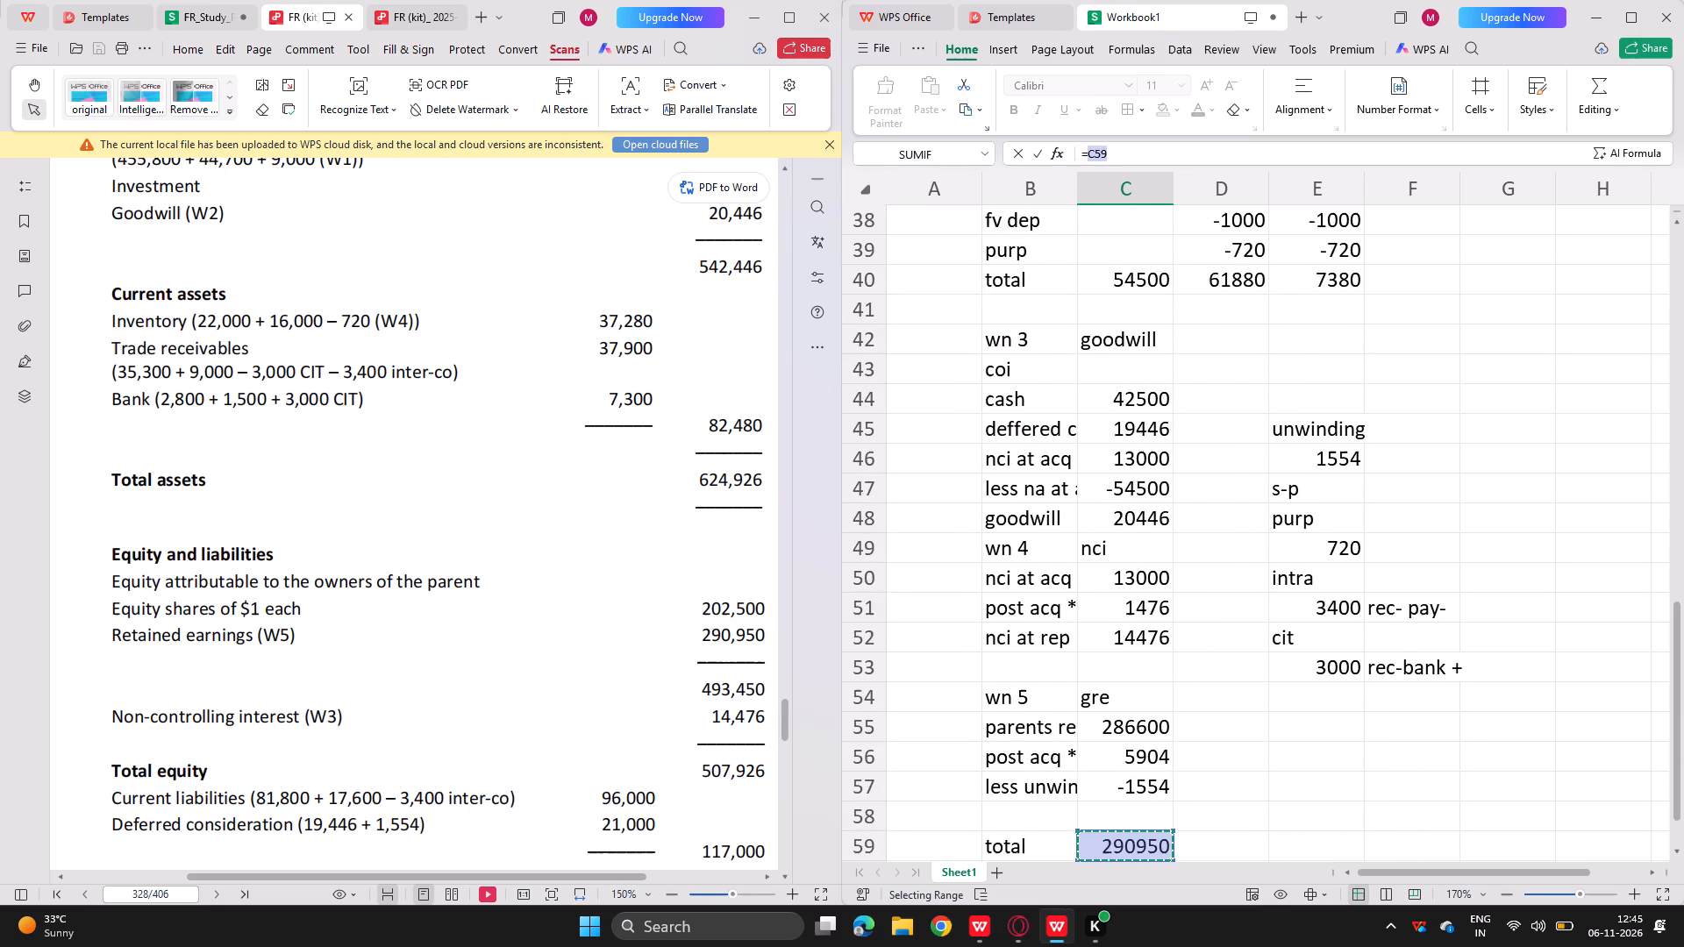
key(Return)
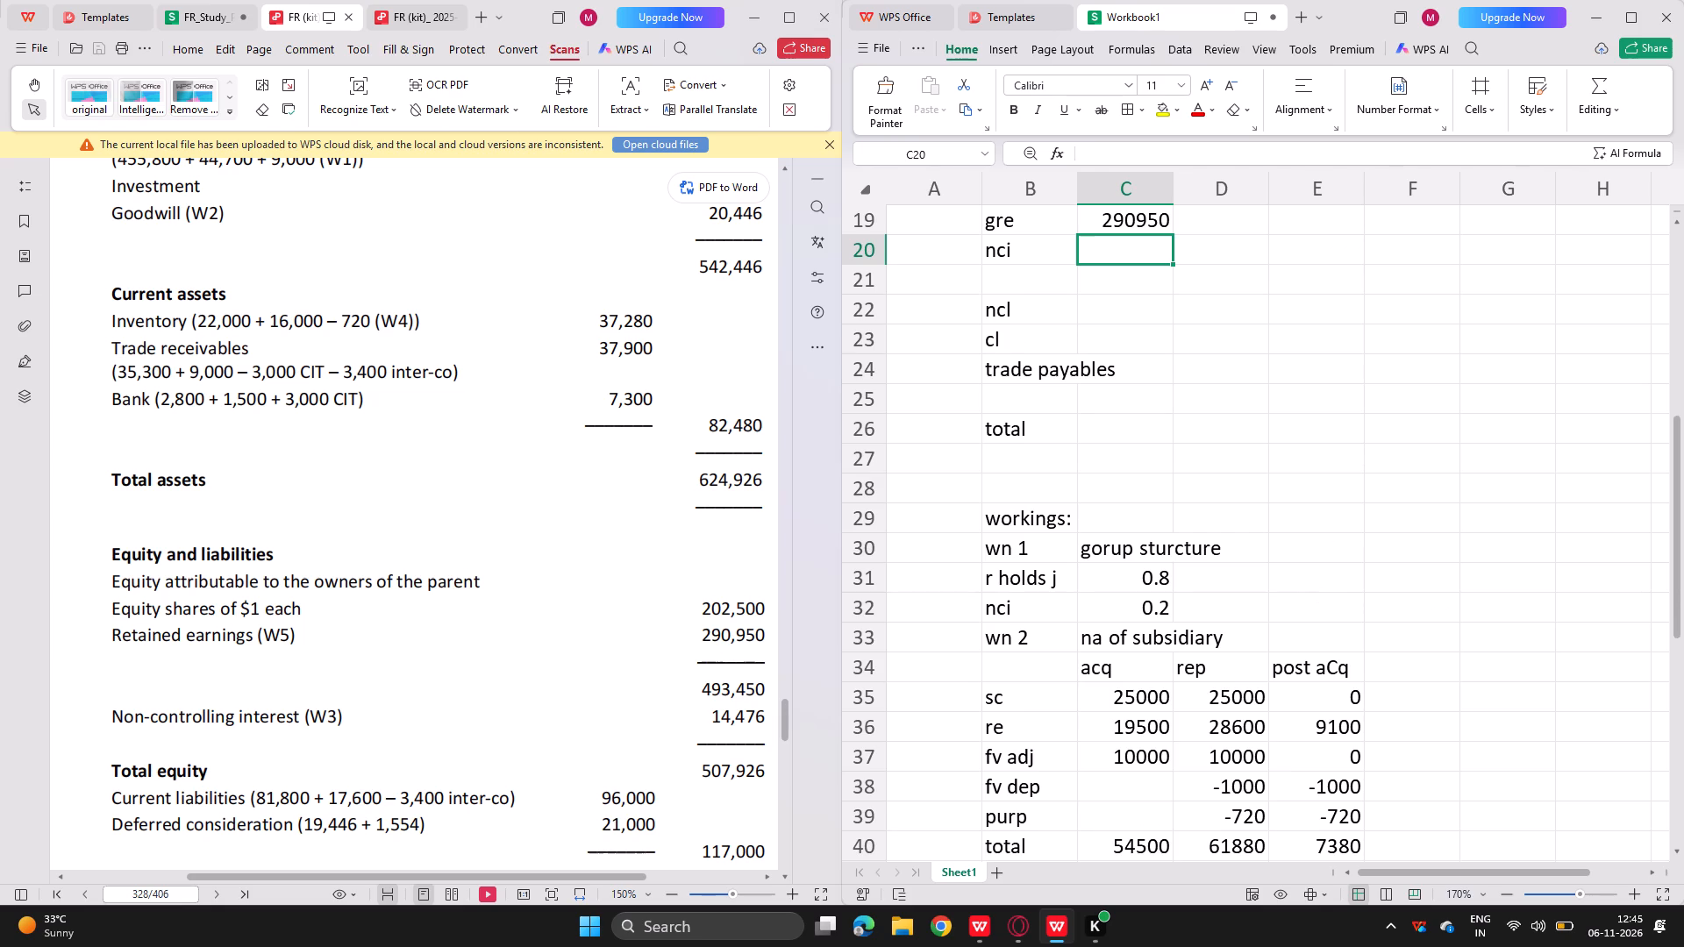
Link the nci line in C20 to the nci at reporting date in working 4 with =C52.
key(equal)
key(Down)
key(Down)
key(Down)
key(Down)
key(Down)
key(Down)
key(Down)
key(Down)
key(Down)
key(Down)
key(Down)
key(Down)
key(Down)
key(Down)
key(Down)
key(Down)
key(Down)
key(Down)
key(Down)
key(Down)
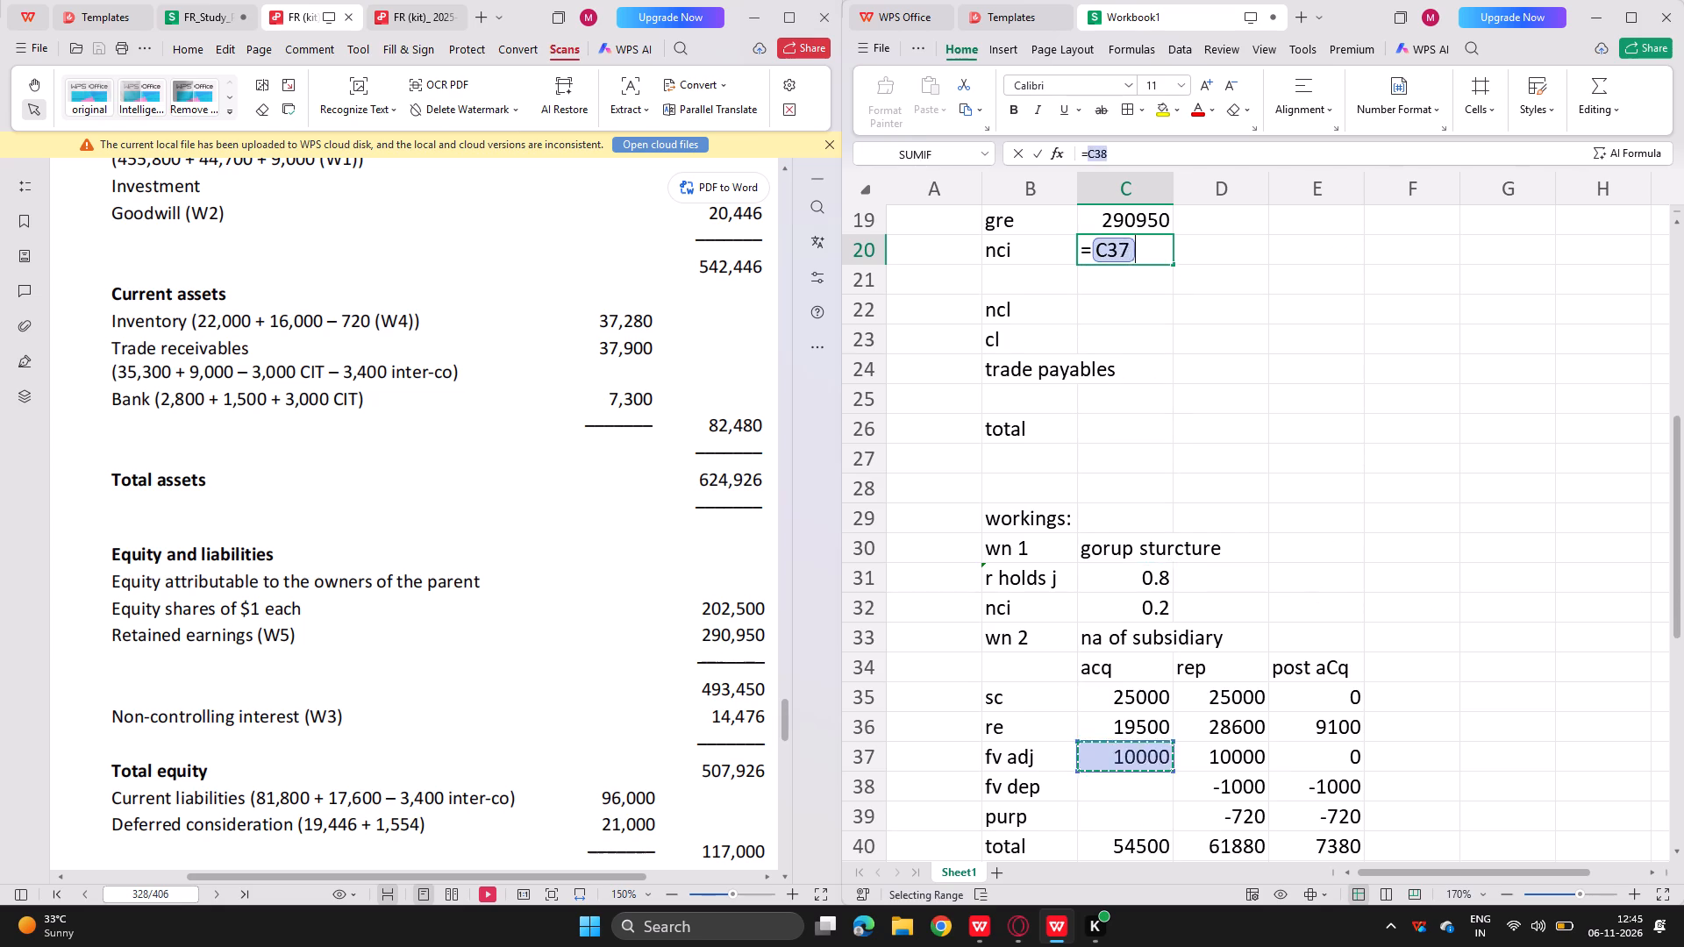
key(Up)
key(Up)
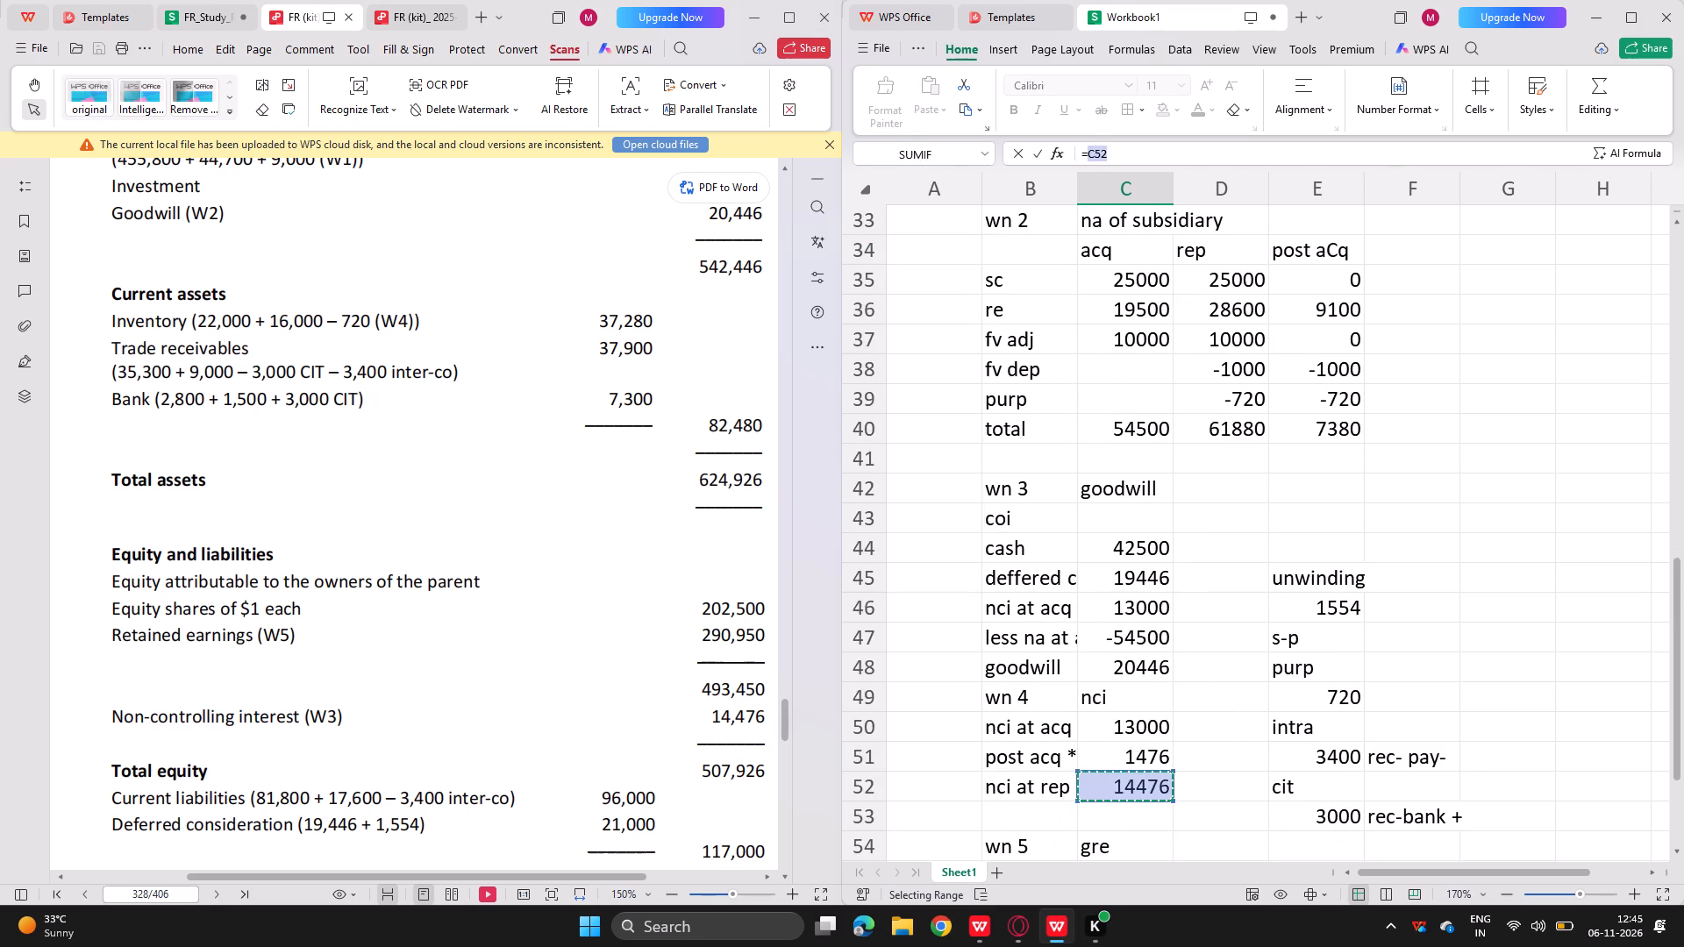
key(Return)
Clear the ncl heading from B22 and move the cl heading from B23 up into B22.
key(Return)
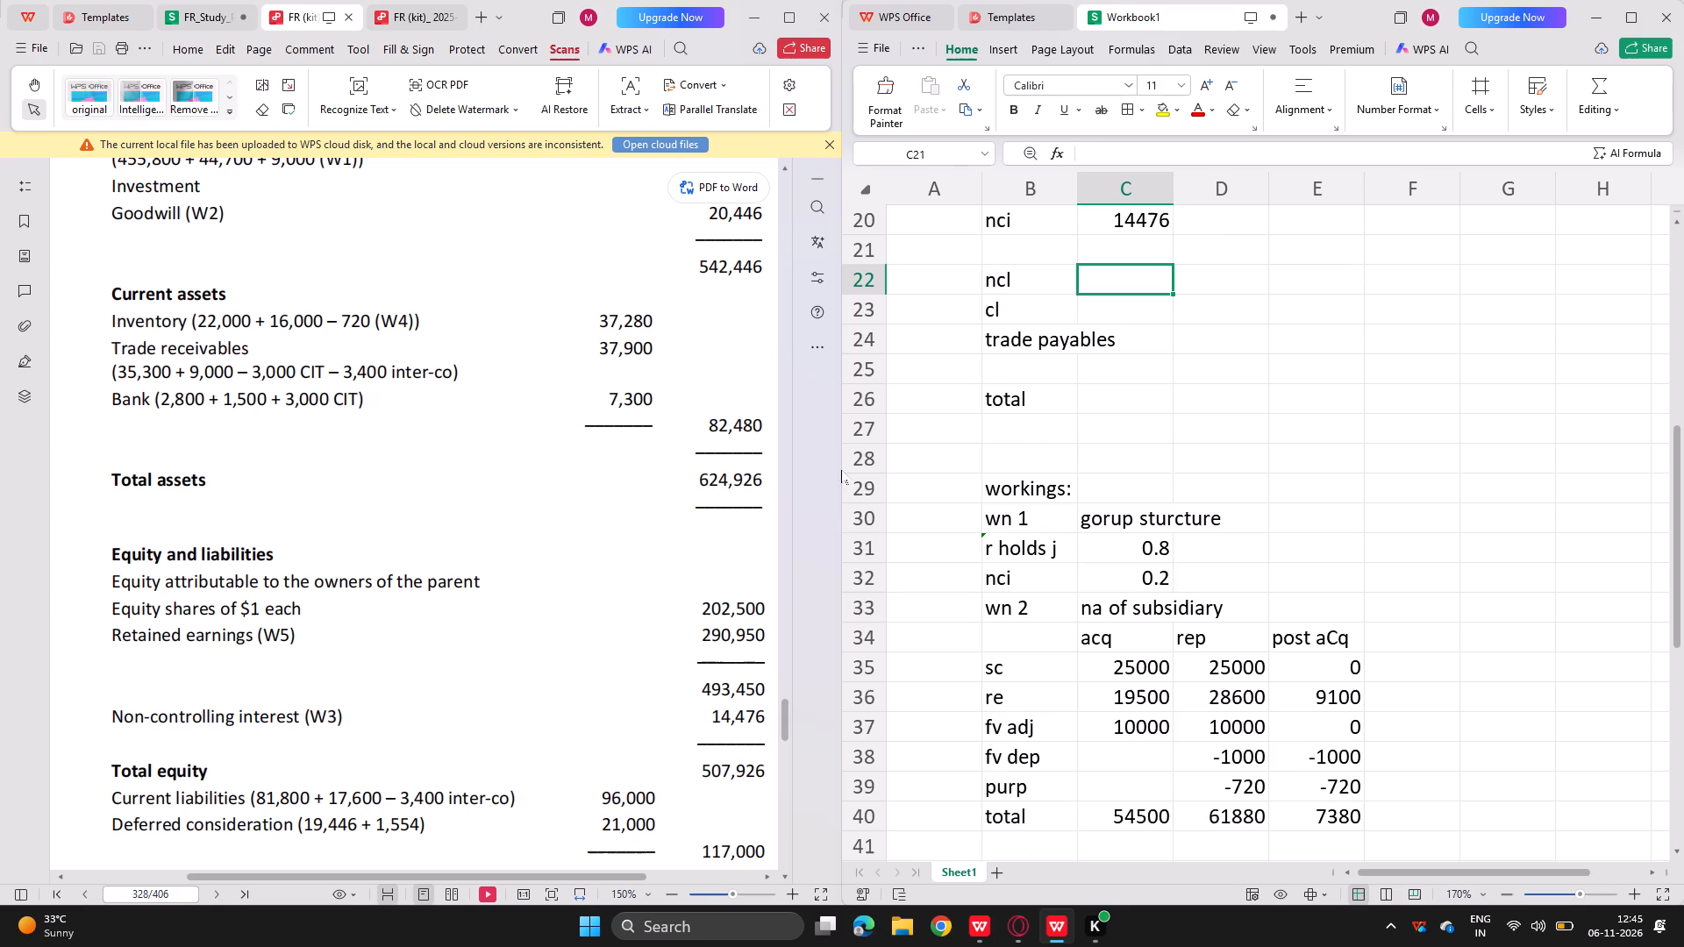
scroll(605, 597, down, 1)
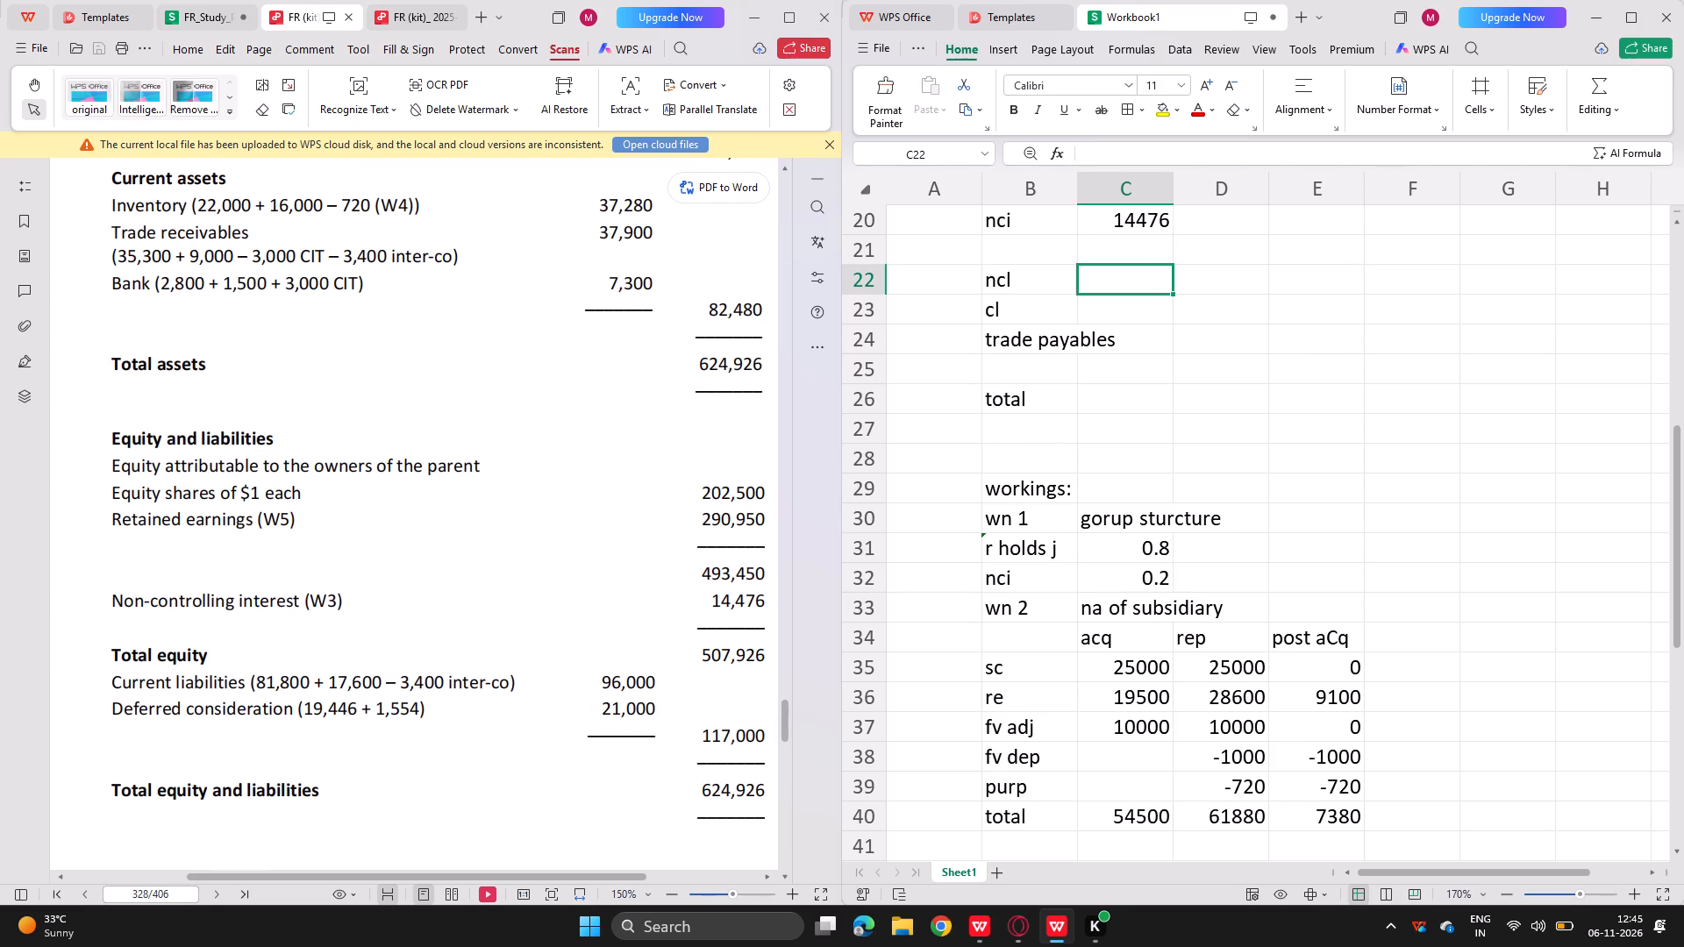
scroll(1098, 395, up, 1)
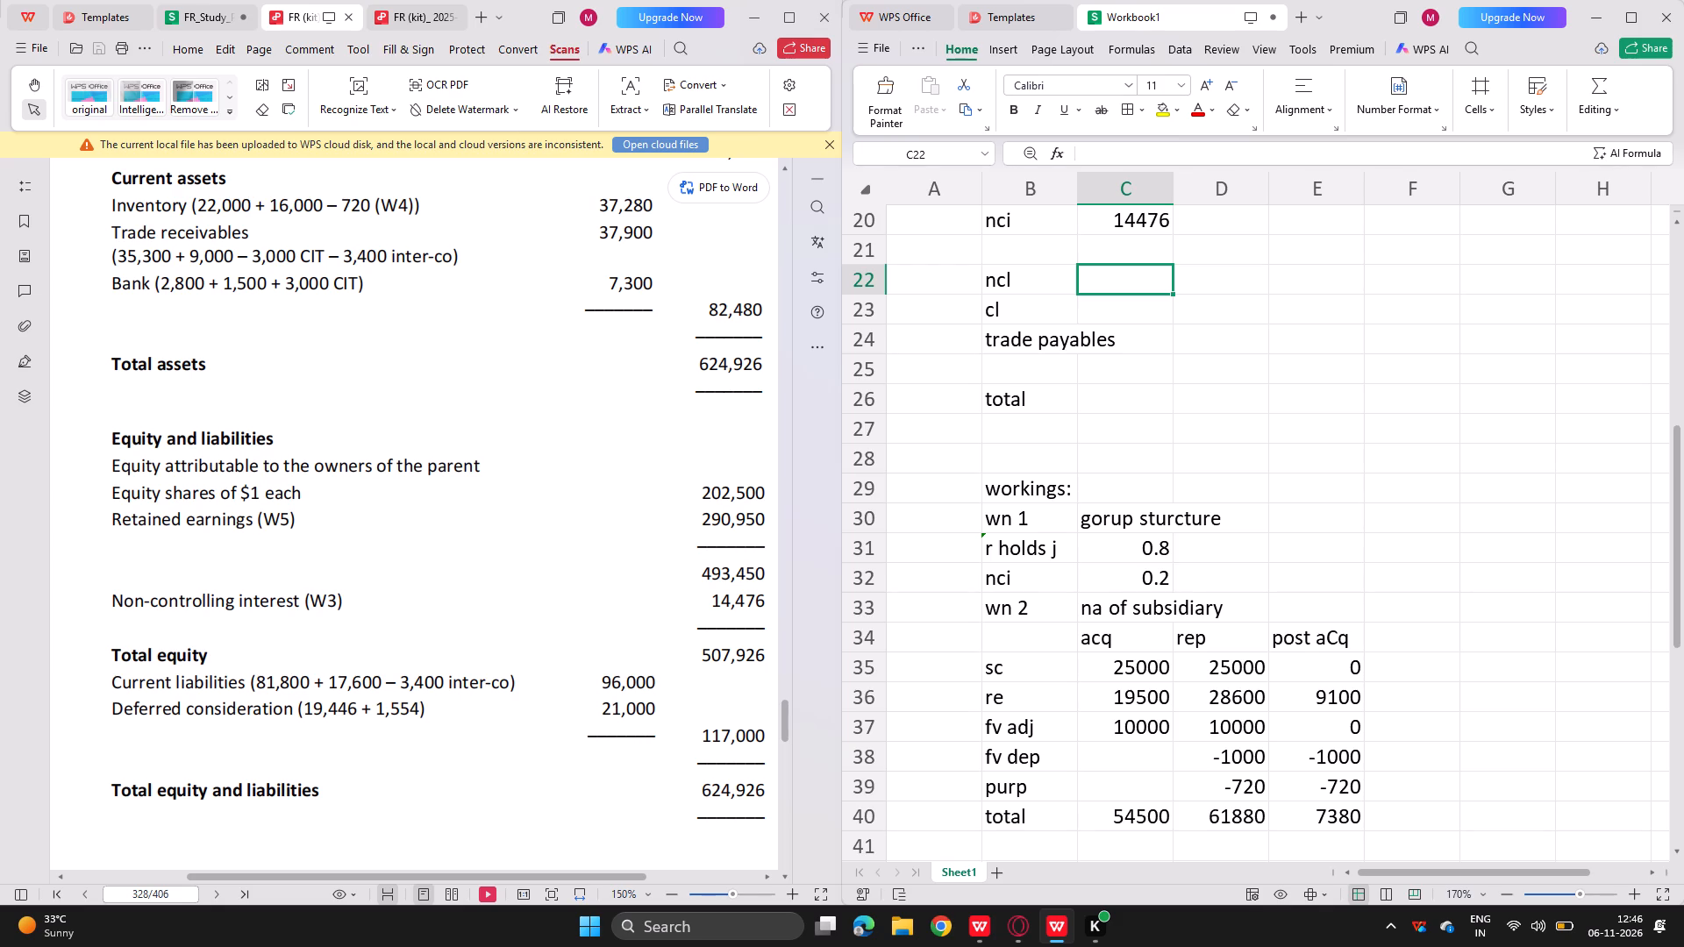
drag(1005, 295, 1085, 304)
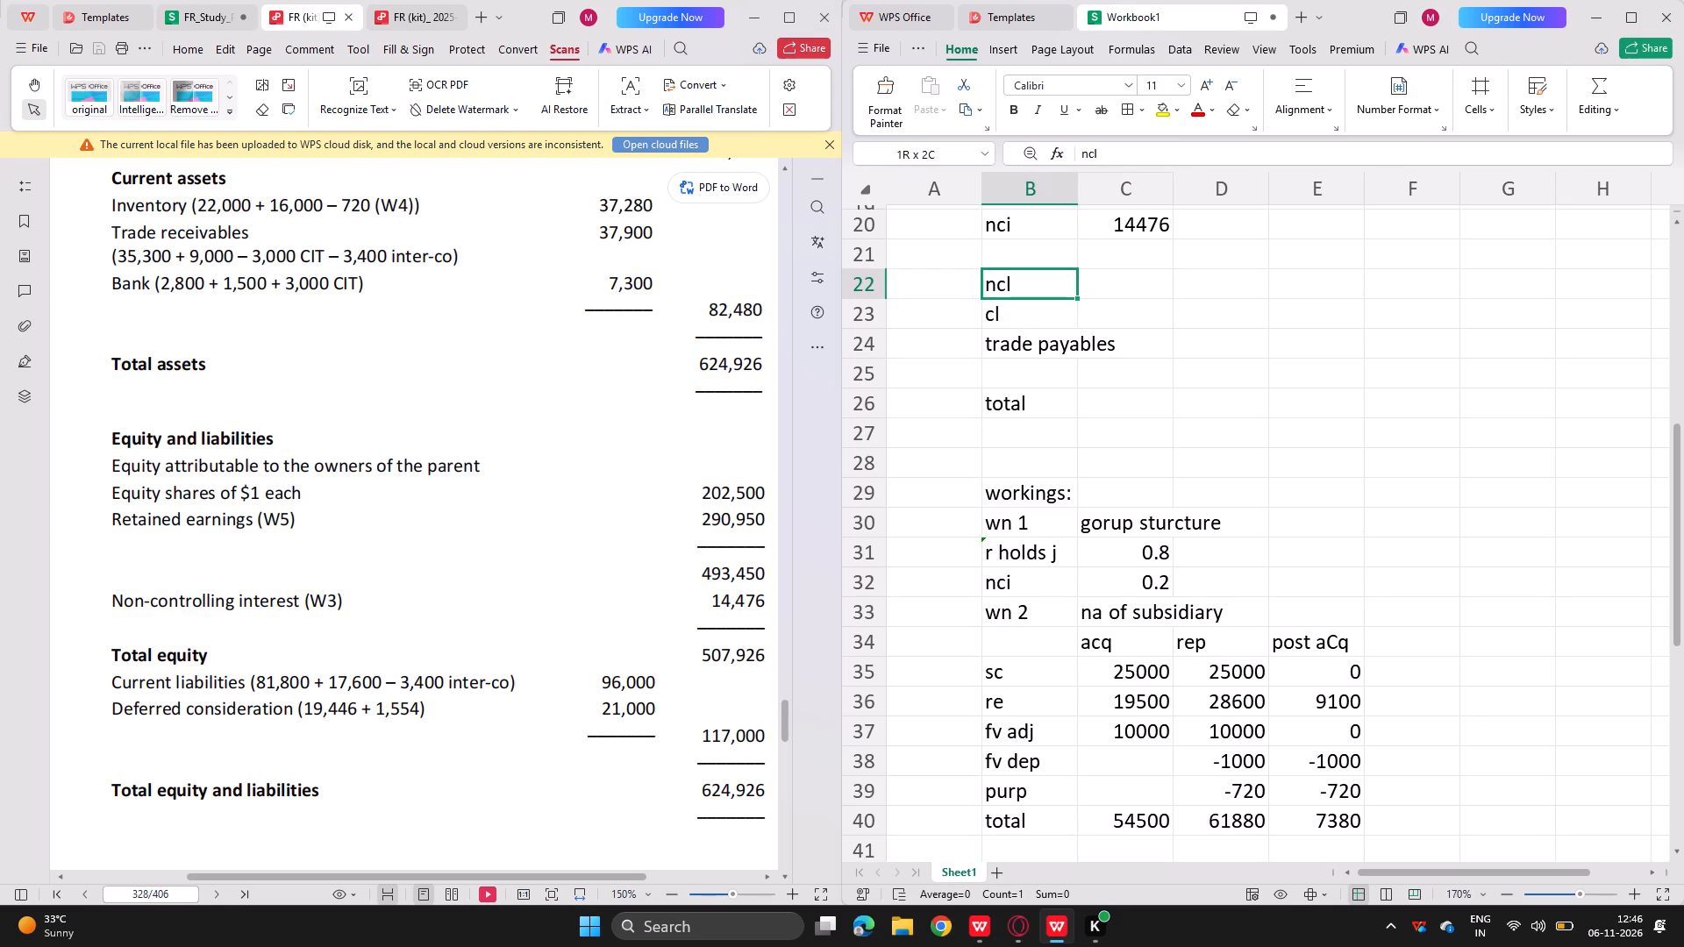
drag(1085, 304, 1104, 297)
click(1138, 281)
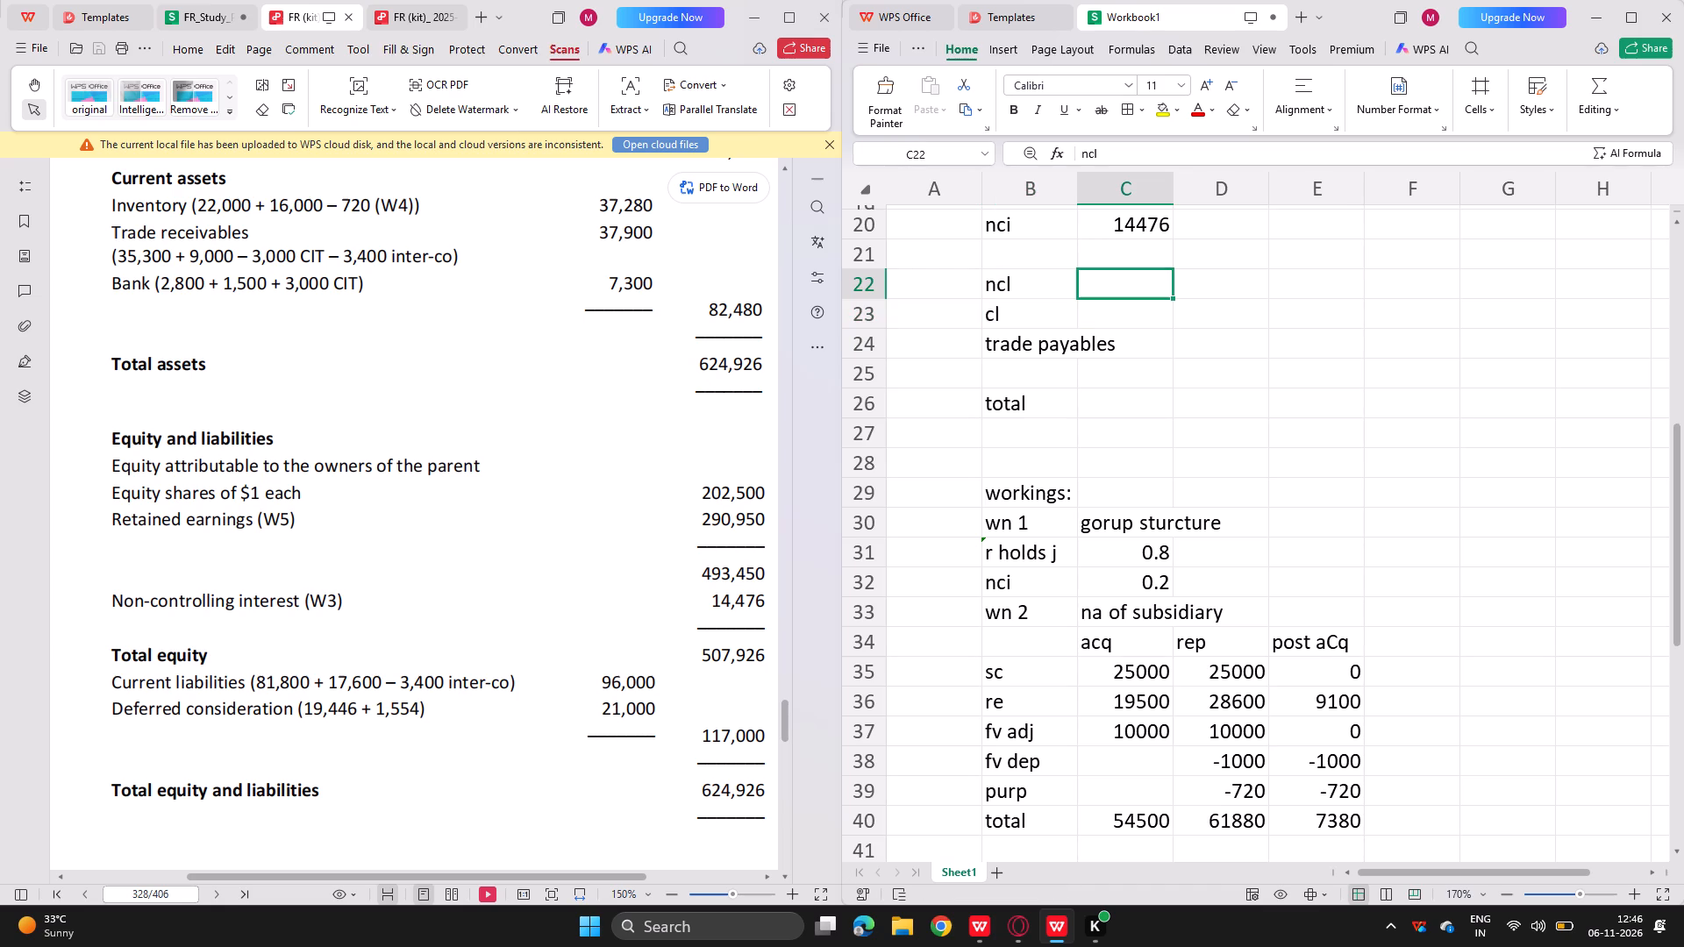
click(1033, 283)
key(BackSpace)
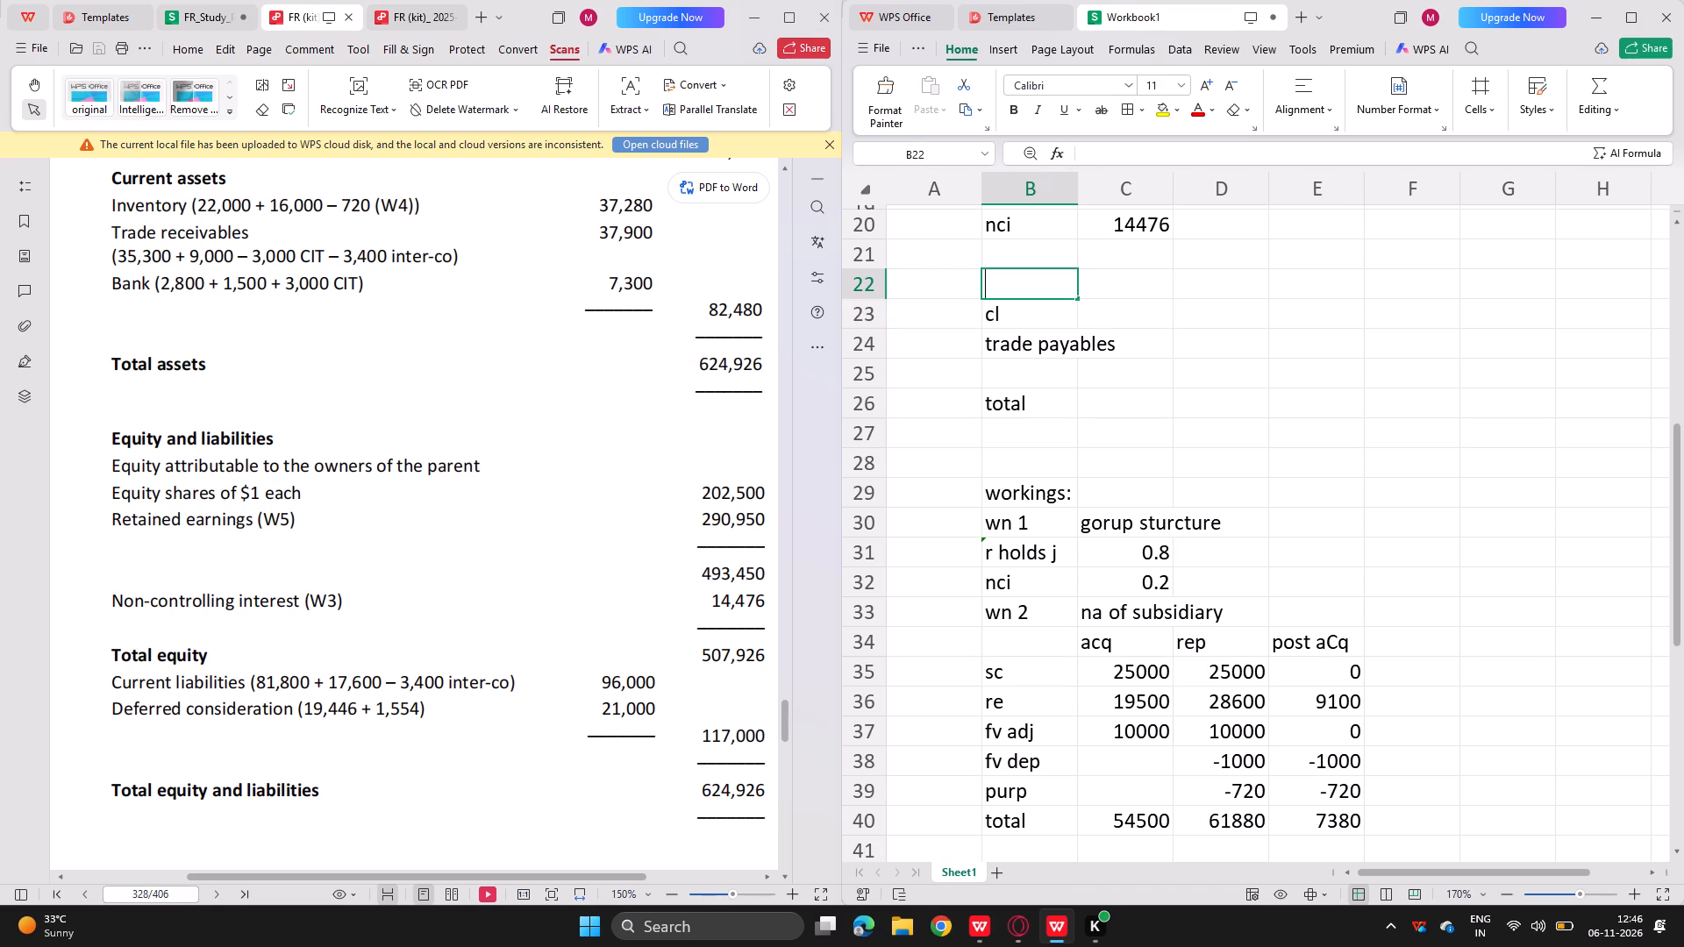
key(Down)
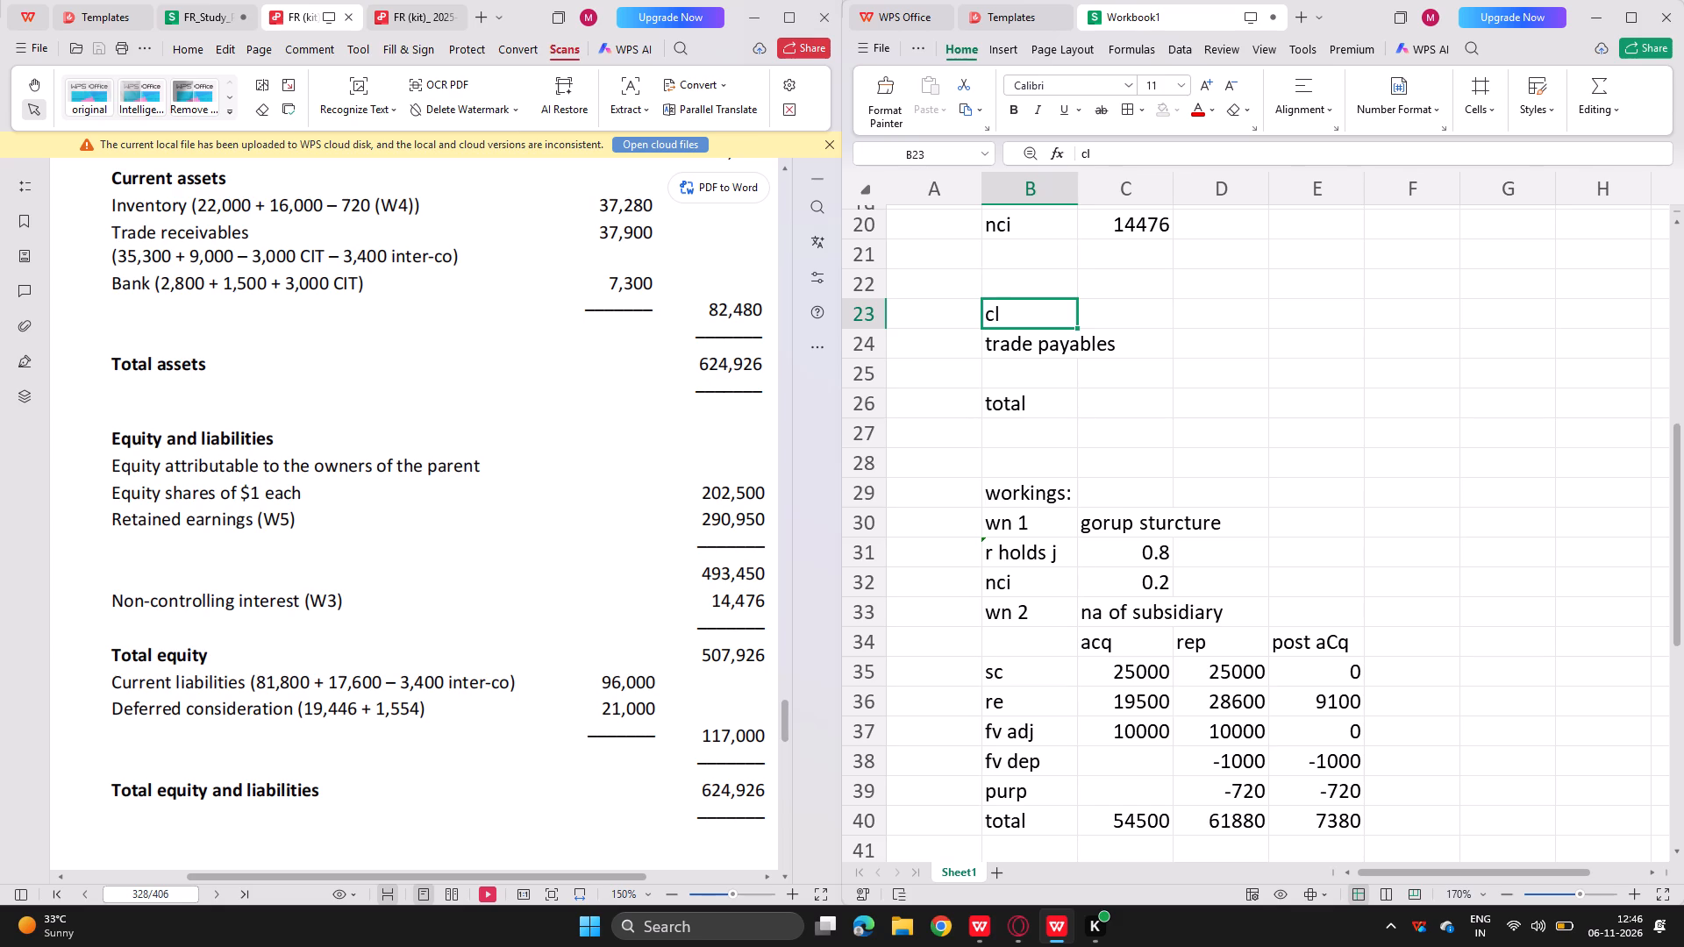
key(ctrl+x)
key(Up)
key(Up)
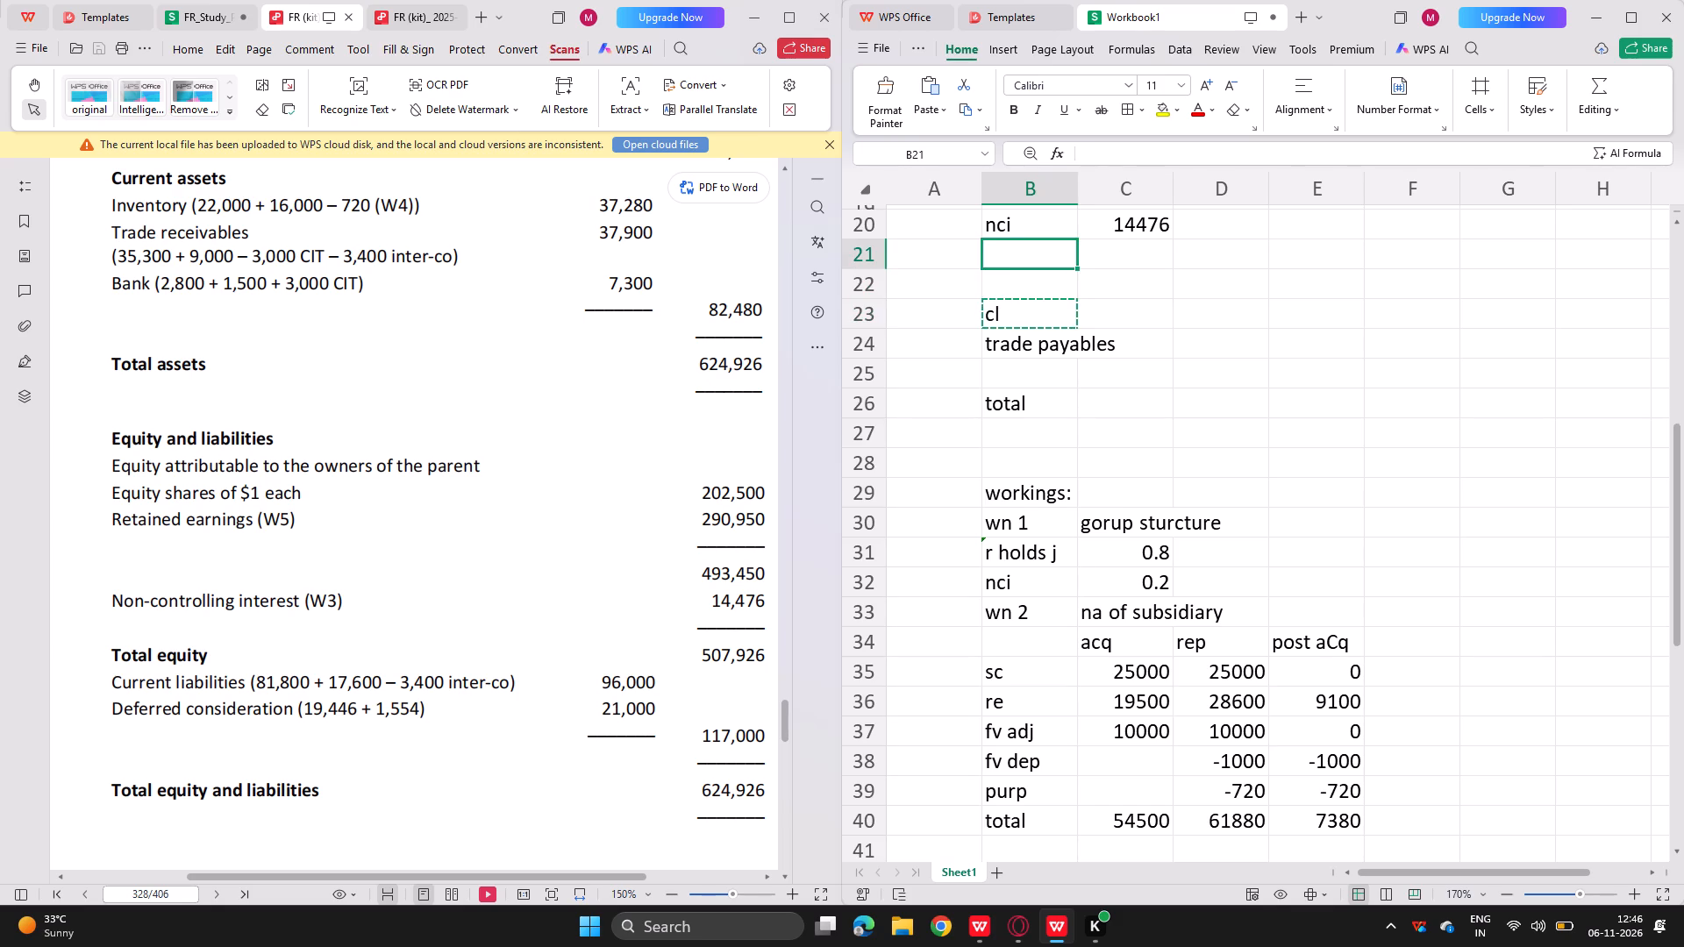
key(Down)
key(ctrl+v)
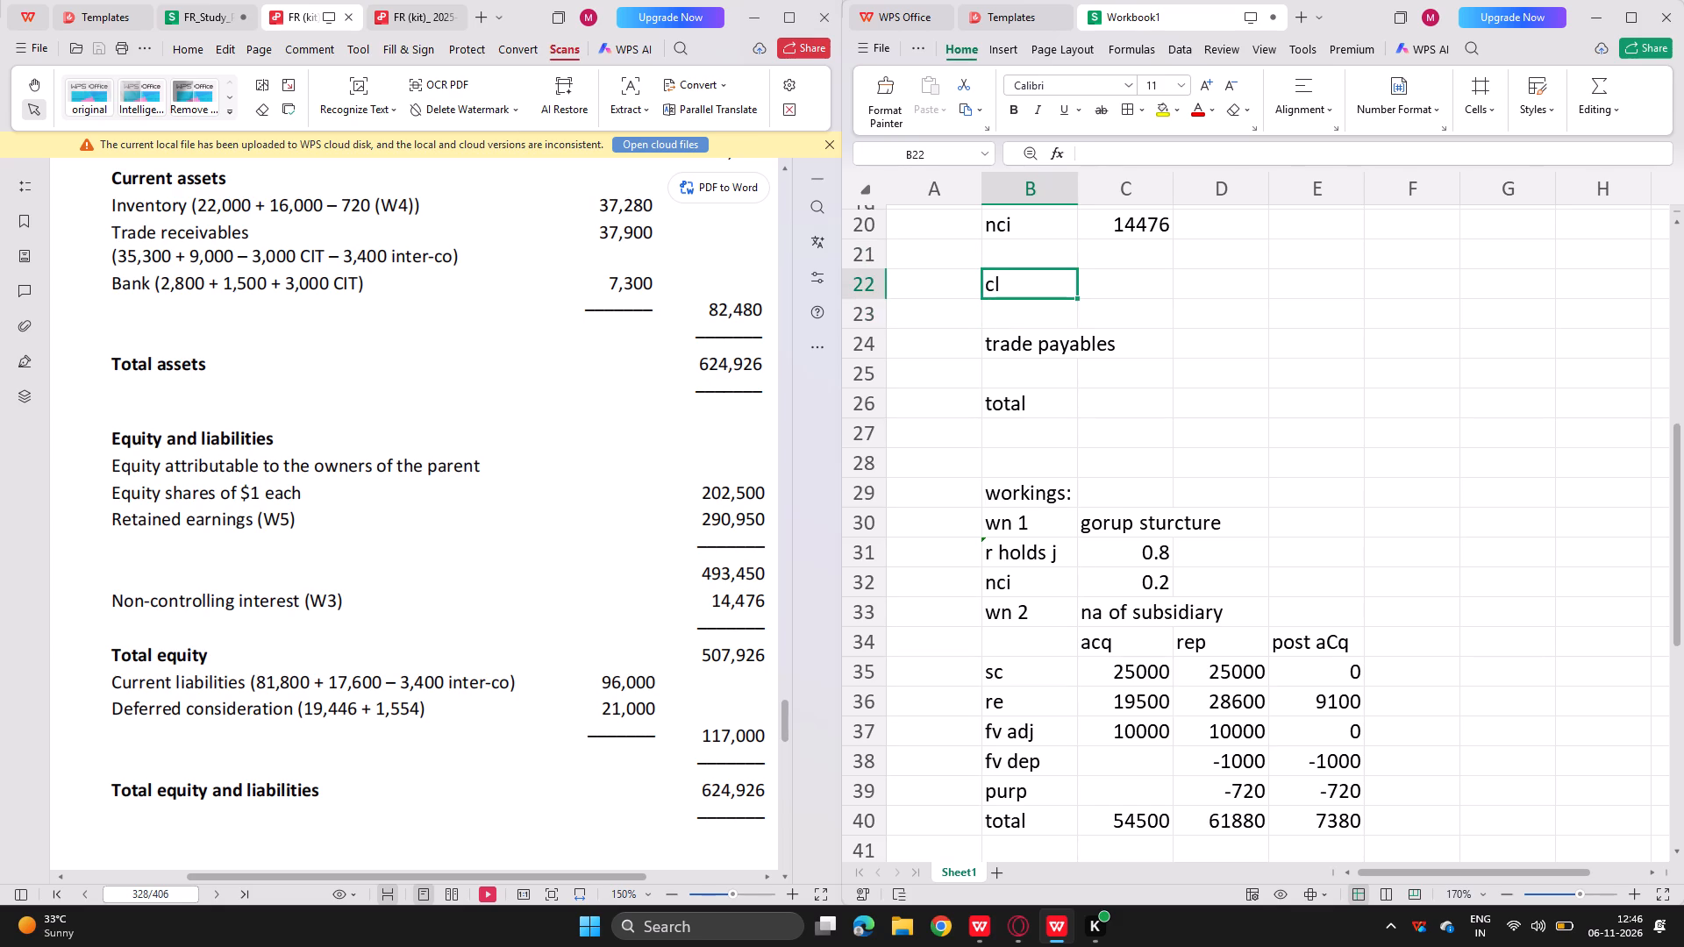
Label B23, under the cl heading, as deff consi.
click(1034, 317)
click(1034, 317)
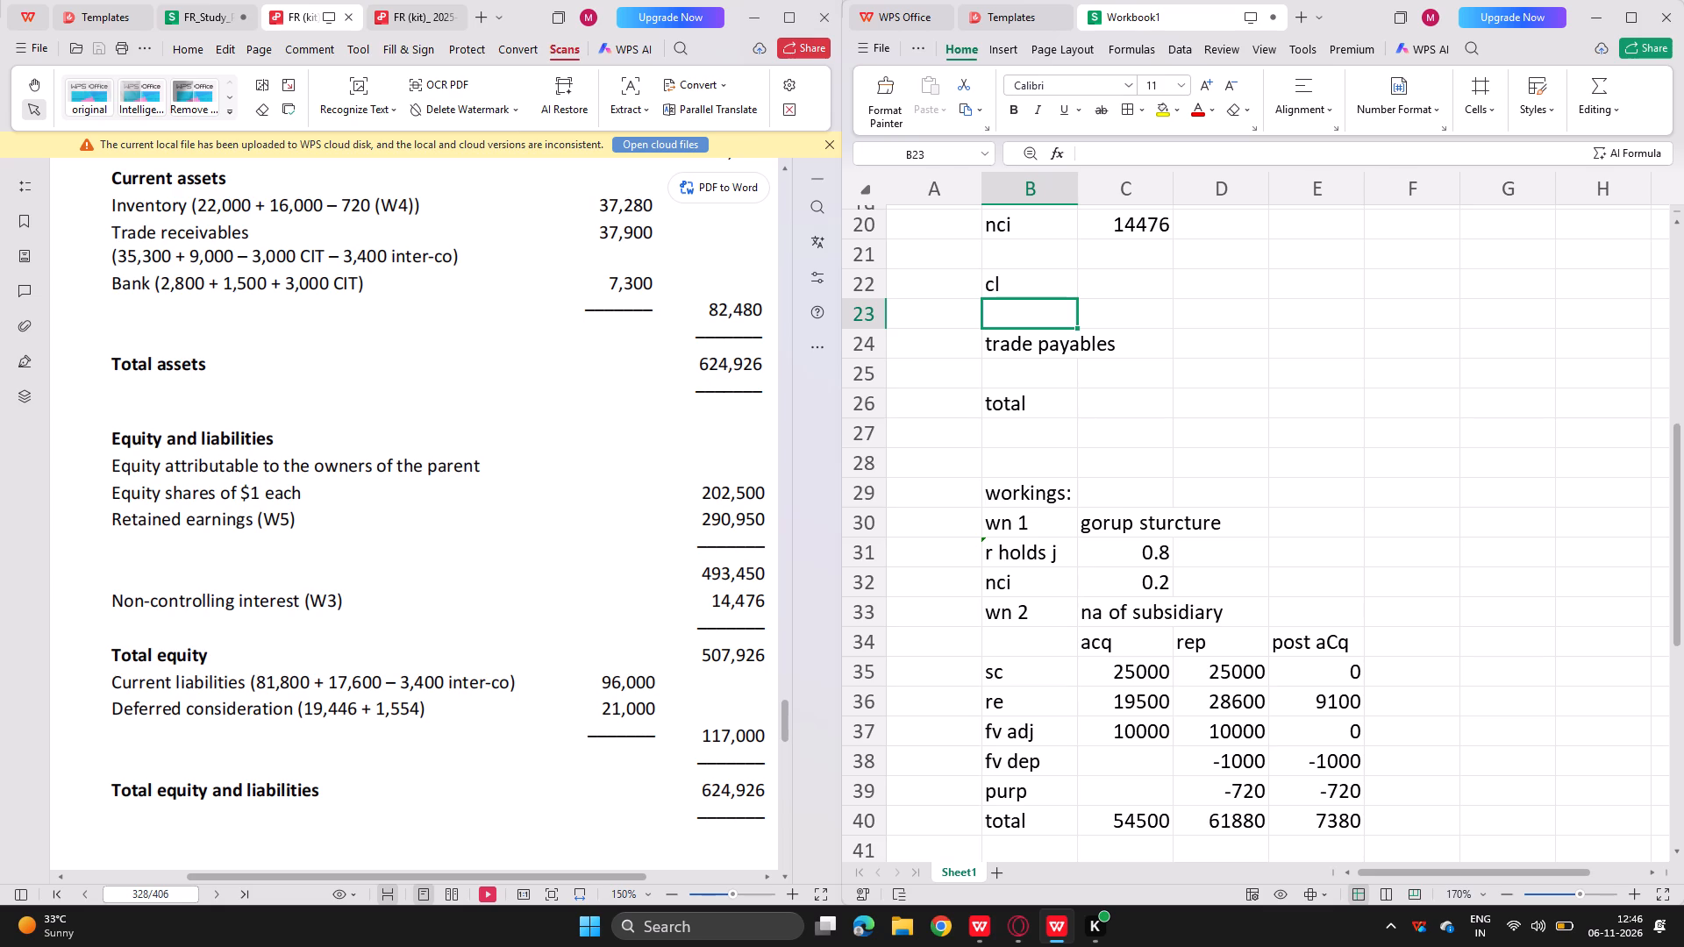
text(deff c)
text(omsi)
key(BackSpace)
key(BackSpace)
key(BackSpace)
text(nsi)
key(Return)
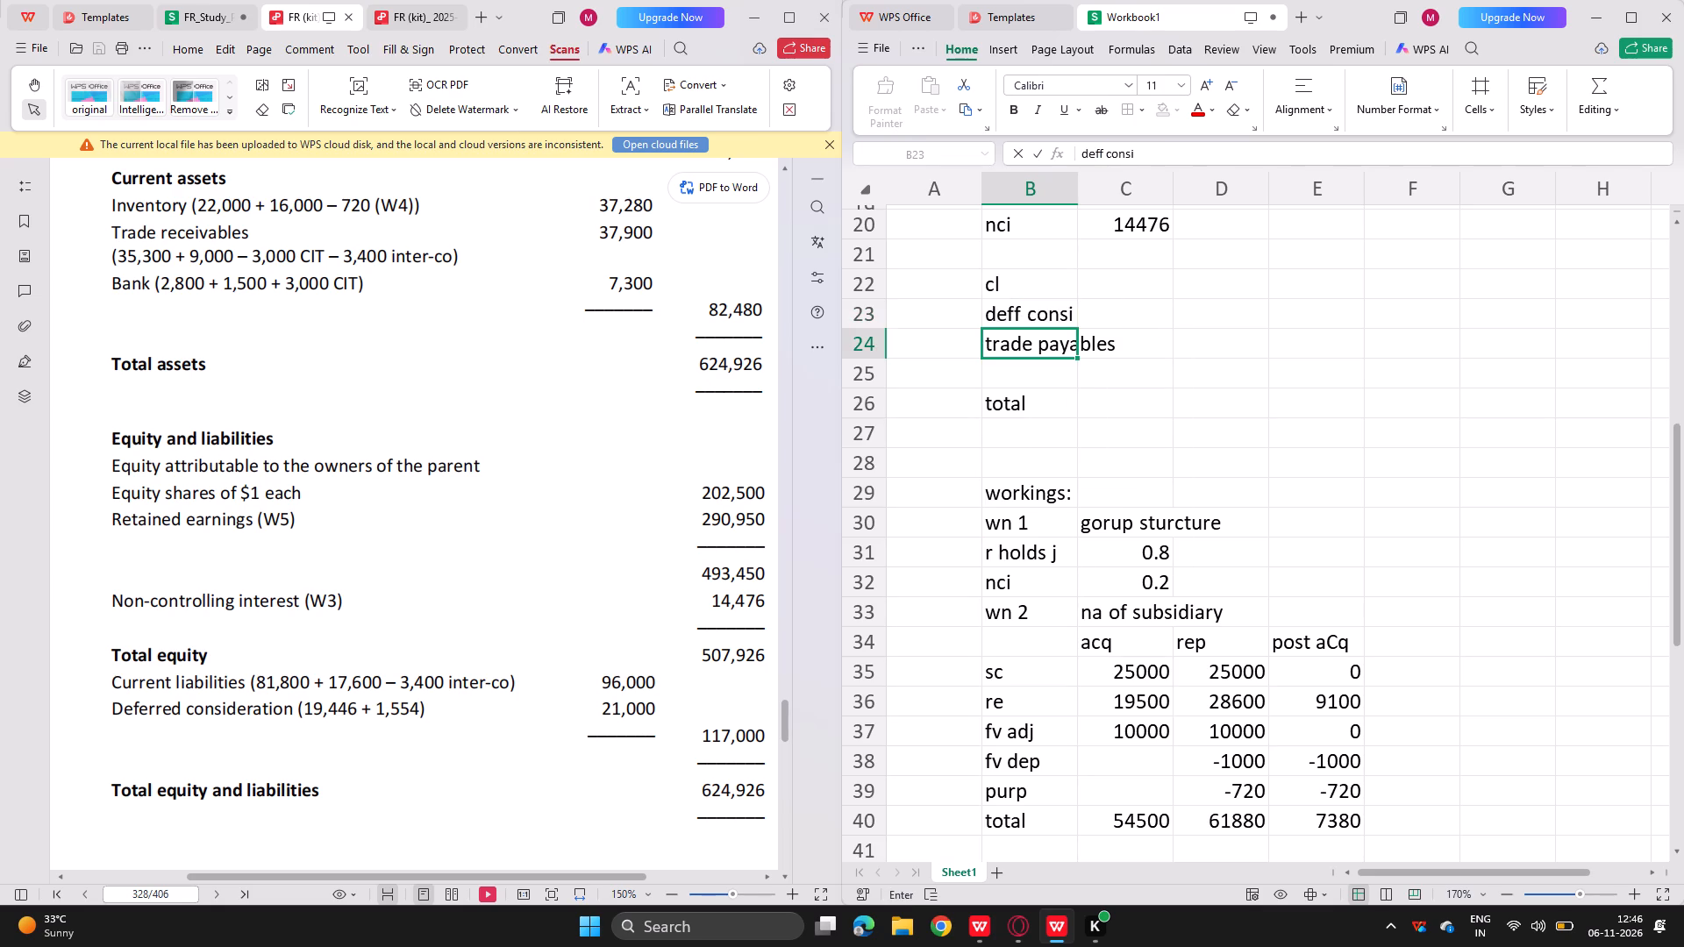
Calculate the deferred consideration in C23 from the goodwill working amount plus the unwinding with =C45+E46.
key(Right)
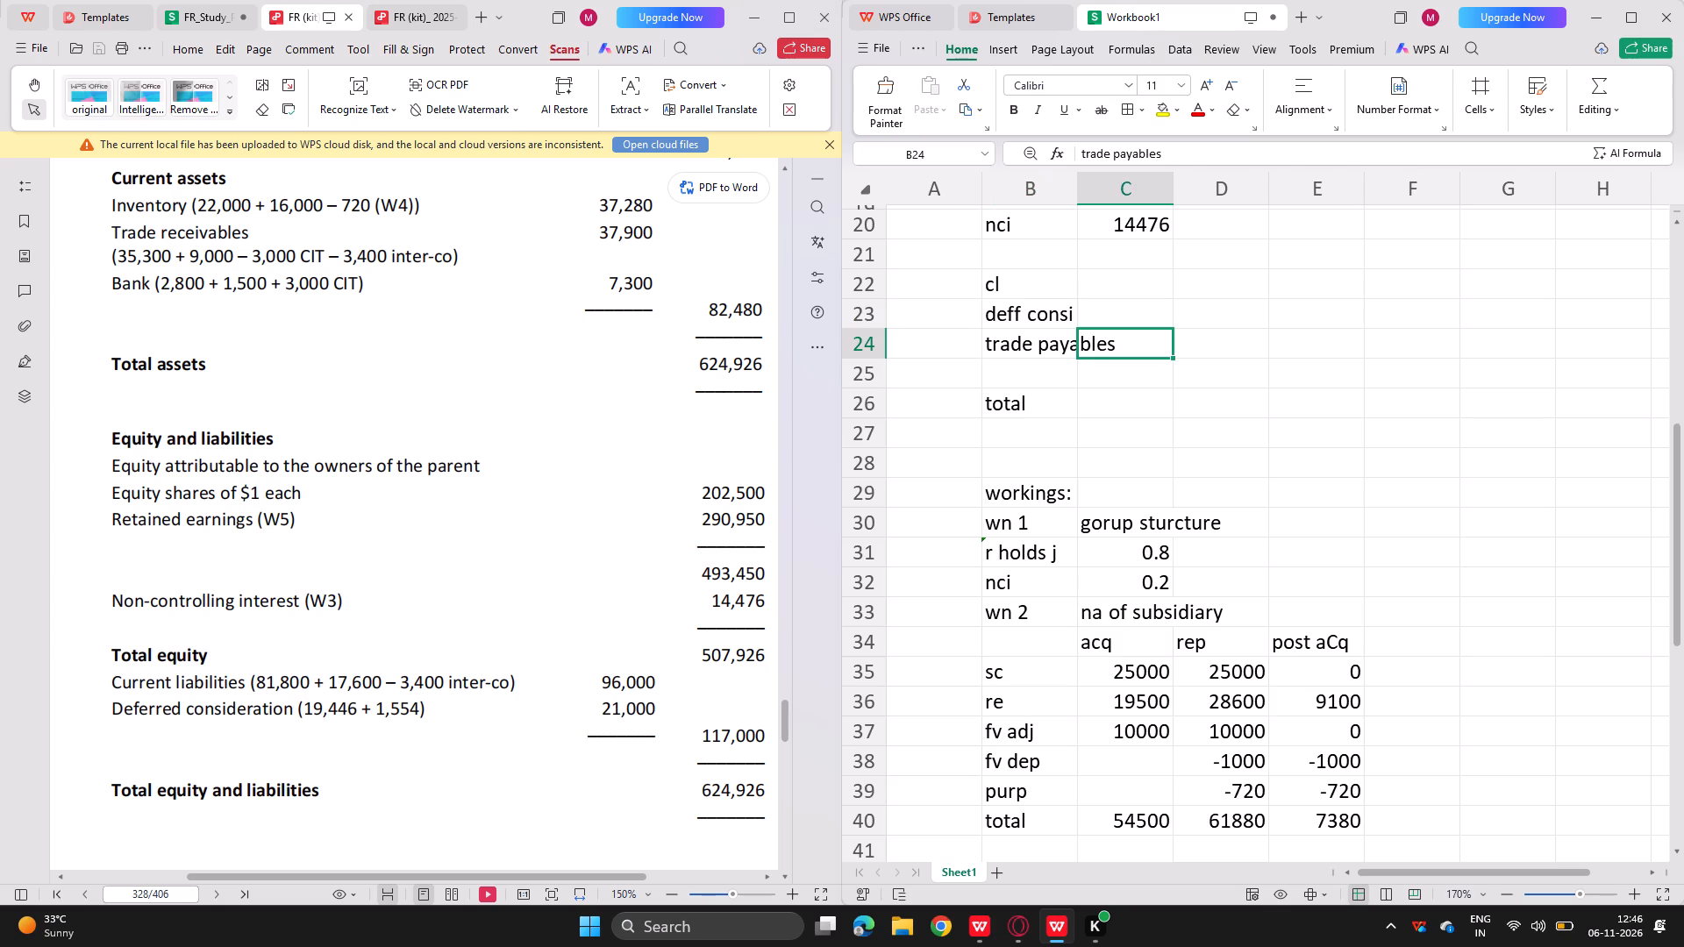
key(Up)
key(equal)
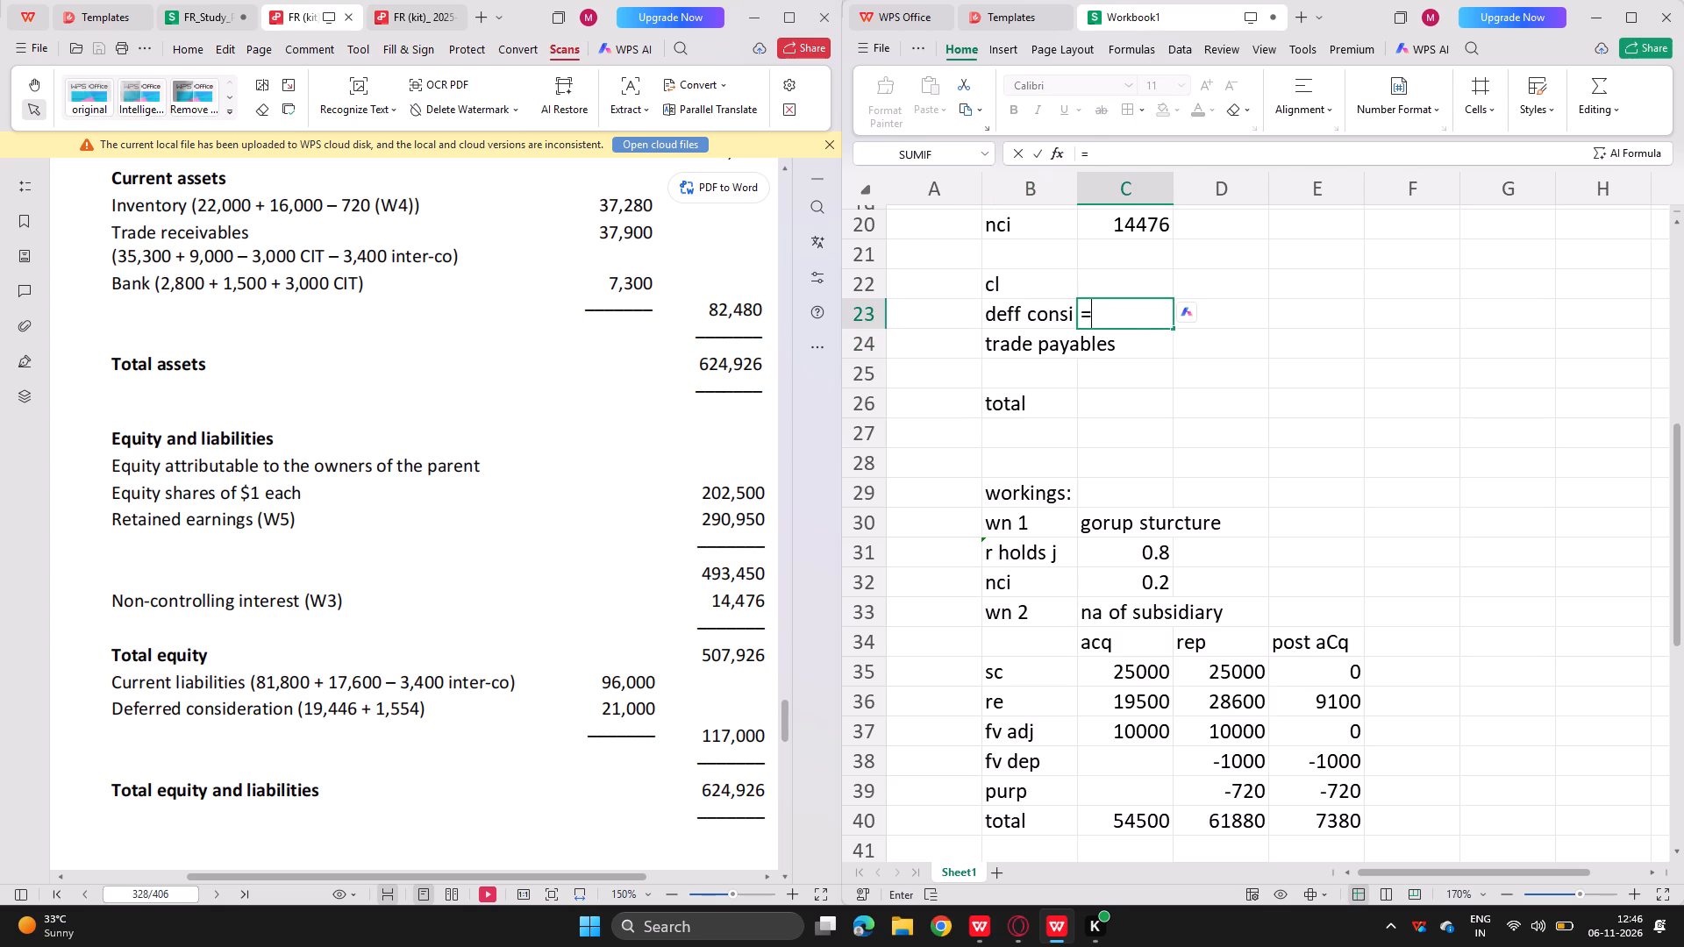
key(Down)
key(Down)
key(Down)
key(Down)
key(Down)
key(Down)
key(Down)
key(Down)
key(Down)
key(Down)
key(Down)
key(Down)
key(Down)
key(Down)
key(Down)
key(Down)
key(Down)
key(Down)
key(Down)
key(Down)
key(Down)
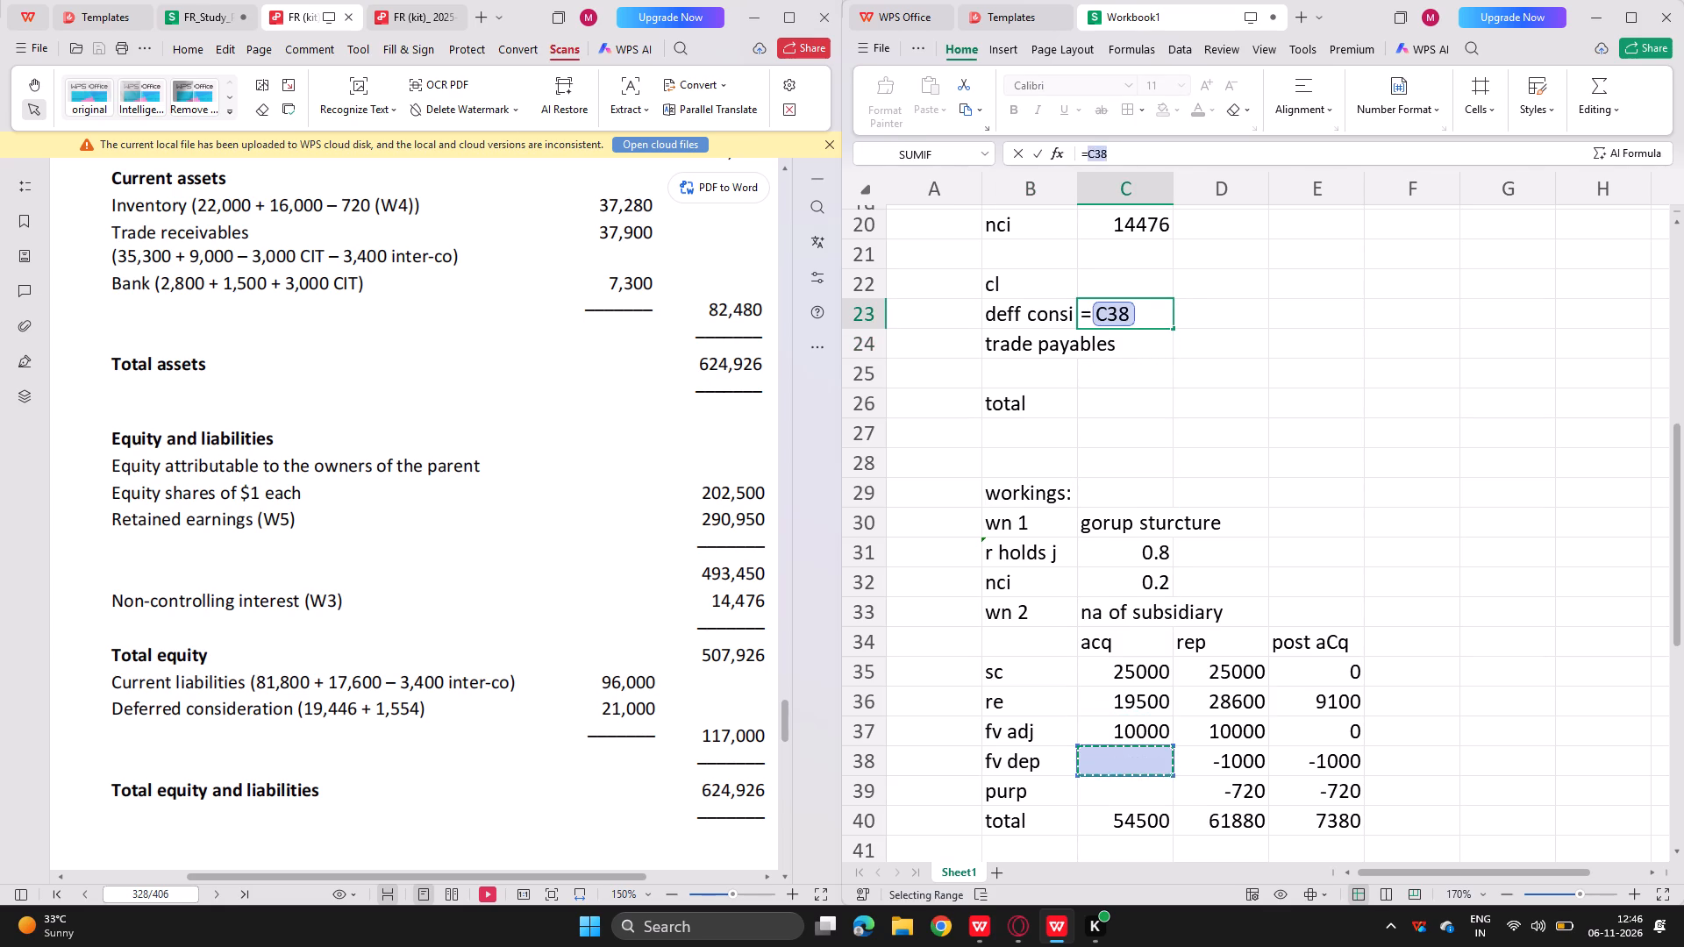
key(Down)
key(Down)
key(Down)
key(Down)
key(Down)
key(Down)
key(Down)
key(Down)
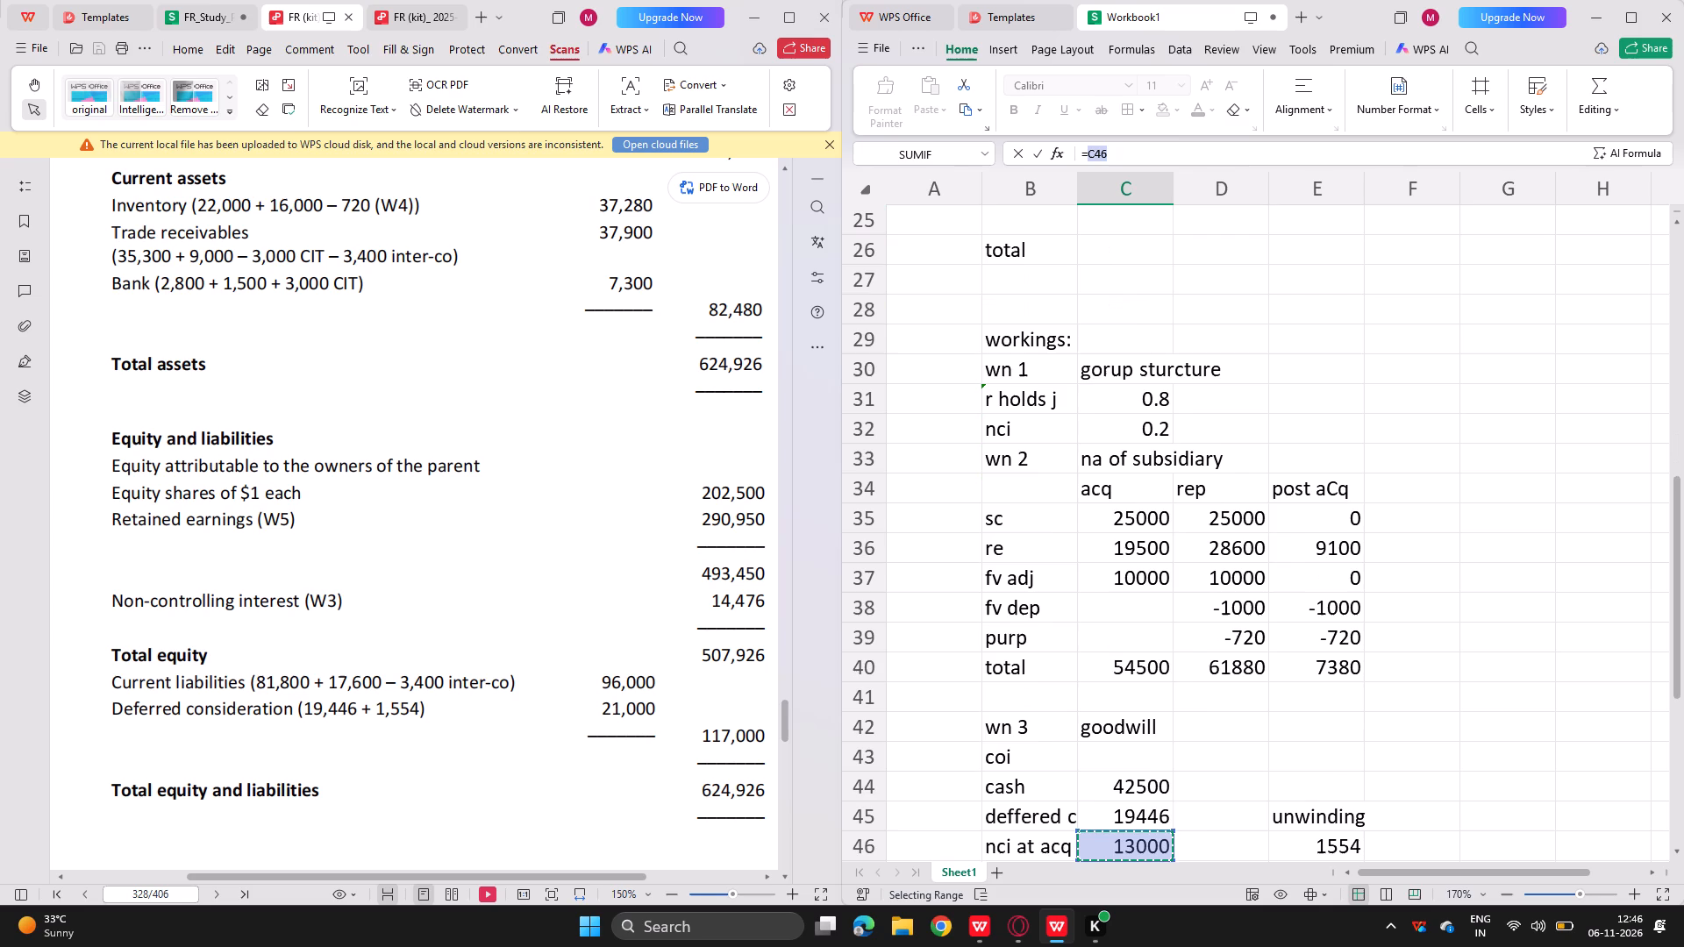
key(Up)
key(plus)
key(Right)
key(Right)
key(Down)
key(Down)
key(Down)
key(Down)
key(Down)
key(Down)
key(Down)
key(Down)
key(Down)
key(Down)
key(Down)
key(Down)
key(Down)
key(Down)
key(Down)
key(Down)
key(Down)
key(Down)
key(Down)
key(Down)
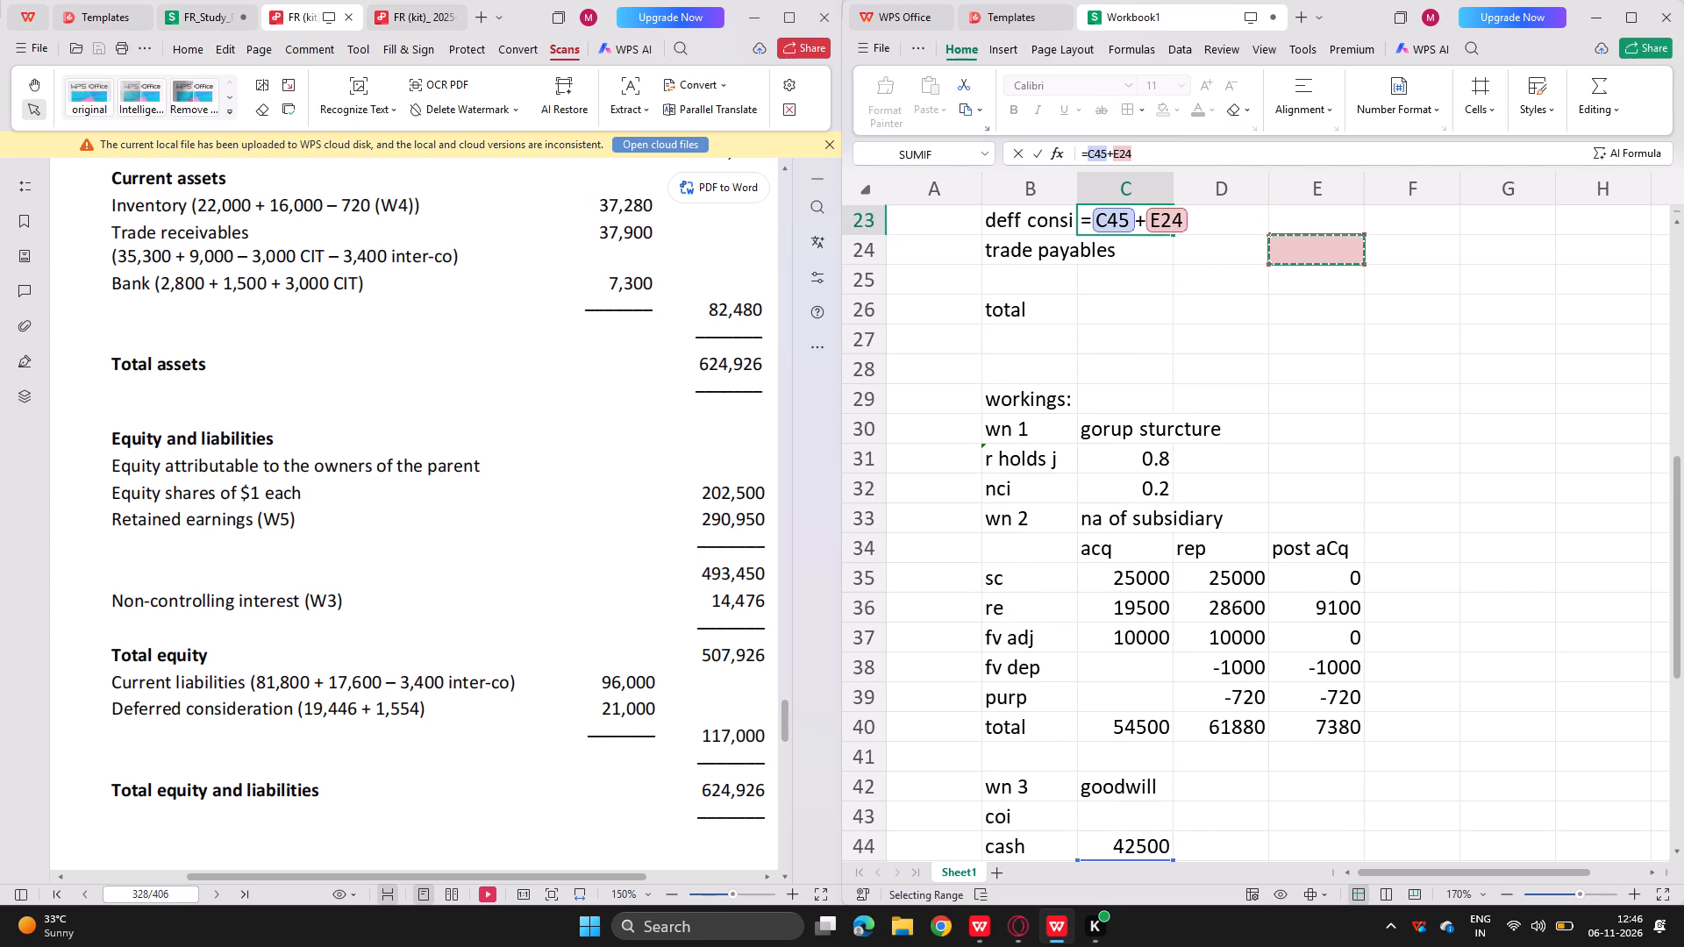
key(Down)
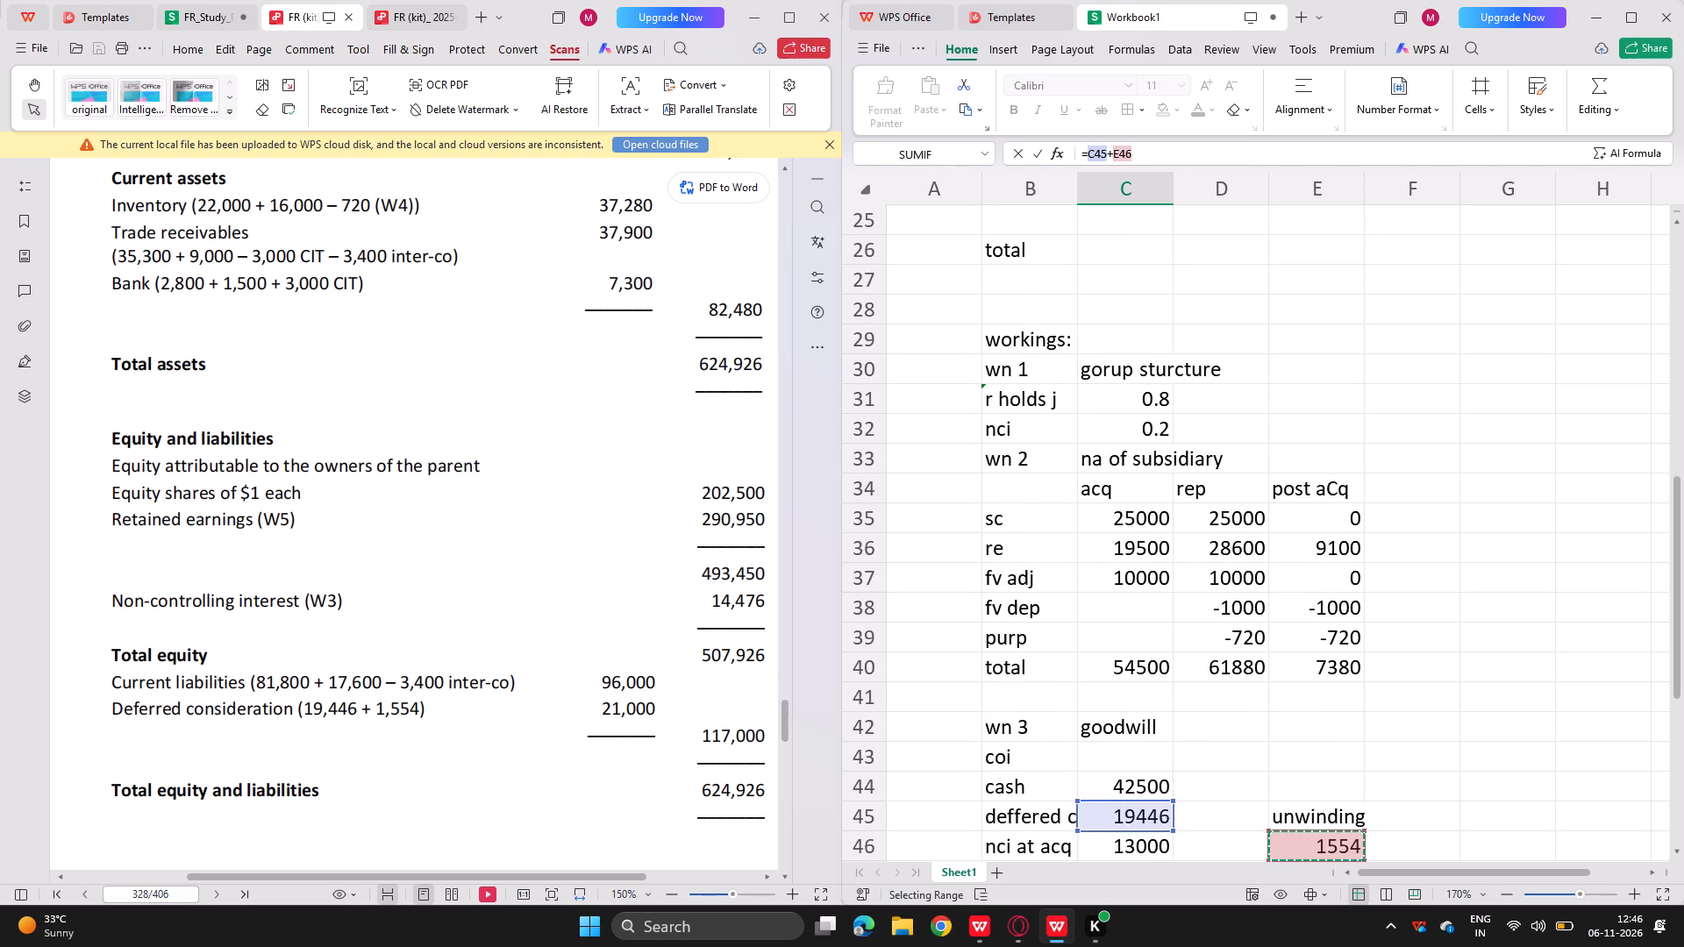
key(Return)
Calculate trade payables in C24 less the intra-group balance with =81800+17600-E51.
key(equal)
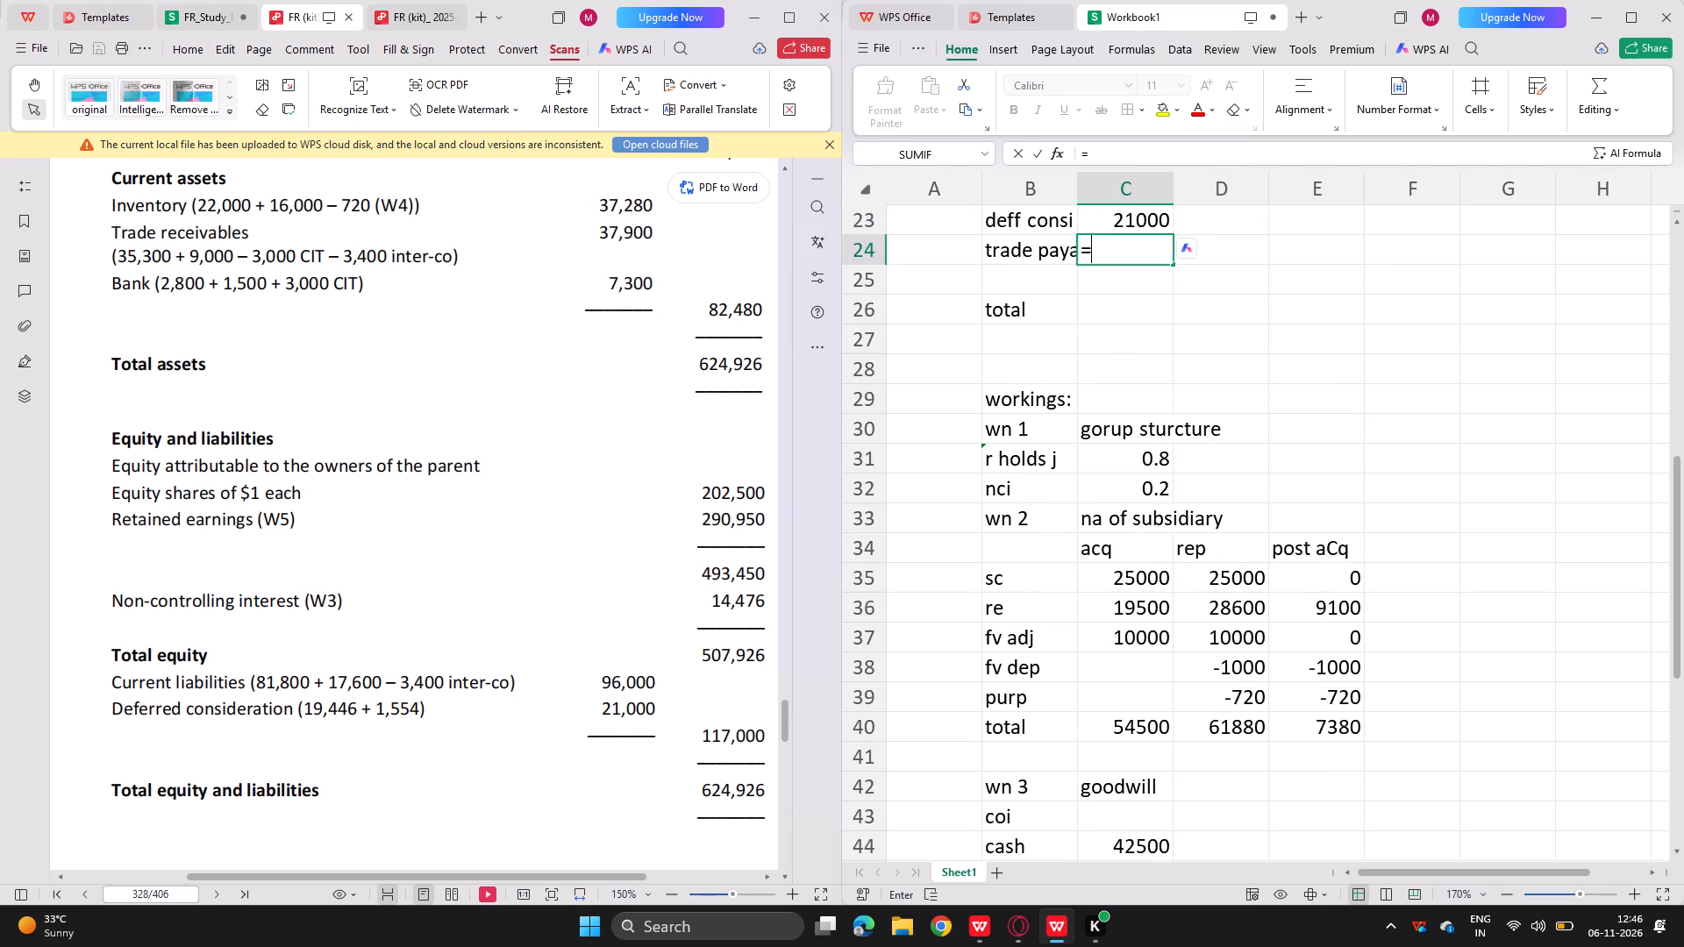
text(81800+)
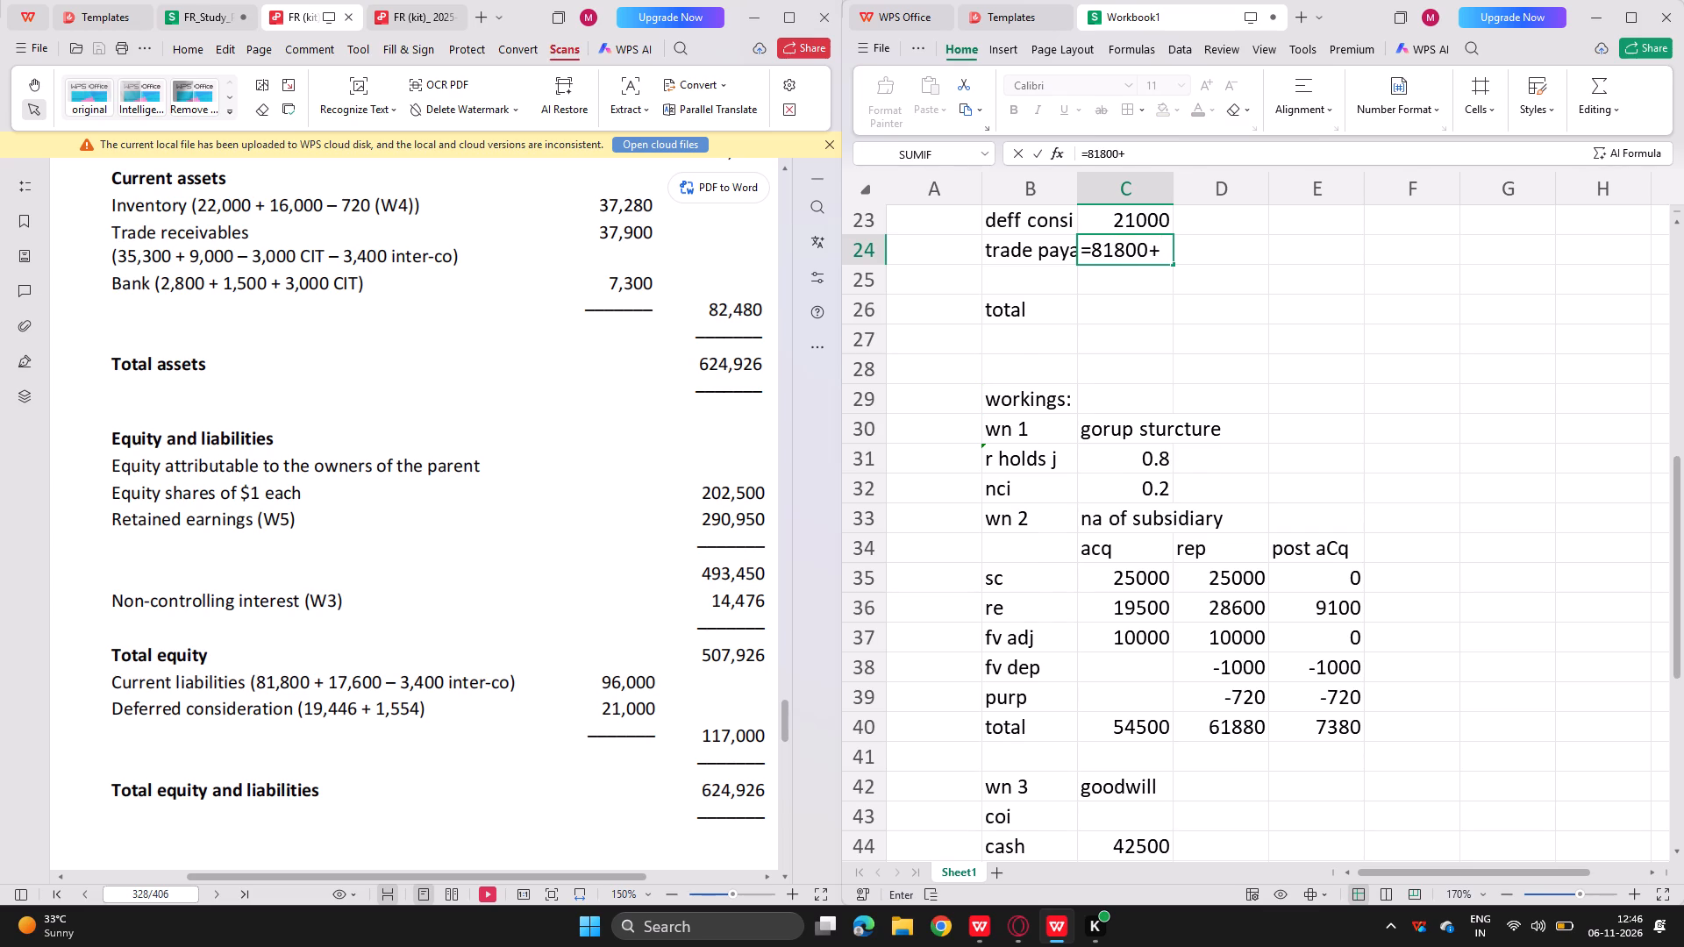
text(17600-)
scroll(1318, 644, down, 7)
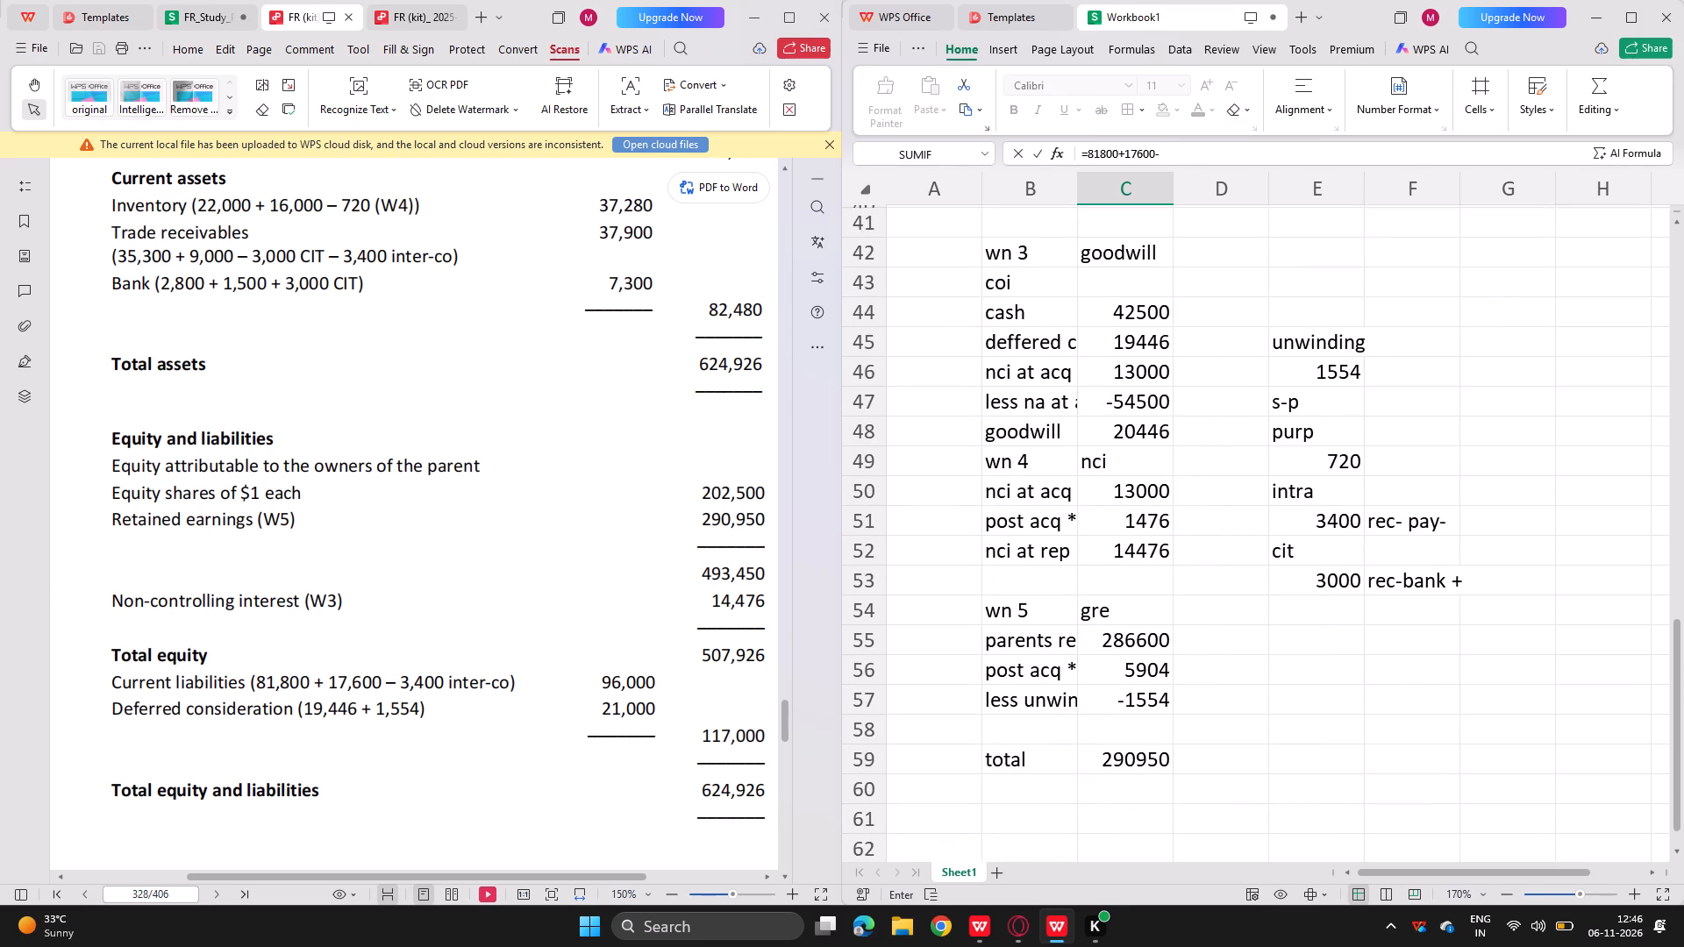
click(1320, 525)
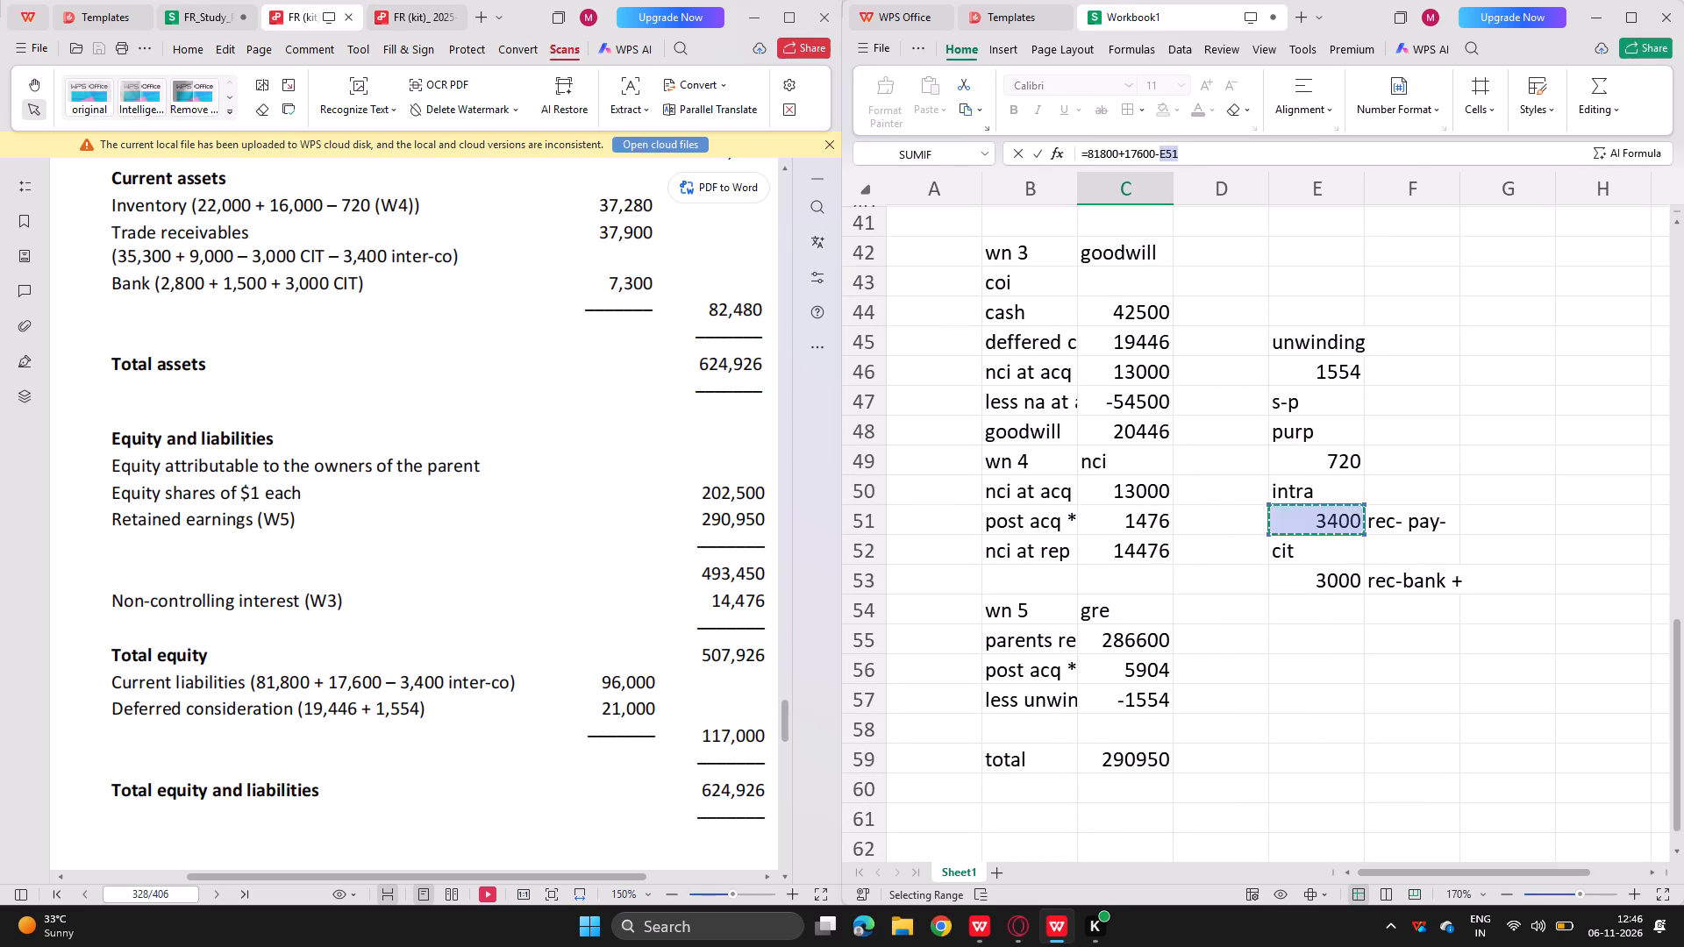
key(Return)
Total the equity and liabilities in C26 with a SUM formula over C17:C25.
key(Return)
text(=sum()
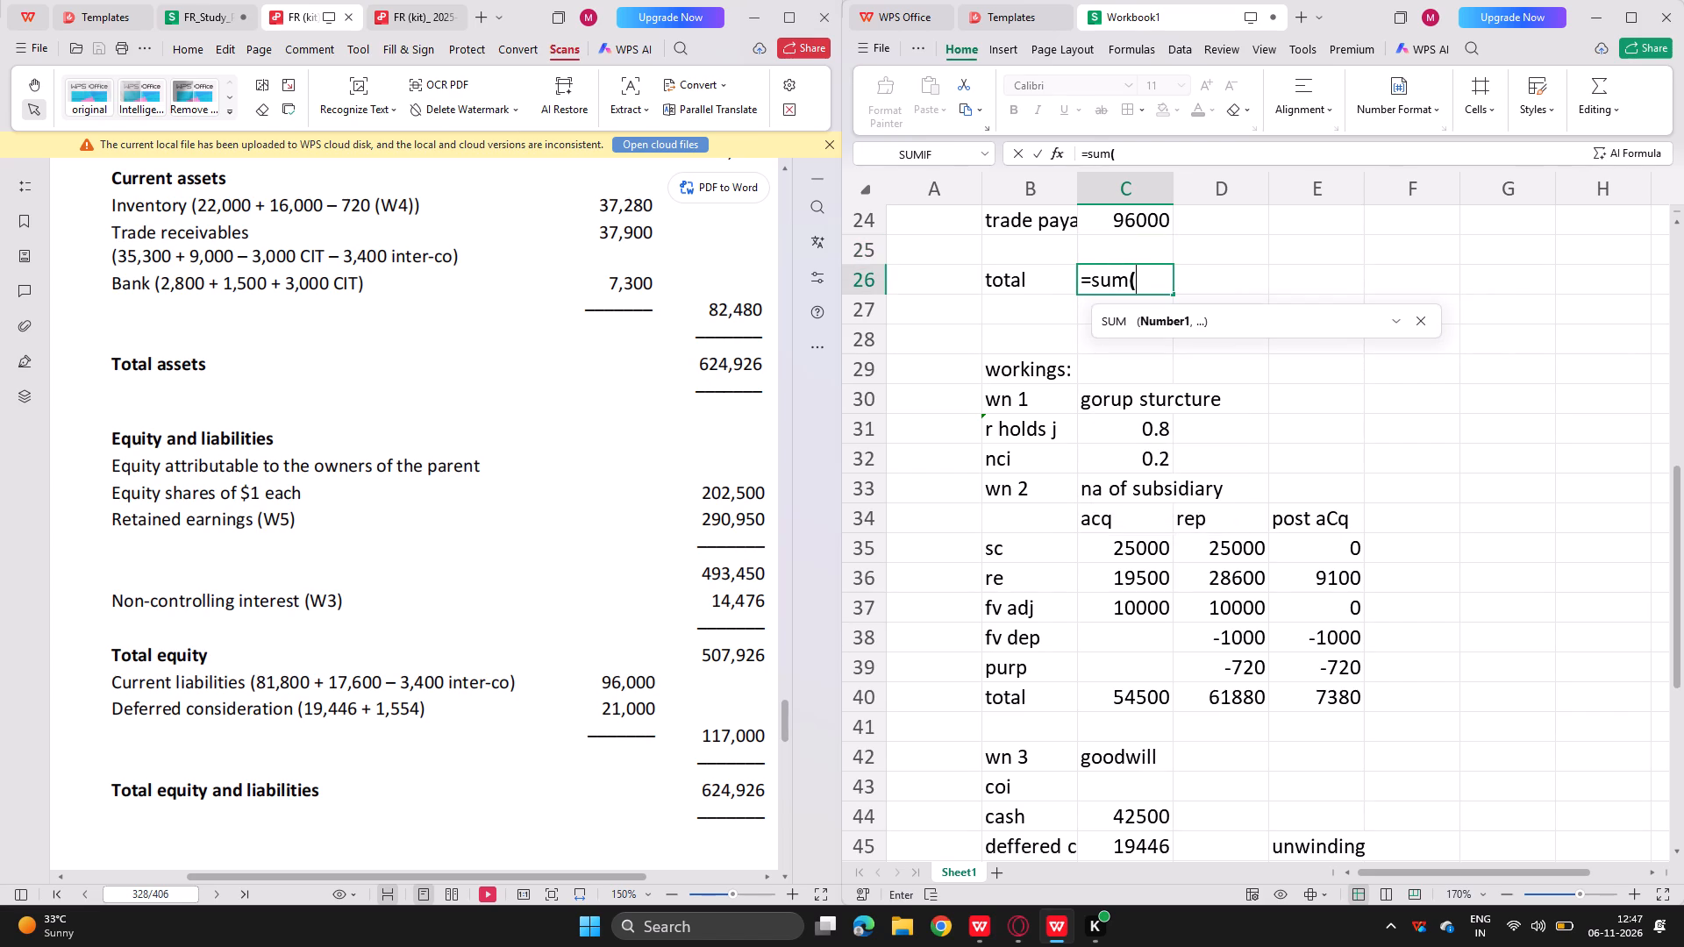
click(1102, 249)
key(shift+Up)
key(shift+Up)
key(shift+Up)
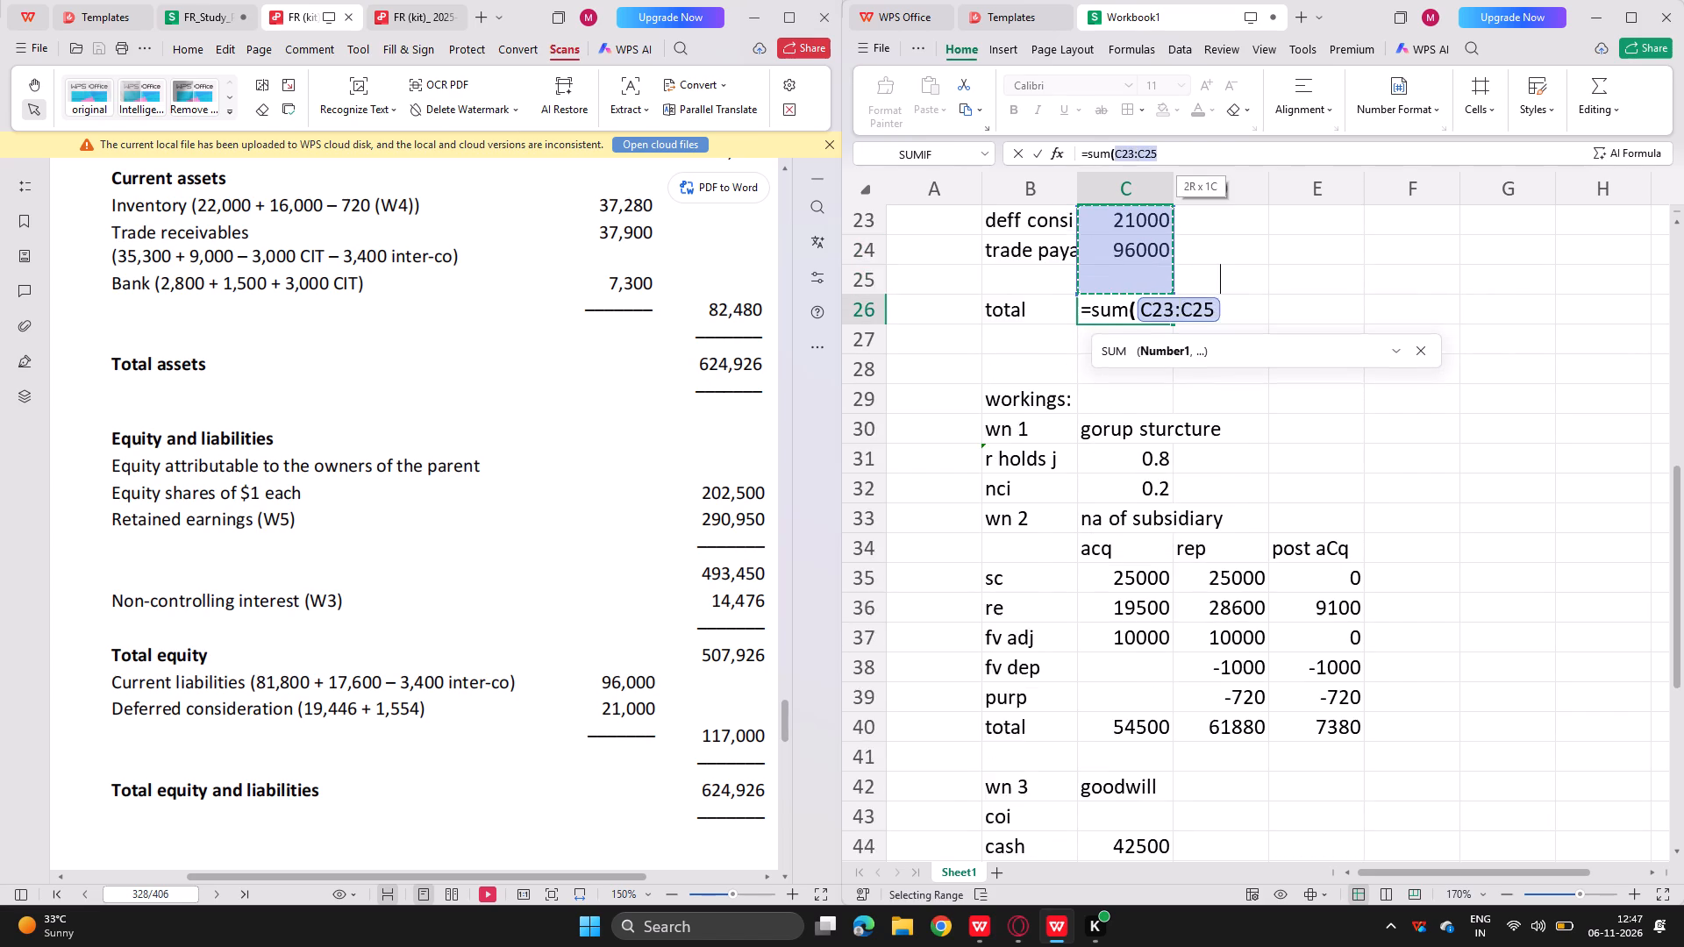
key(shift+Up)
key(shift+Up)
key(shift+Up)
key(shift+Up)
key(shift+Up)
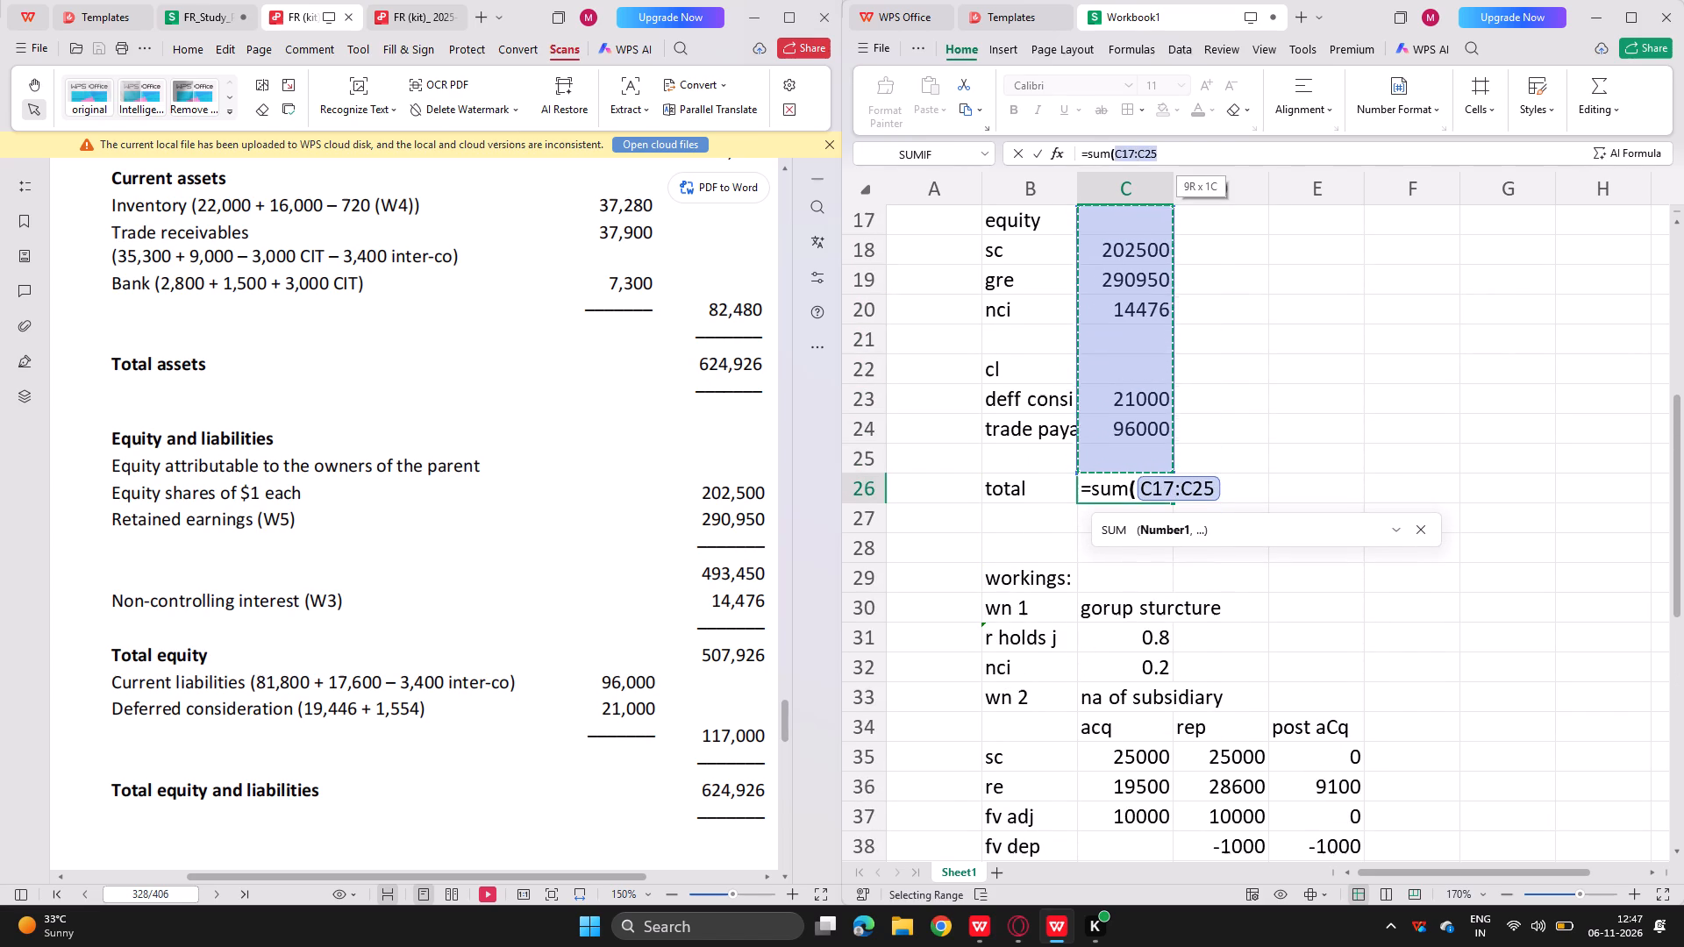
key(Return)
Make both total rows of the statement, B15:C15 and B26:C26, bold.
scroll(1021, 456, up, 2)
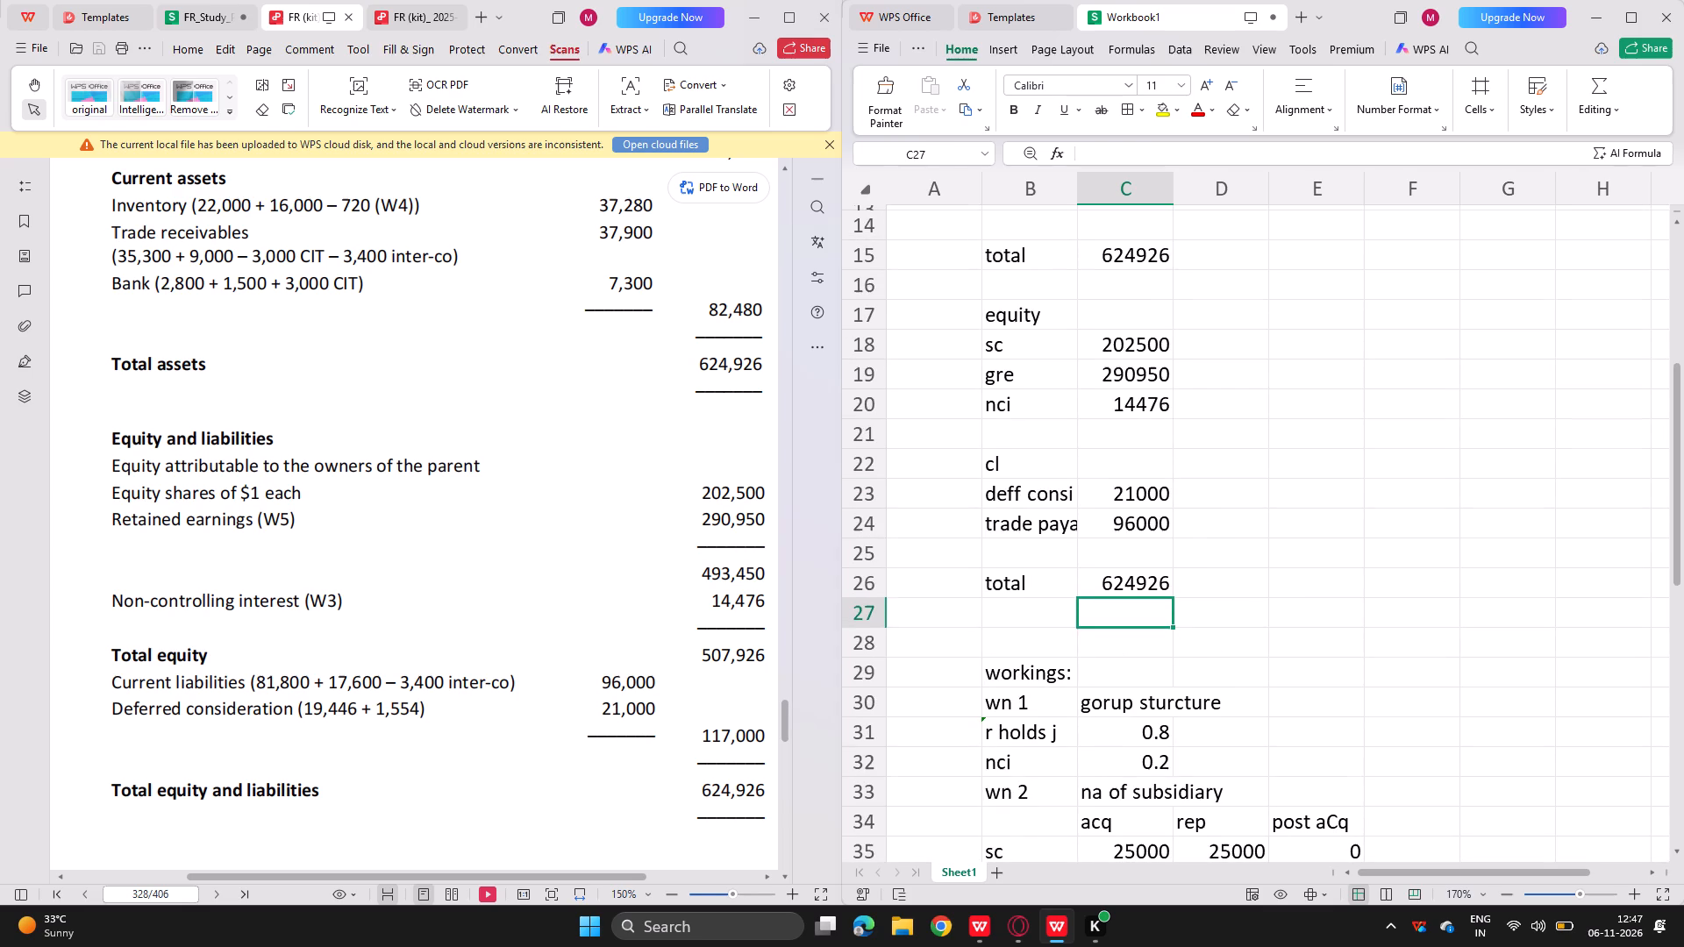
drag(992, 264, 1116, 265)
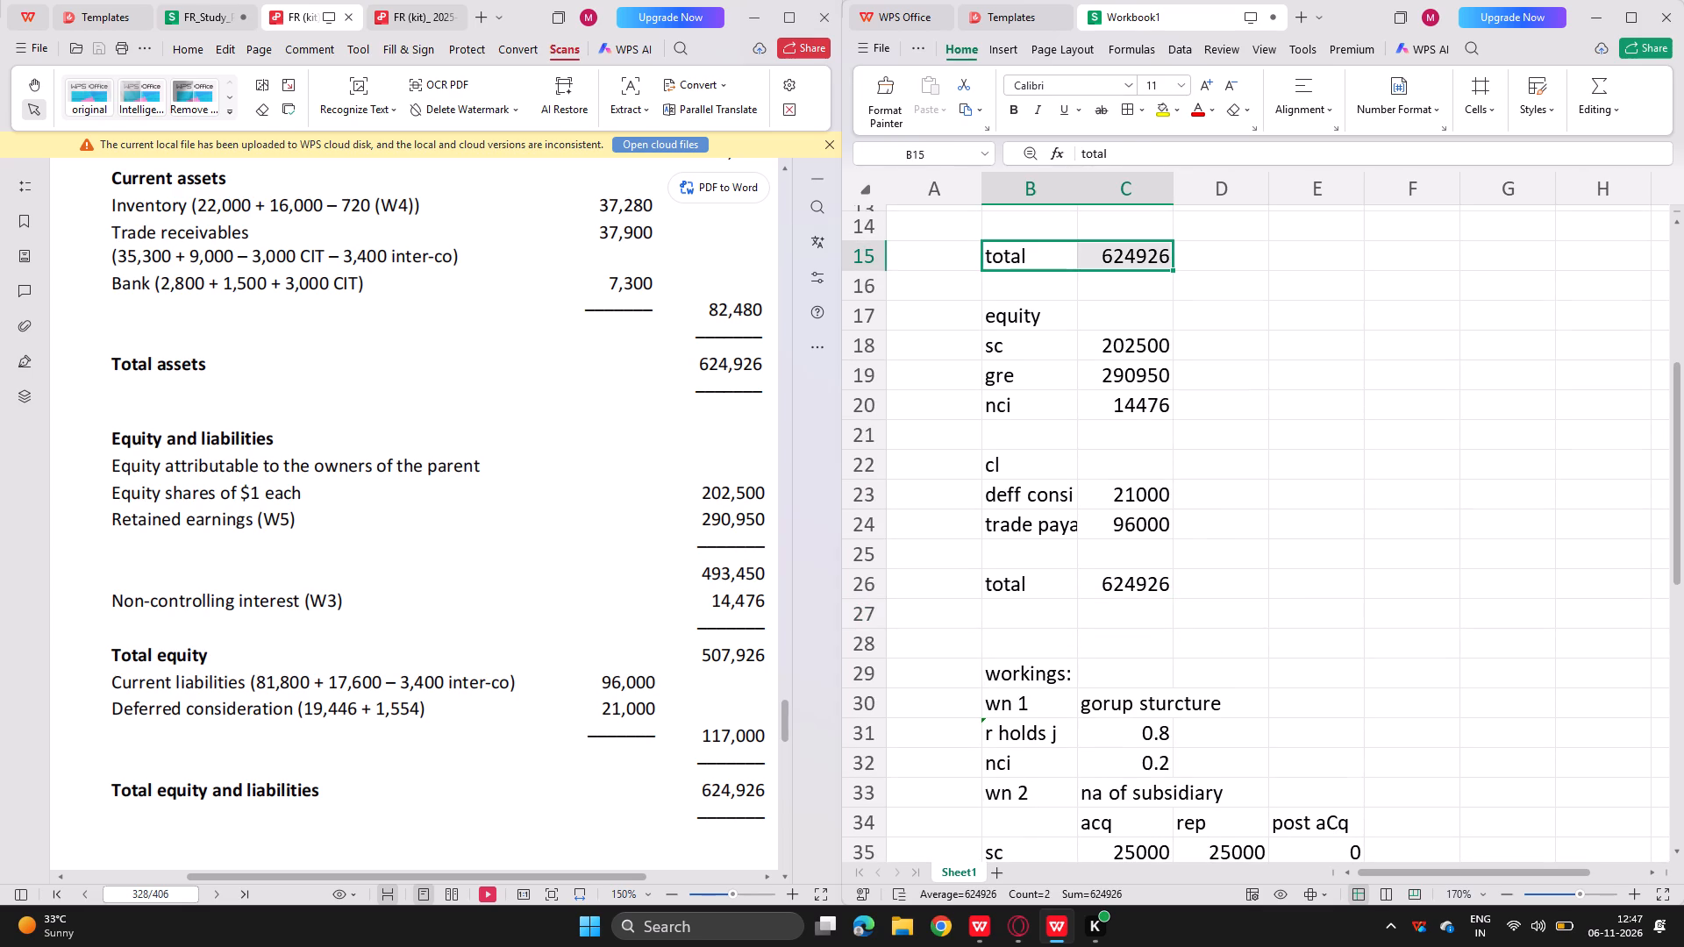
key(ctrl+b)
scroll(1081, 279, up, 2)
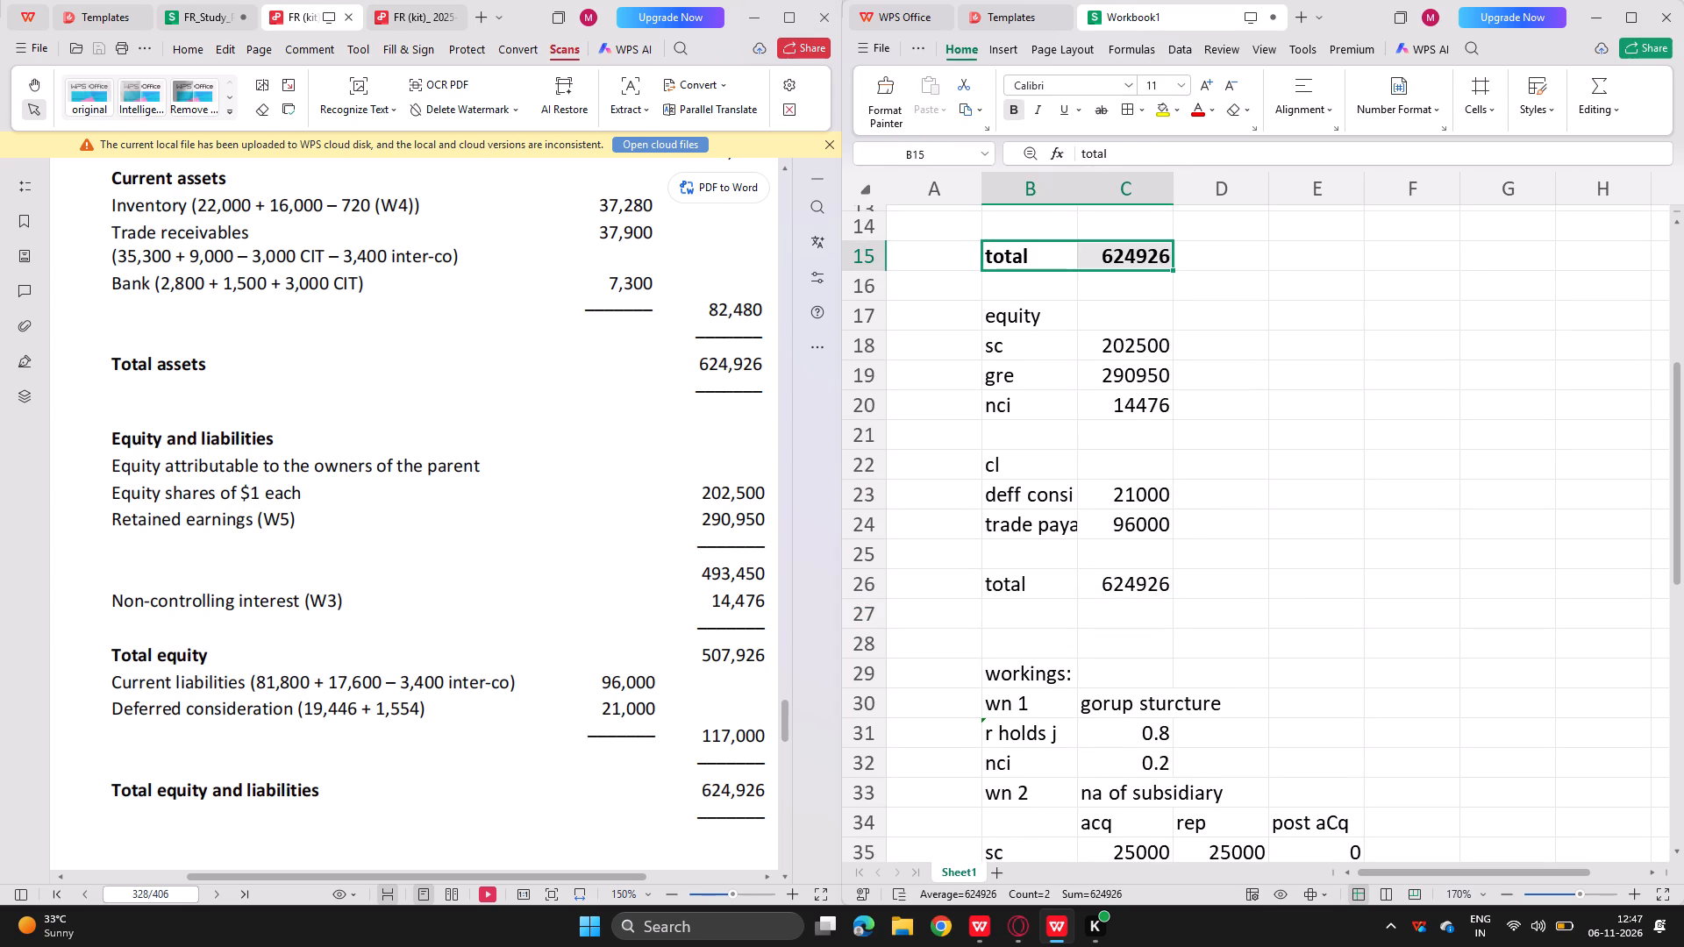
drag(1003, 592, 1156, 590)
key(ctrl+b)
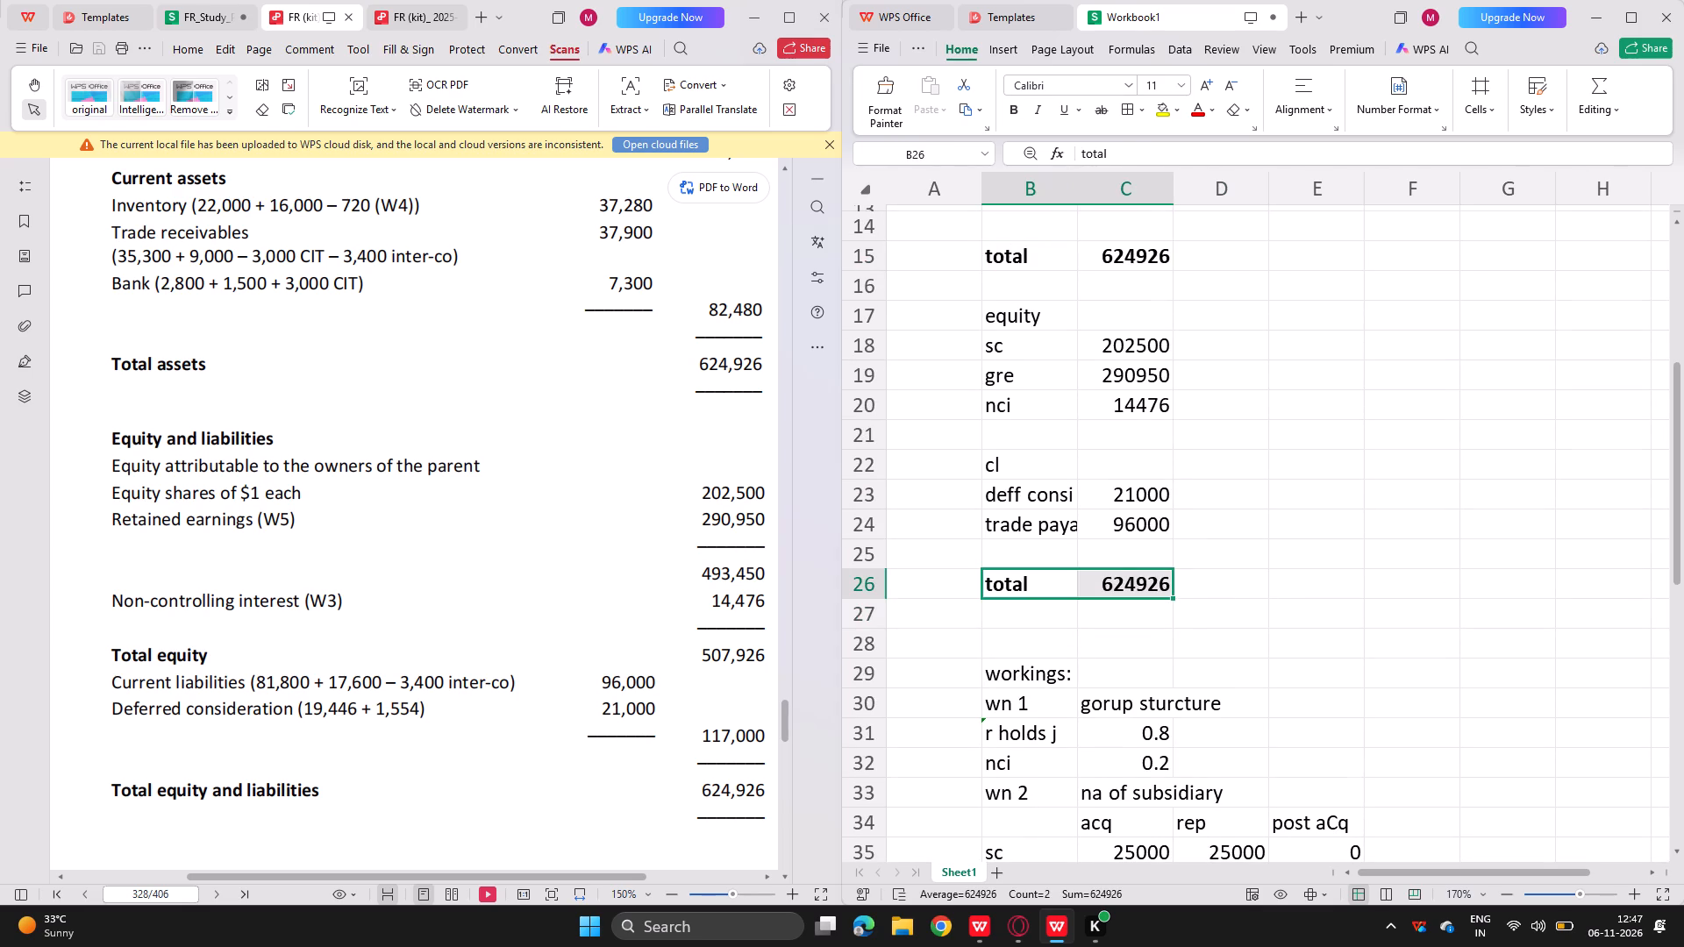
Add the note "wn 2- inventroy-" in F49 beside the purp amount.
scroll(1043, 735, down, 10)
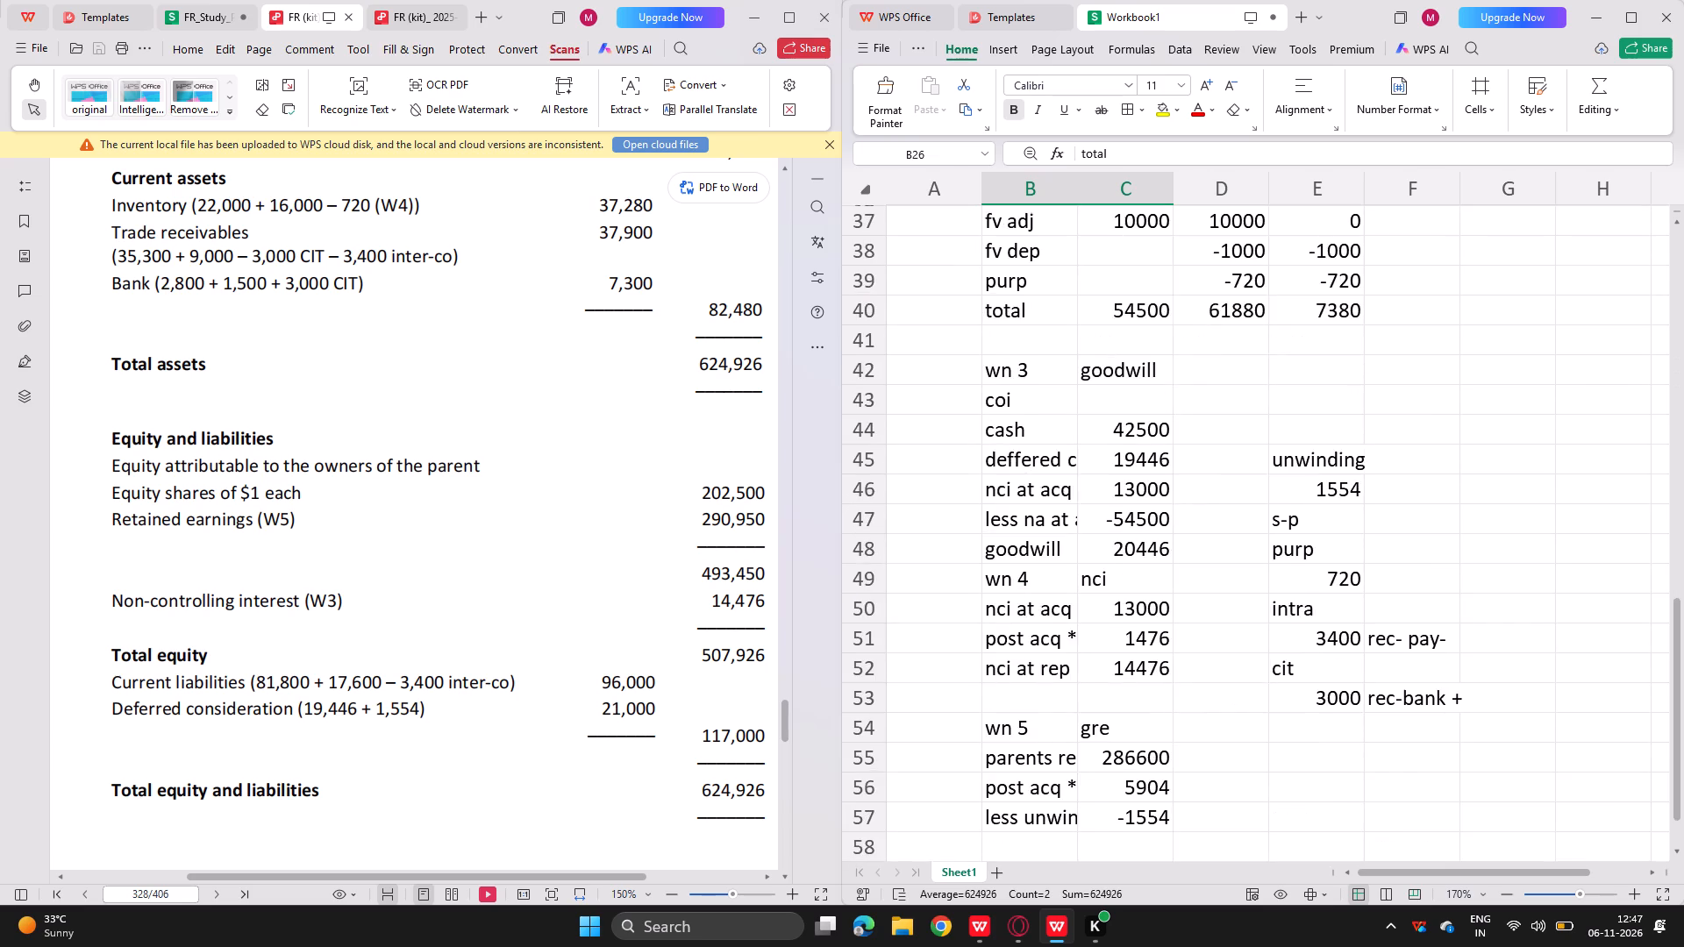
scroll(1053, 705, down, 5)
scroll(1128, 518, up, 1)
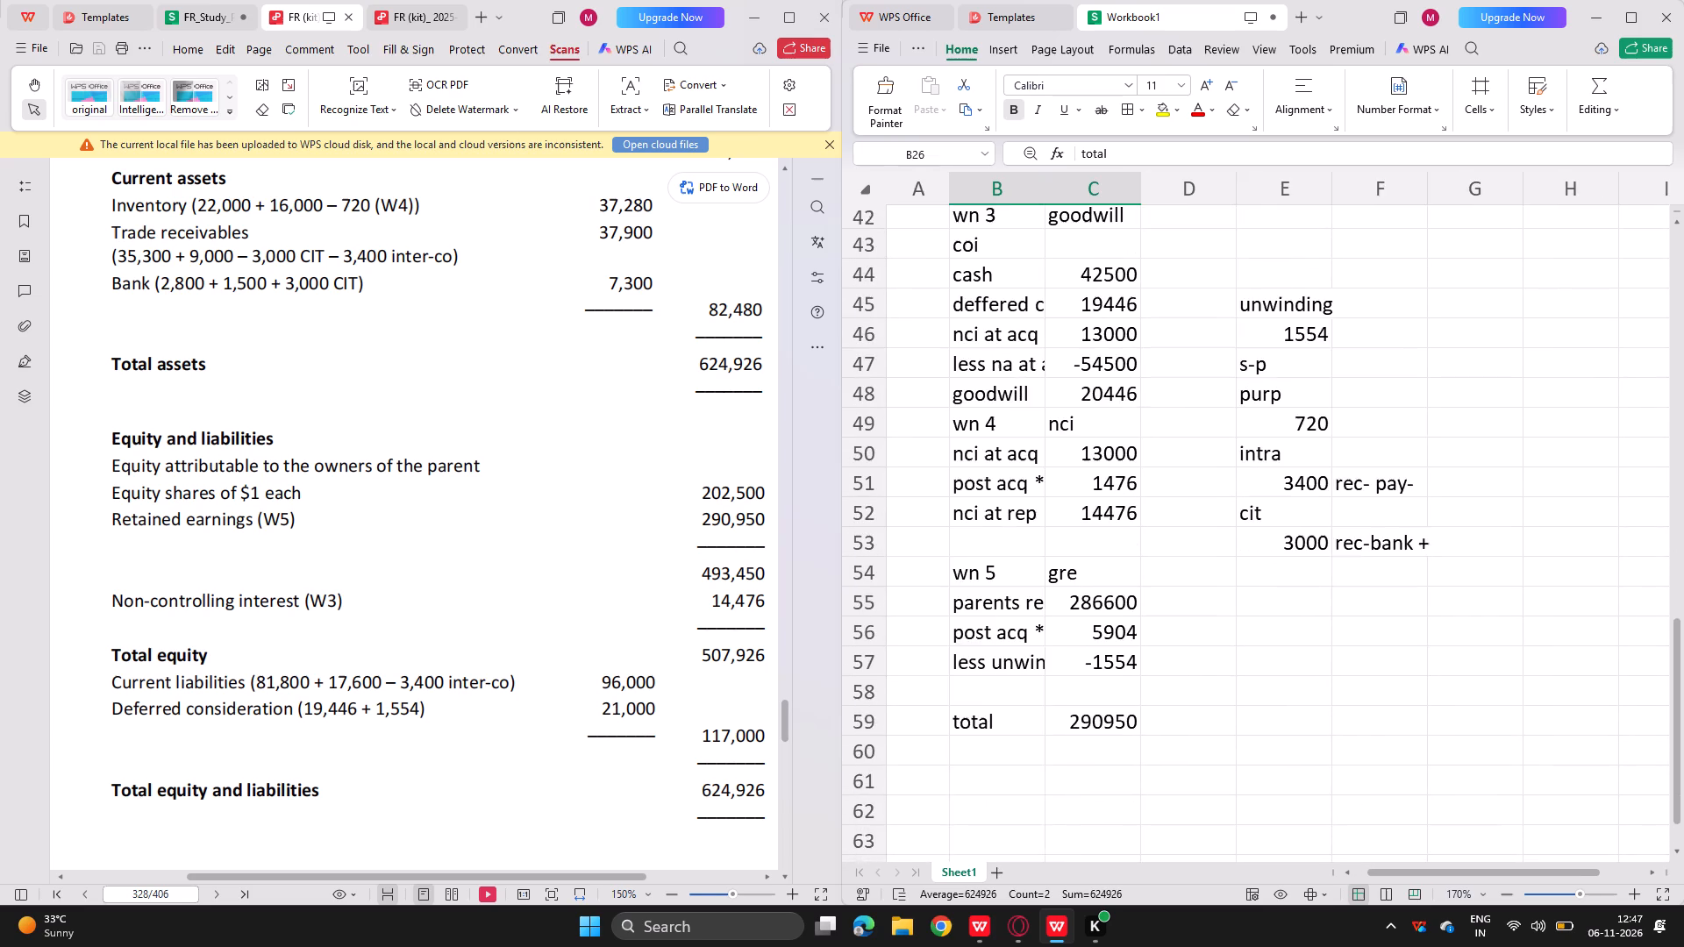
scroll(1128, 518, up, 2)
click(1342, 471)
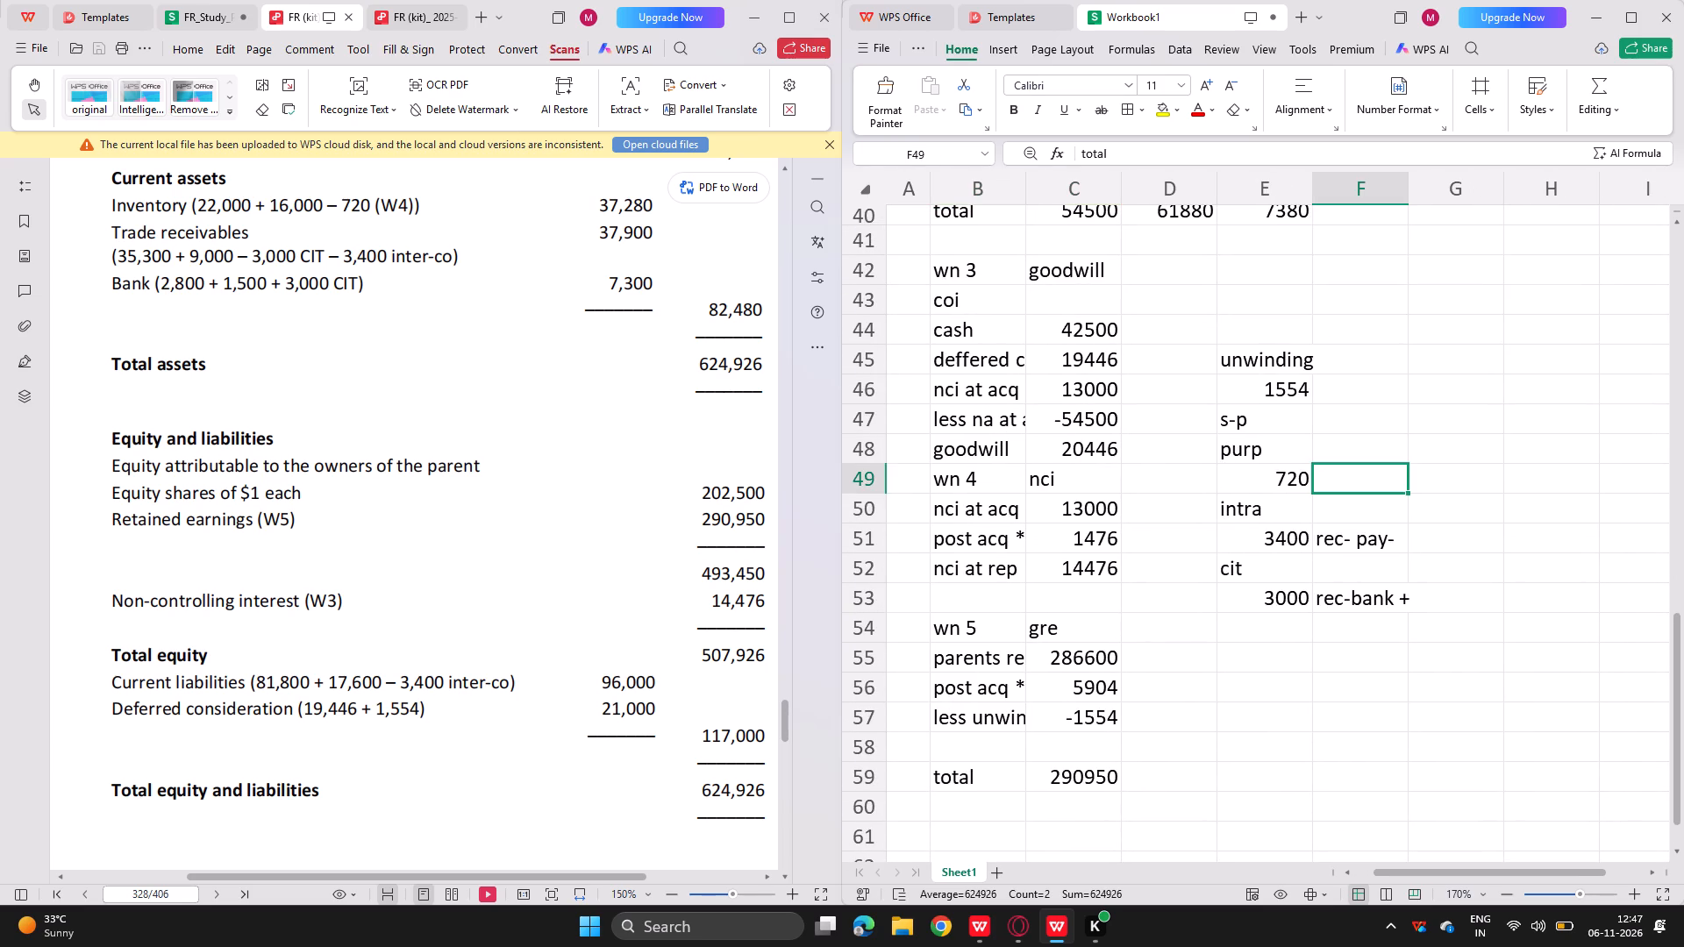
text(wn)
key(space)
key(BackSpace)
key(space)
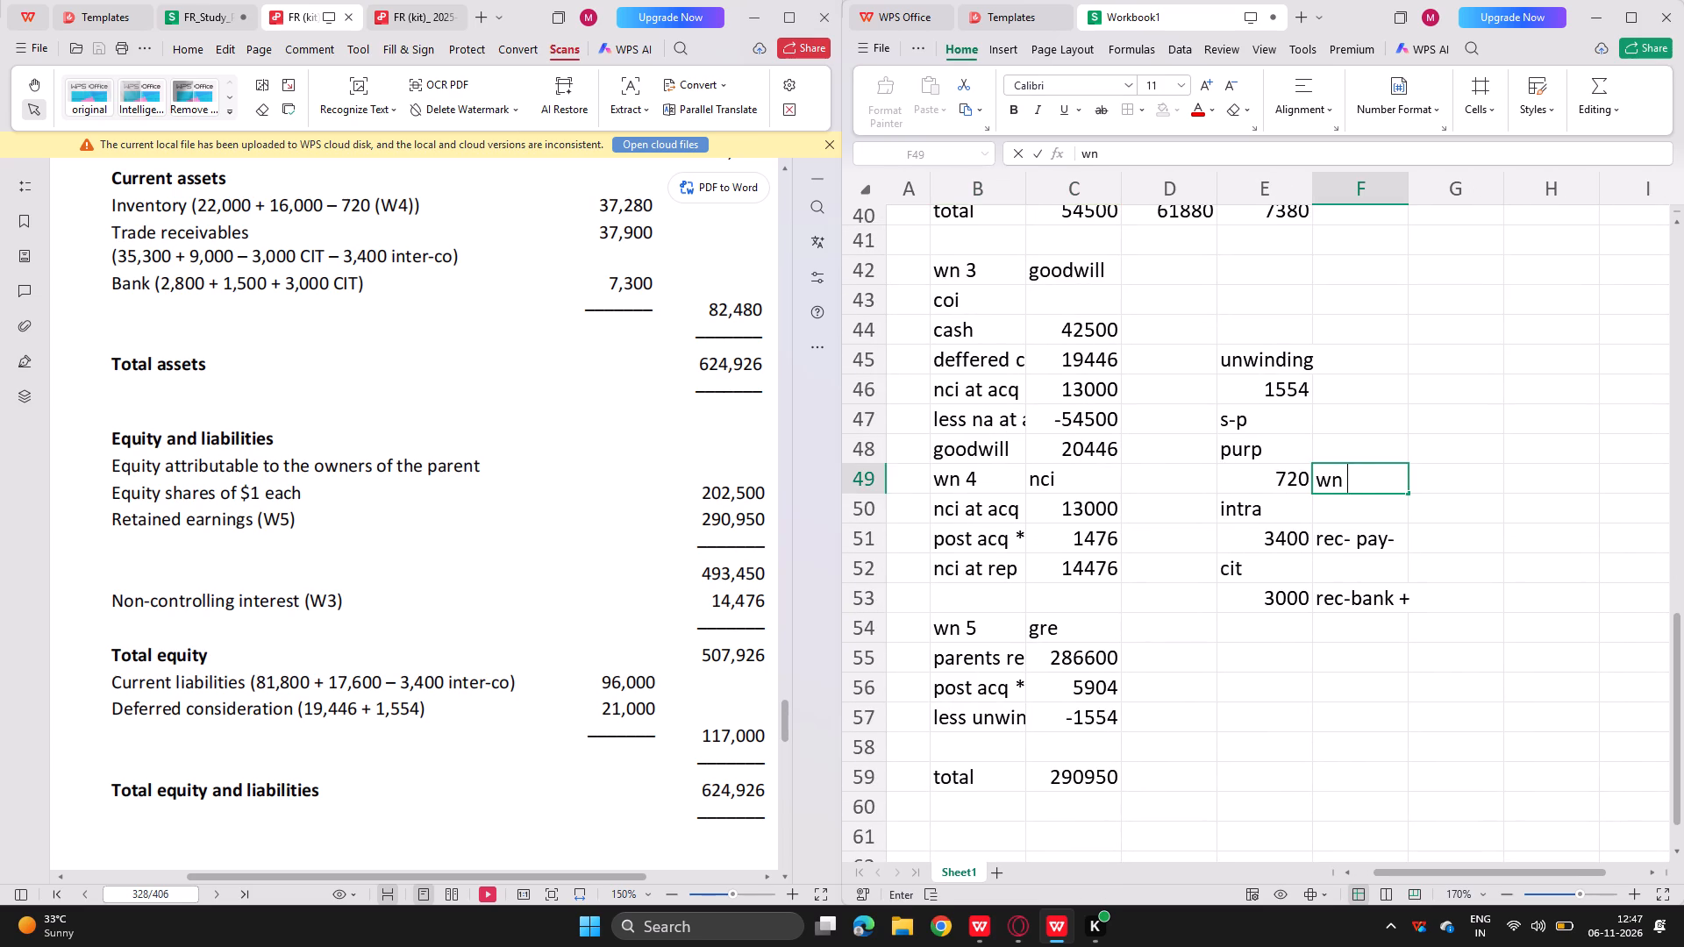
text(2- invt)
key(space)
key(BackSpace)
key(BackSpace)
text(entroy-)
key(Return)
Add the note "wn 5- cl +" in F46 beside the unwinding amount.
click(1350, 391)
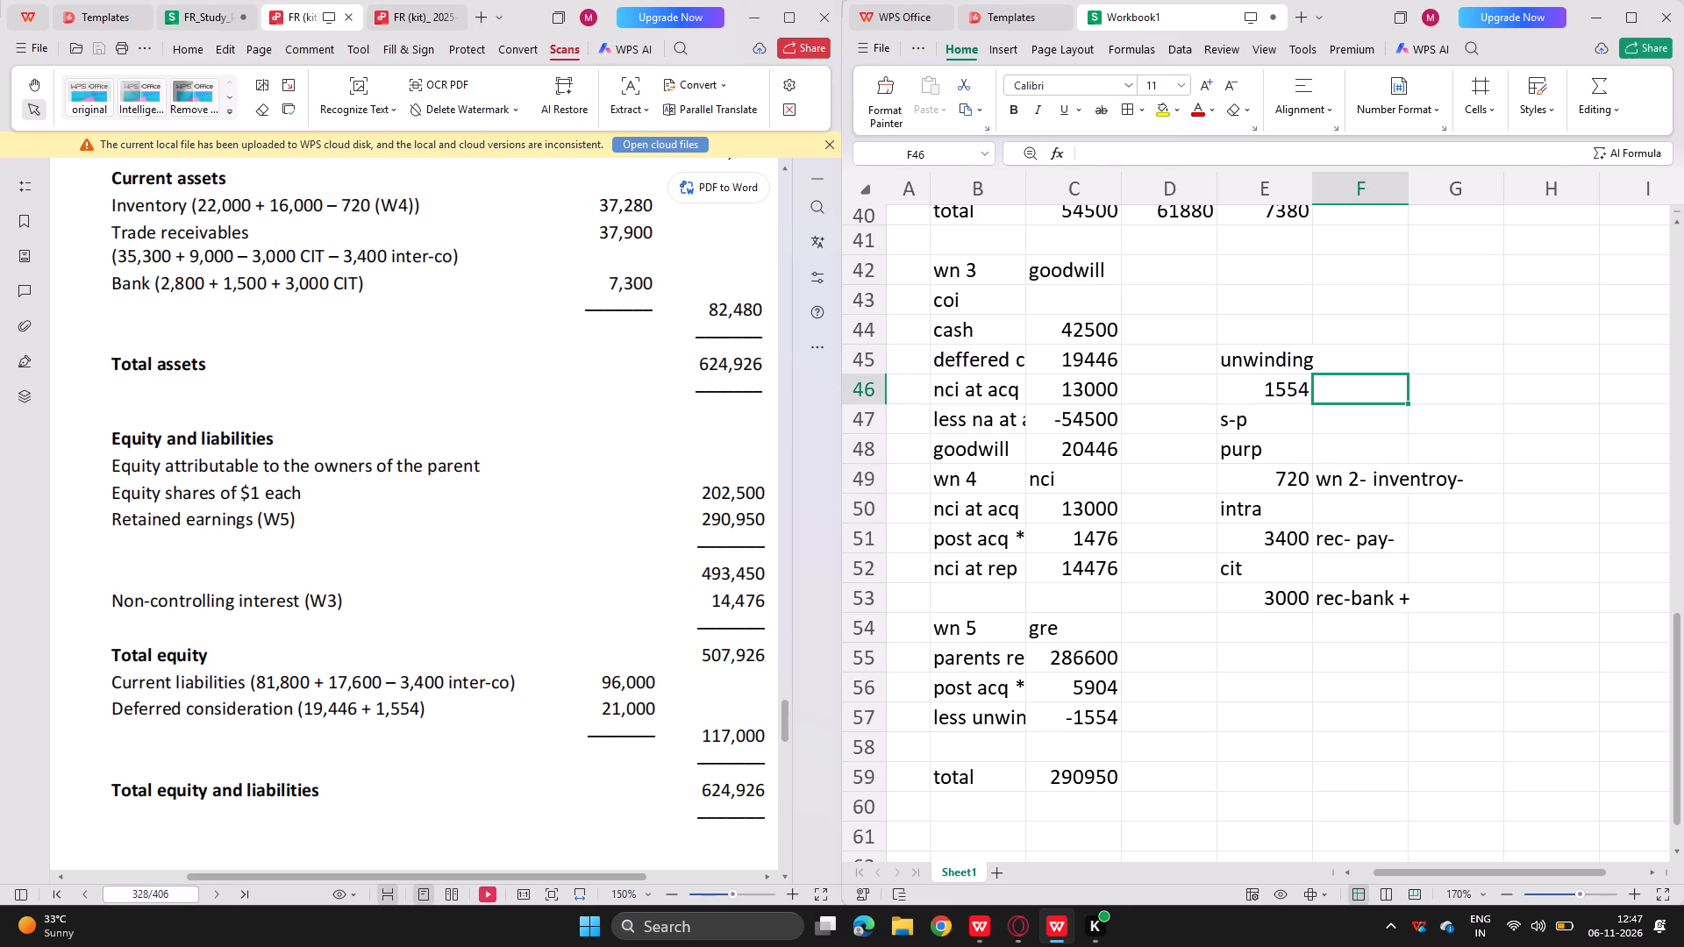
text(wn 5-)
key(space)
text(cl +)
key(Return)
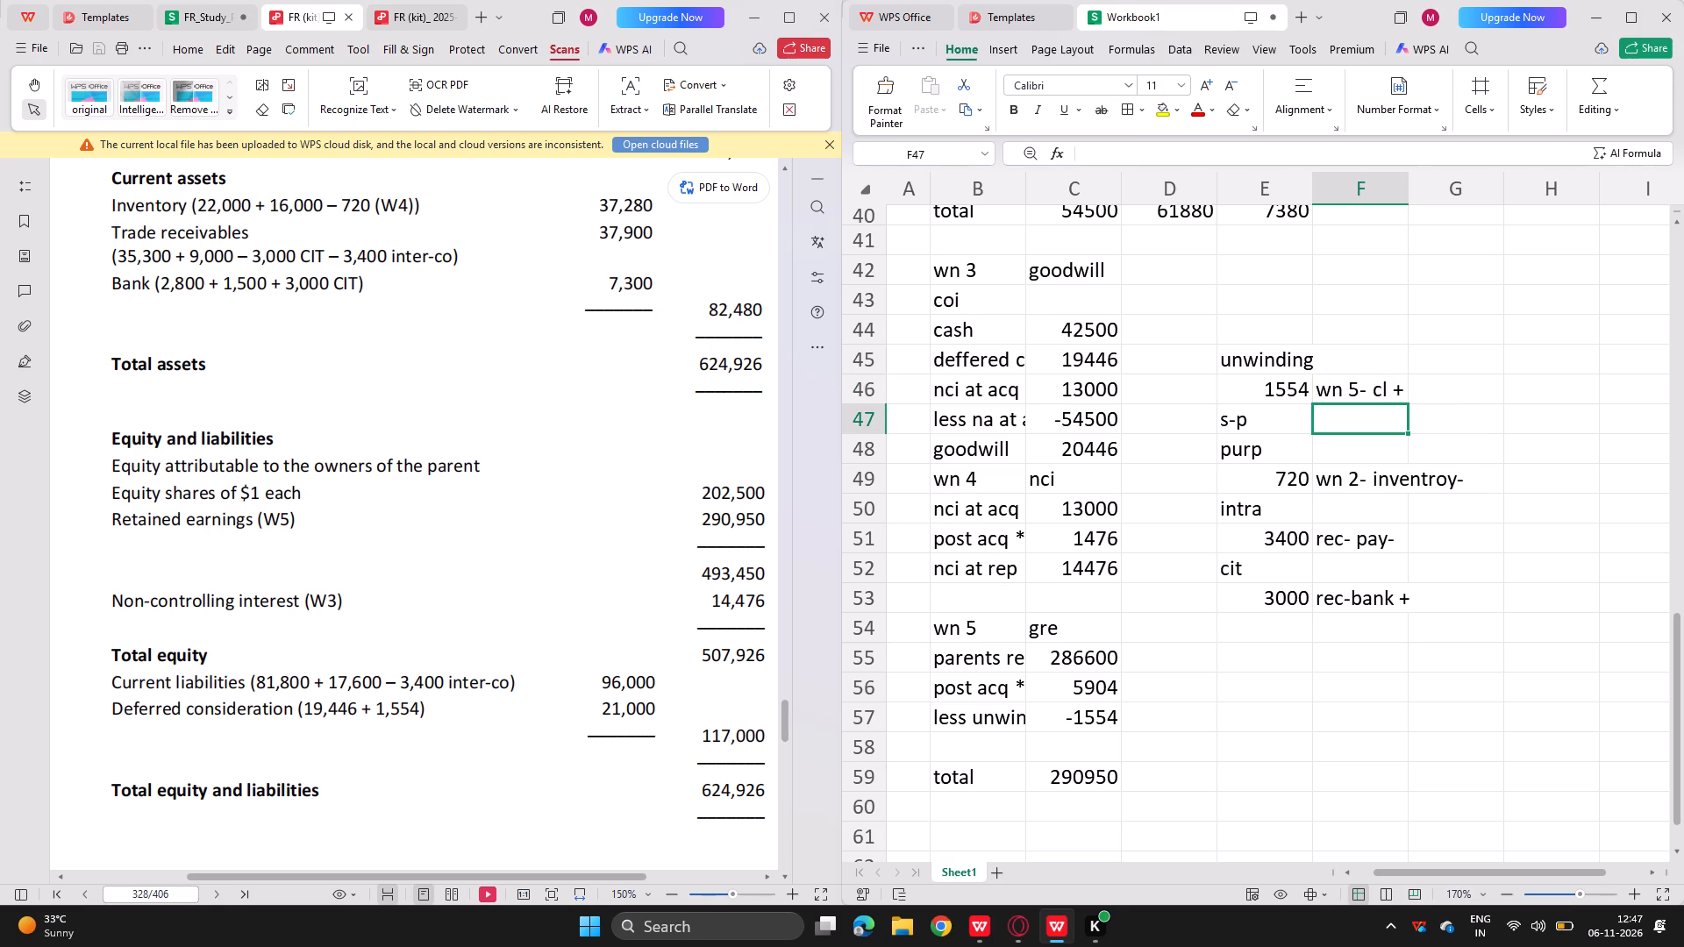
Label the start of part "b)" in F5, beside the consolidated statement of financial position.
scroll(1103, 562, down, 2)
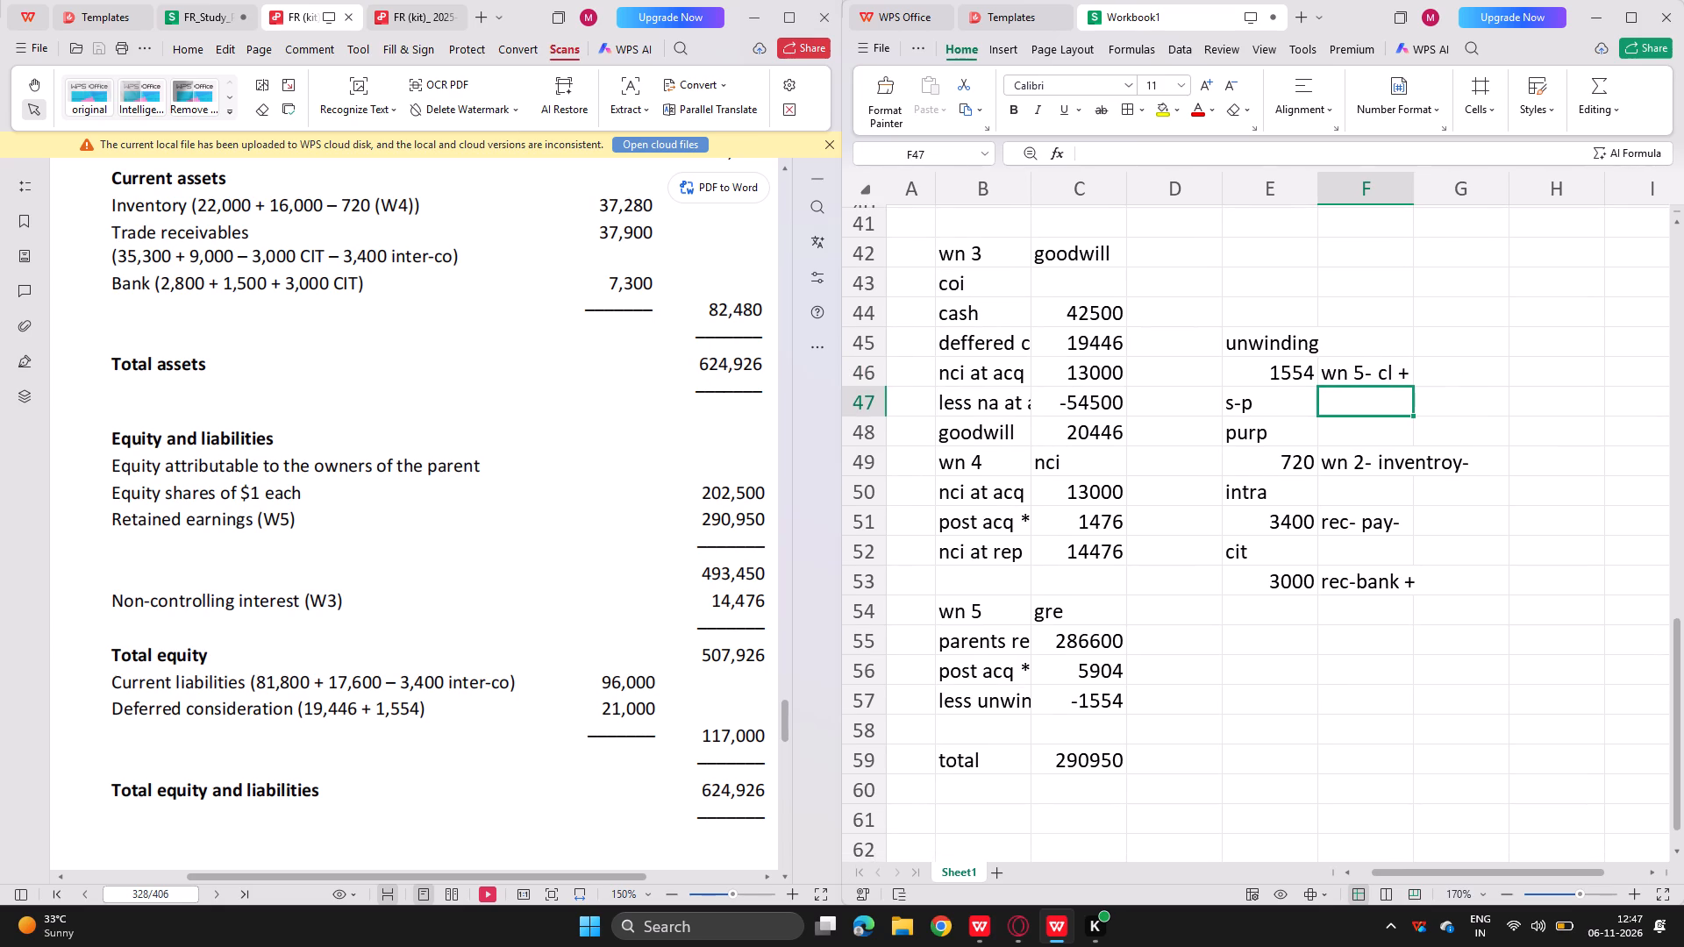
scroll(1073, 729, right, 1)
scroll(1073, 729, up, 3)
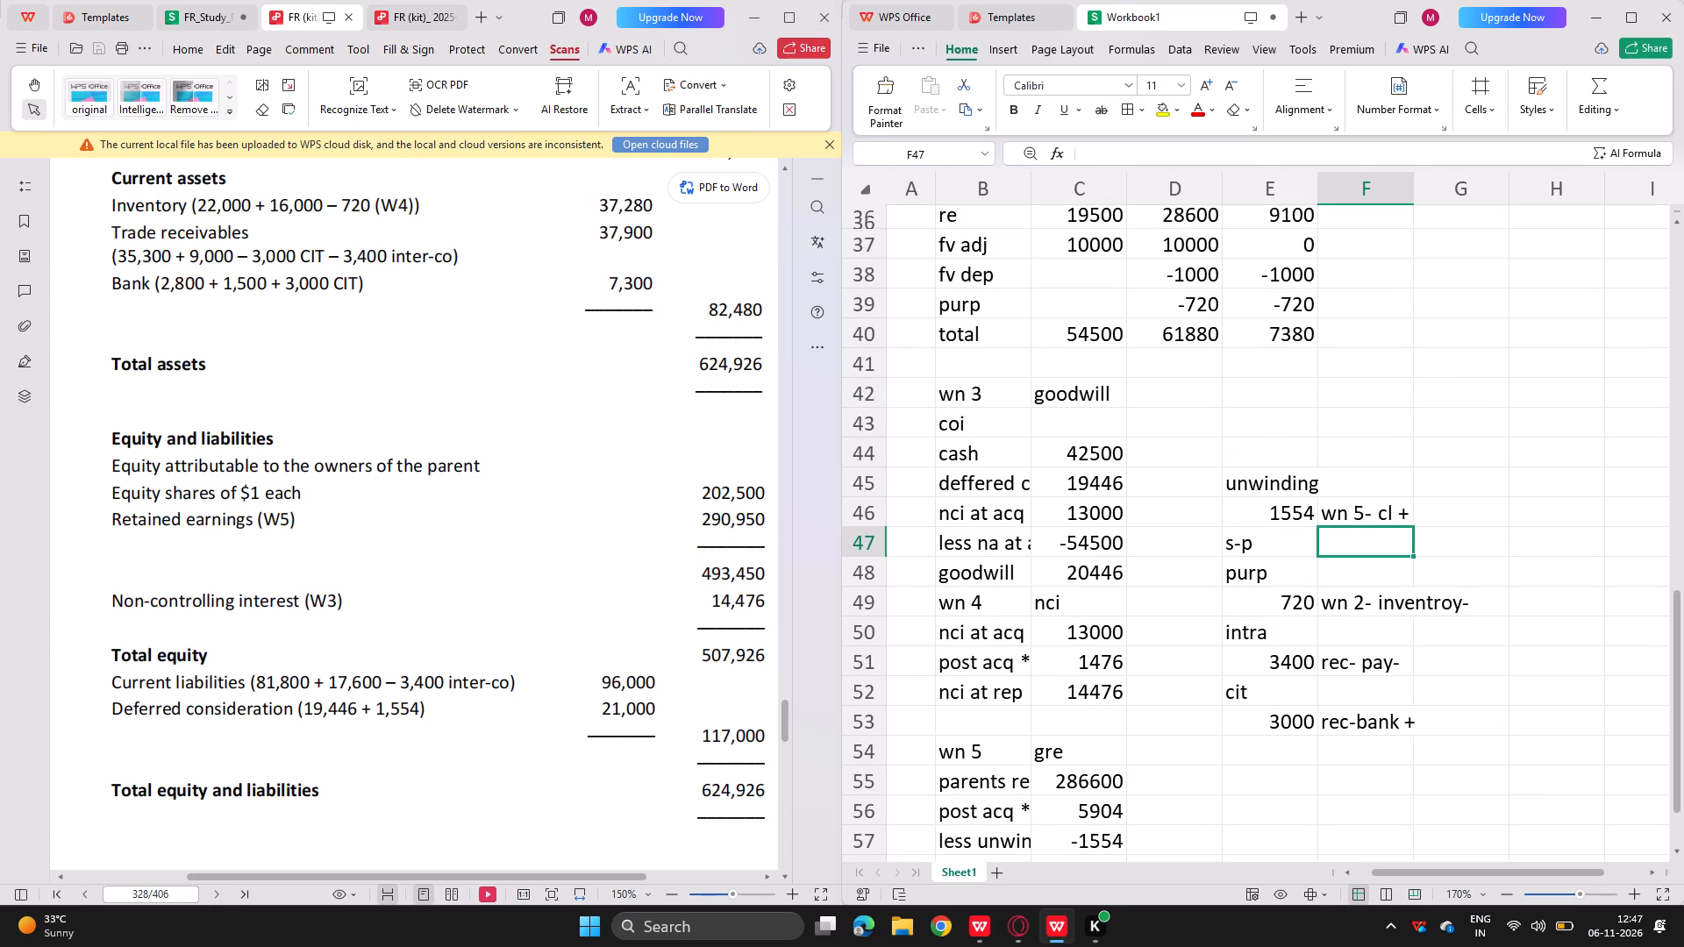
scroll(945, 615, up, 4)
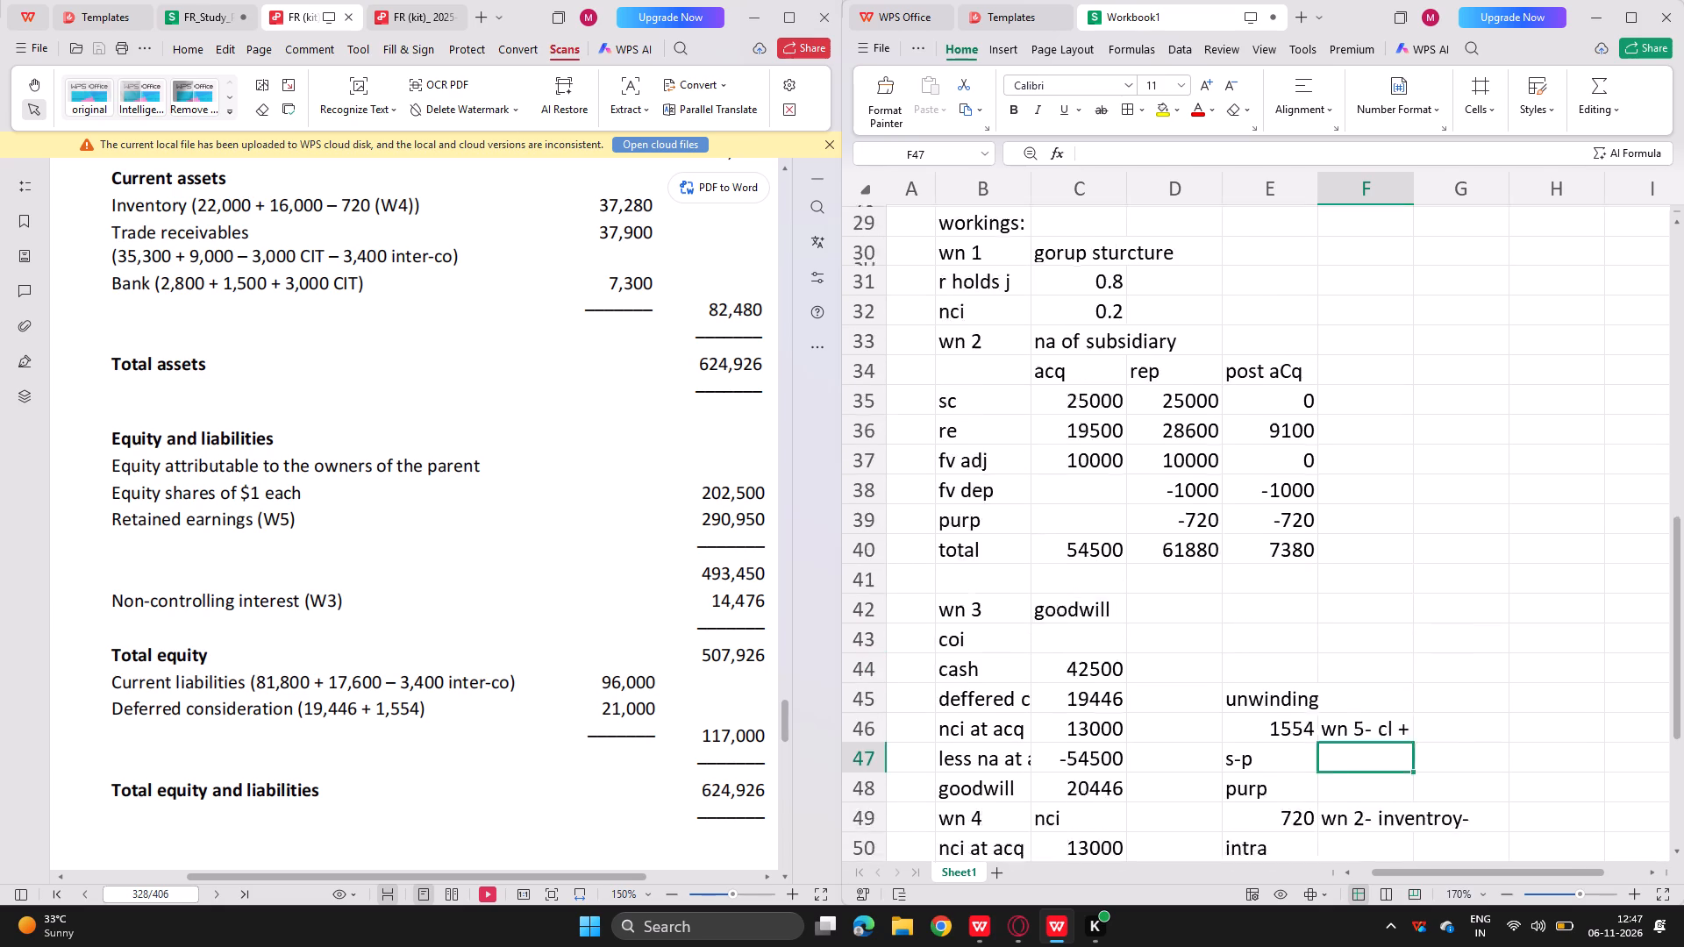
scroll(945, 615, up, 5)
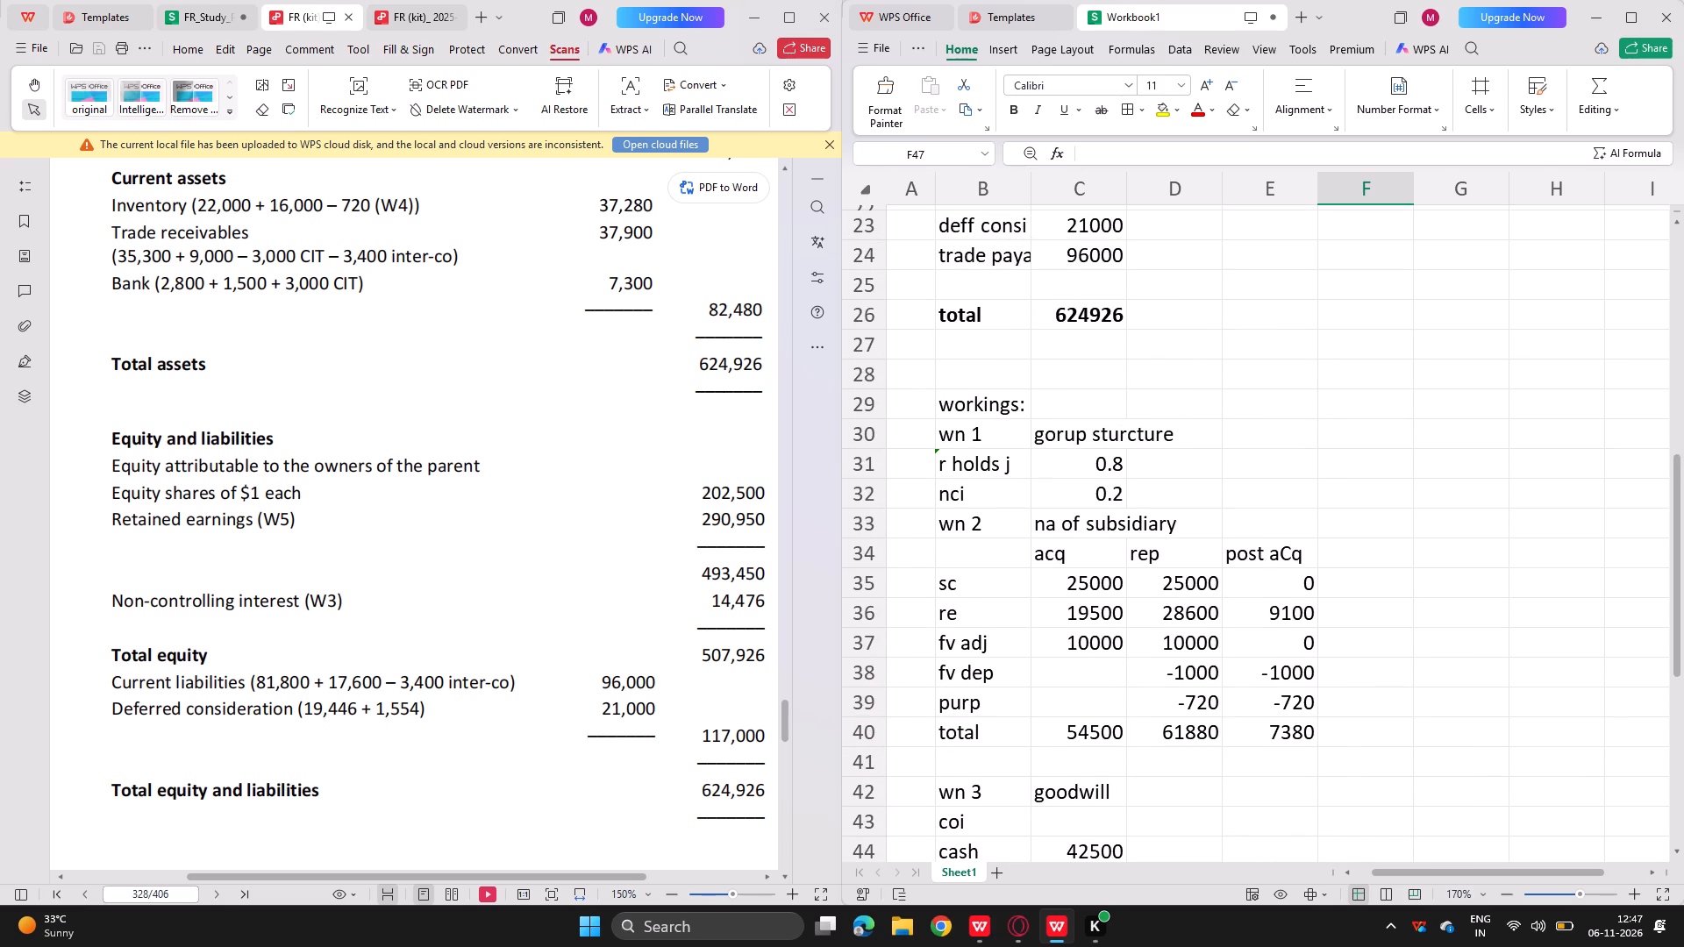
scroll(1092, 510, up, 6)
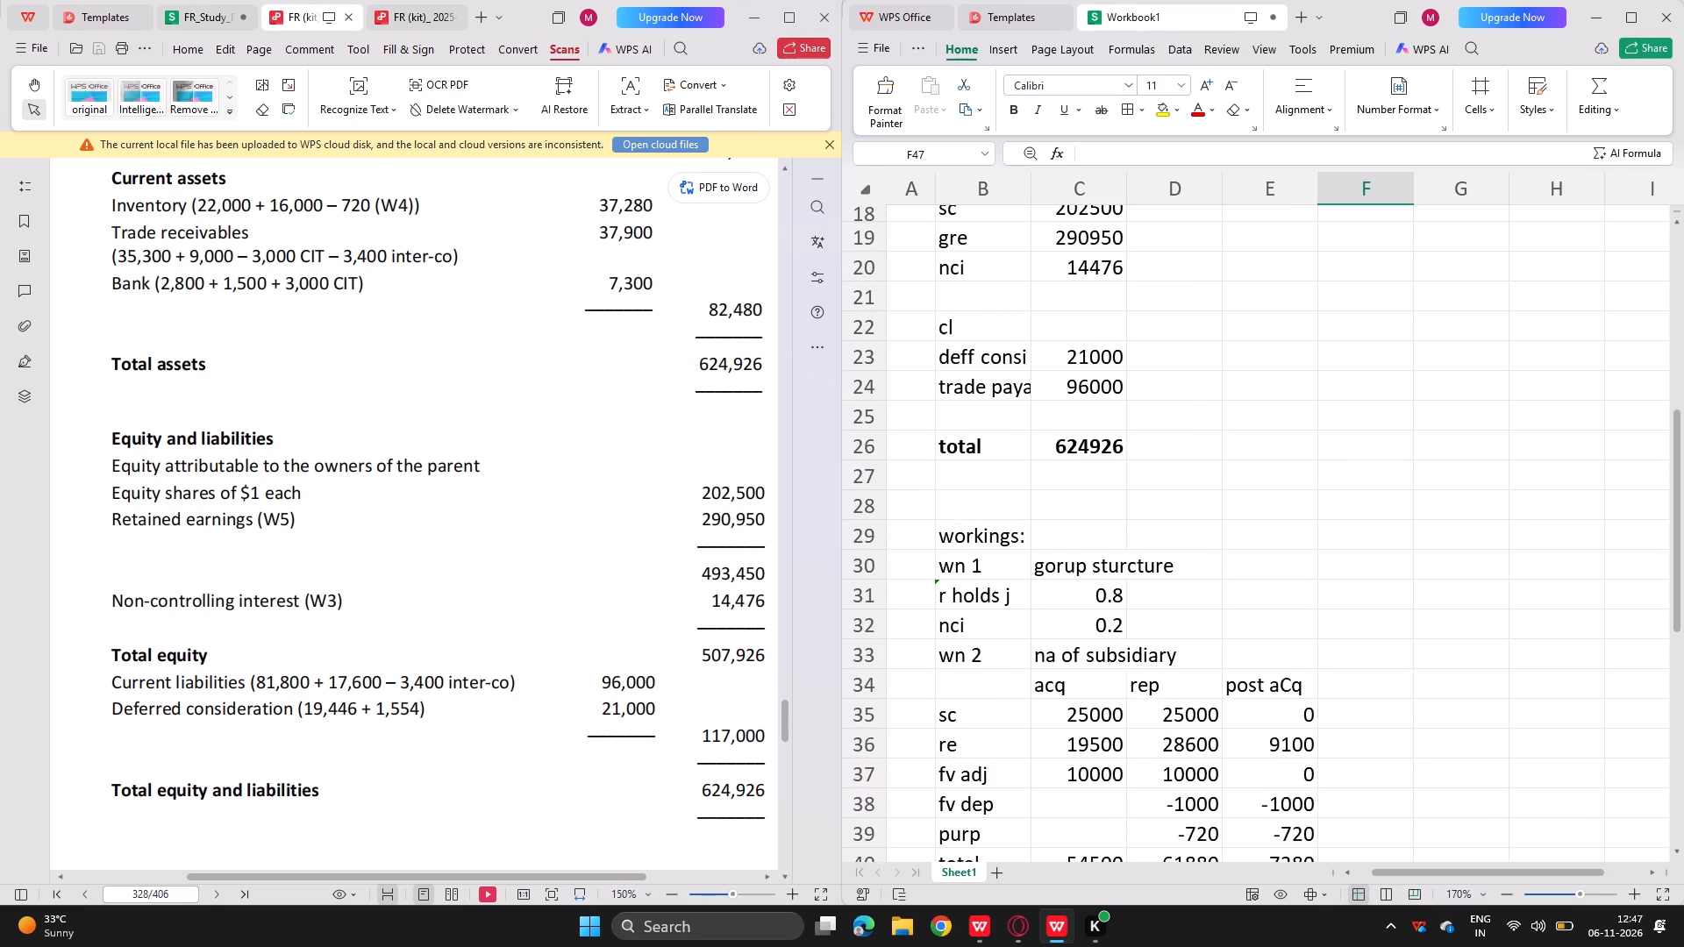
scroll(1101, 566, up, 9)
scroll(1101, 566, right, 1)
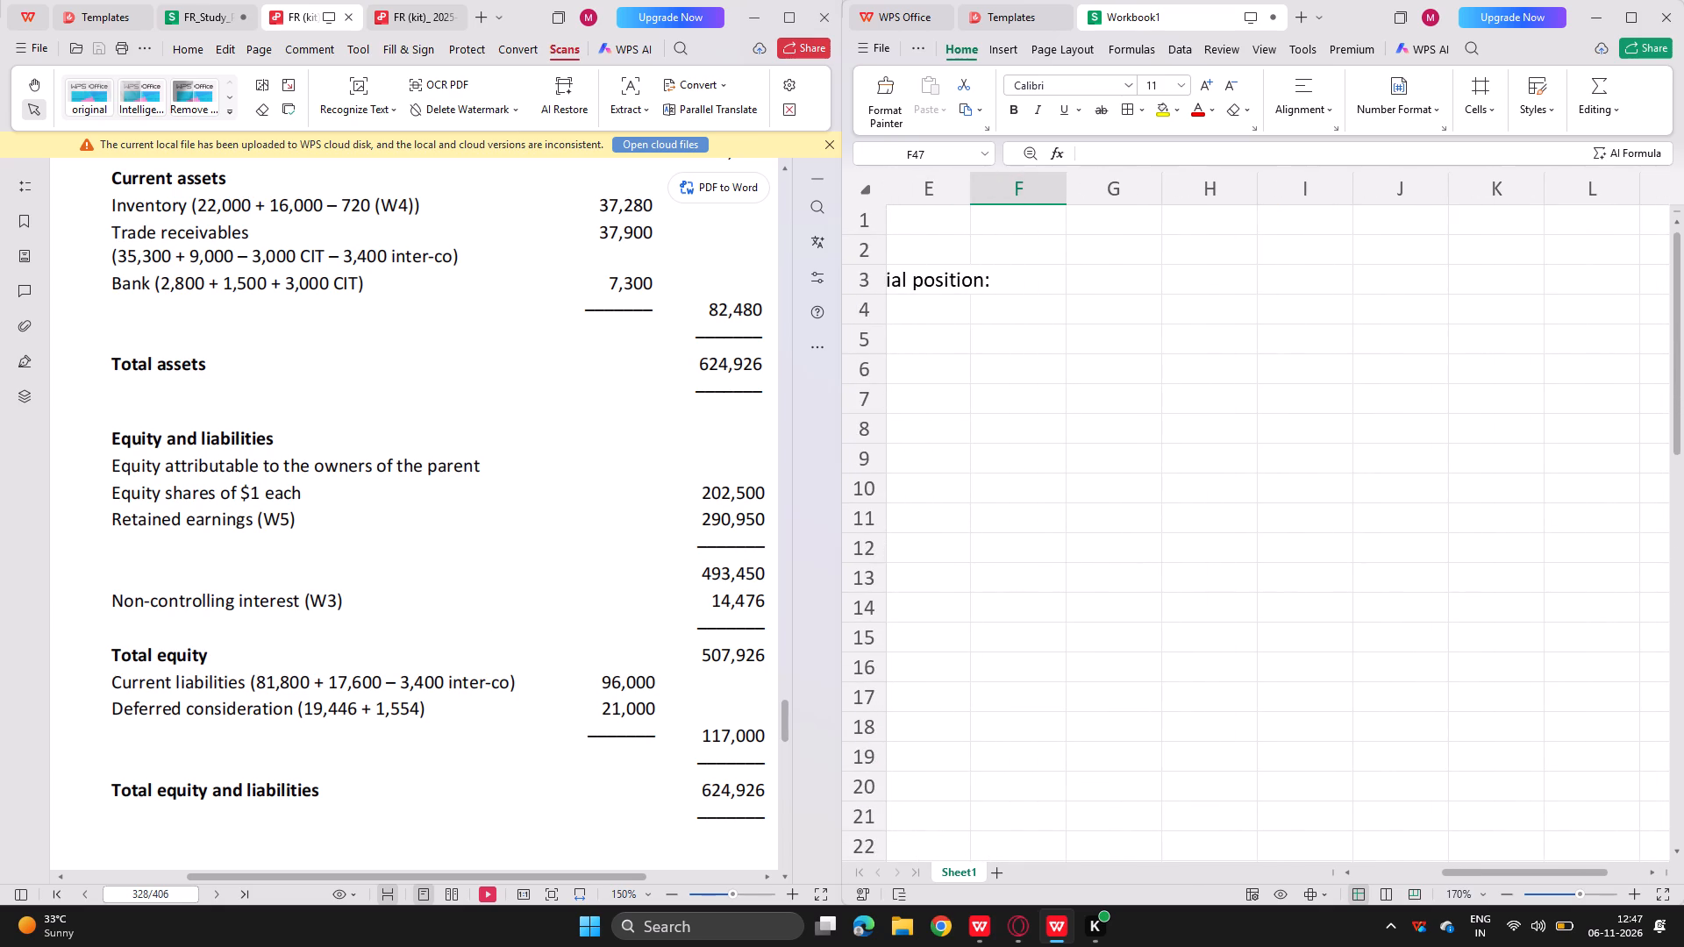
click(1030, 334)
text(b))
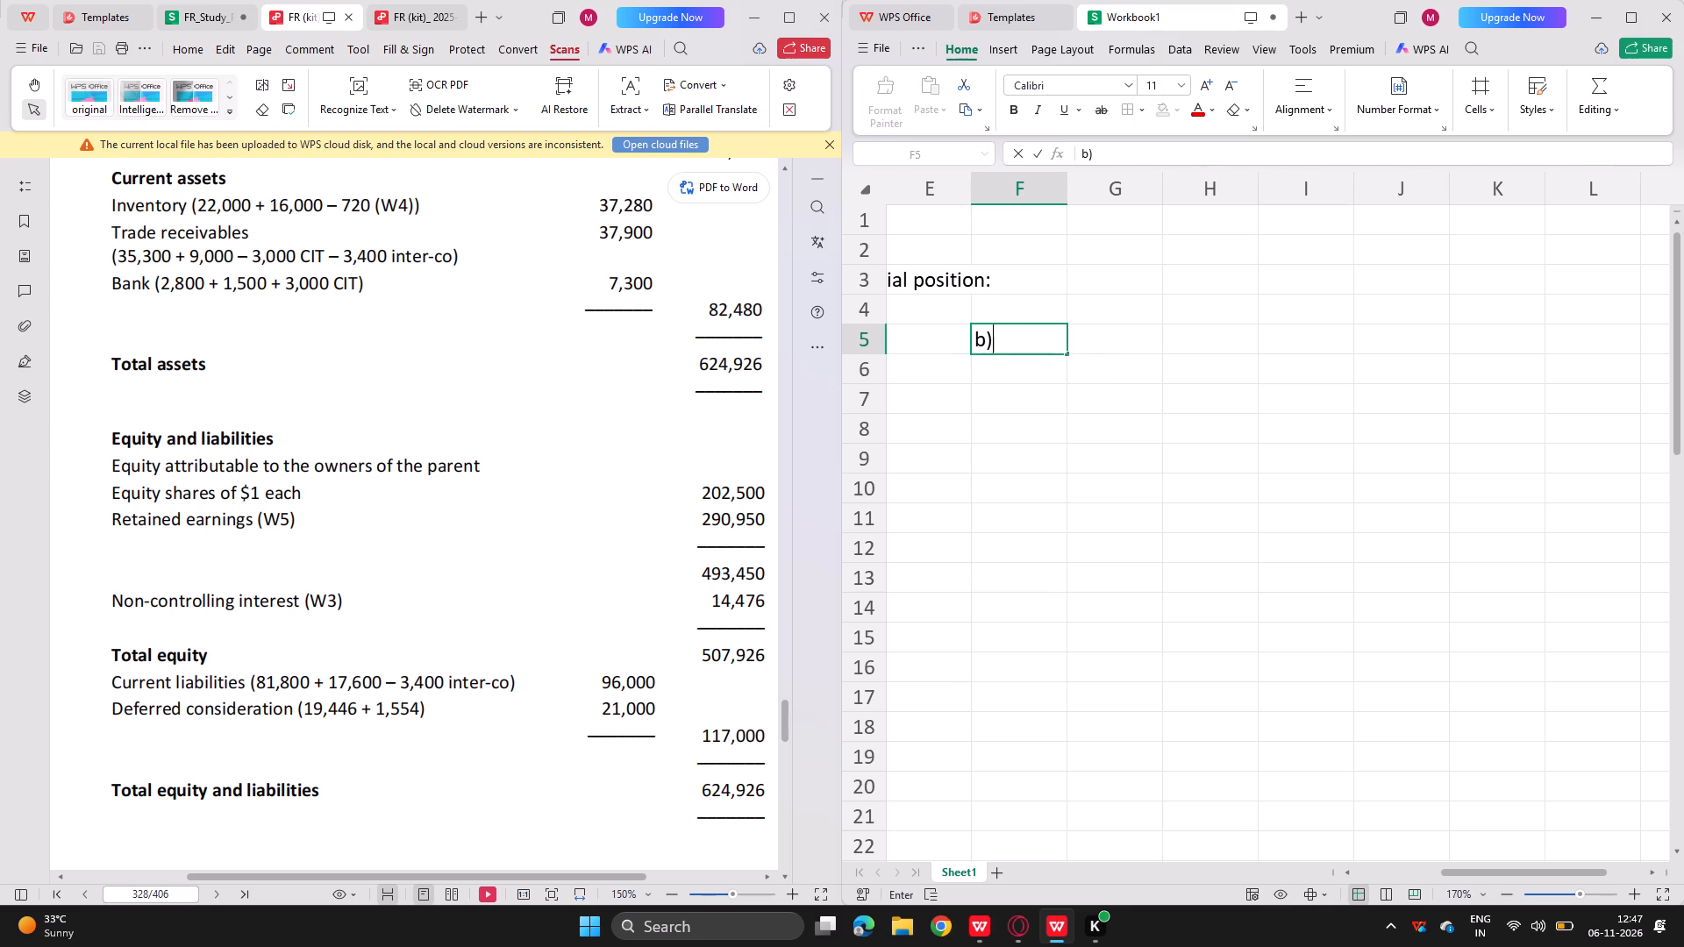
key(Right)
Consult requirement (b) on Walker Co in the exam kit's question and enter the heading "investment in associate" in G5.
scroll(207, 593, down, 3)
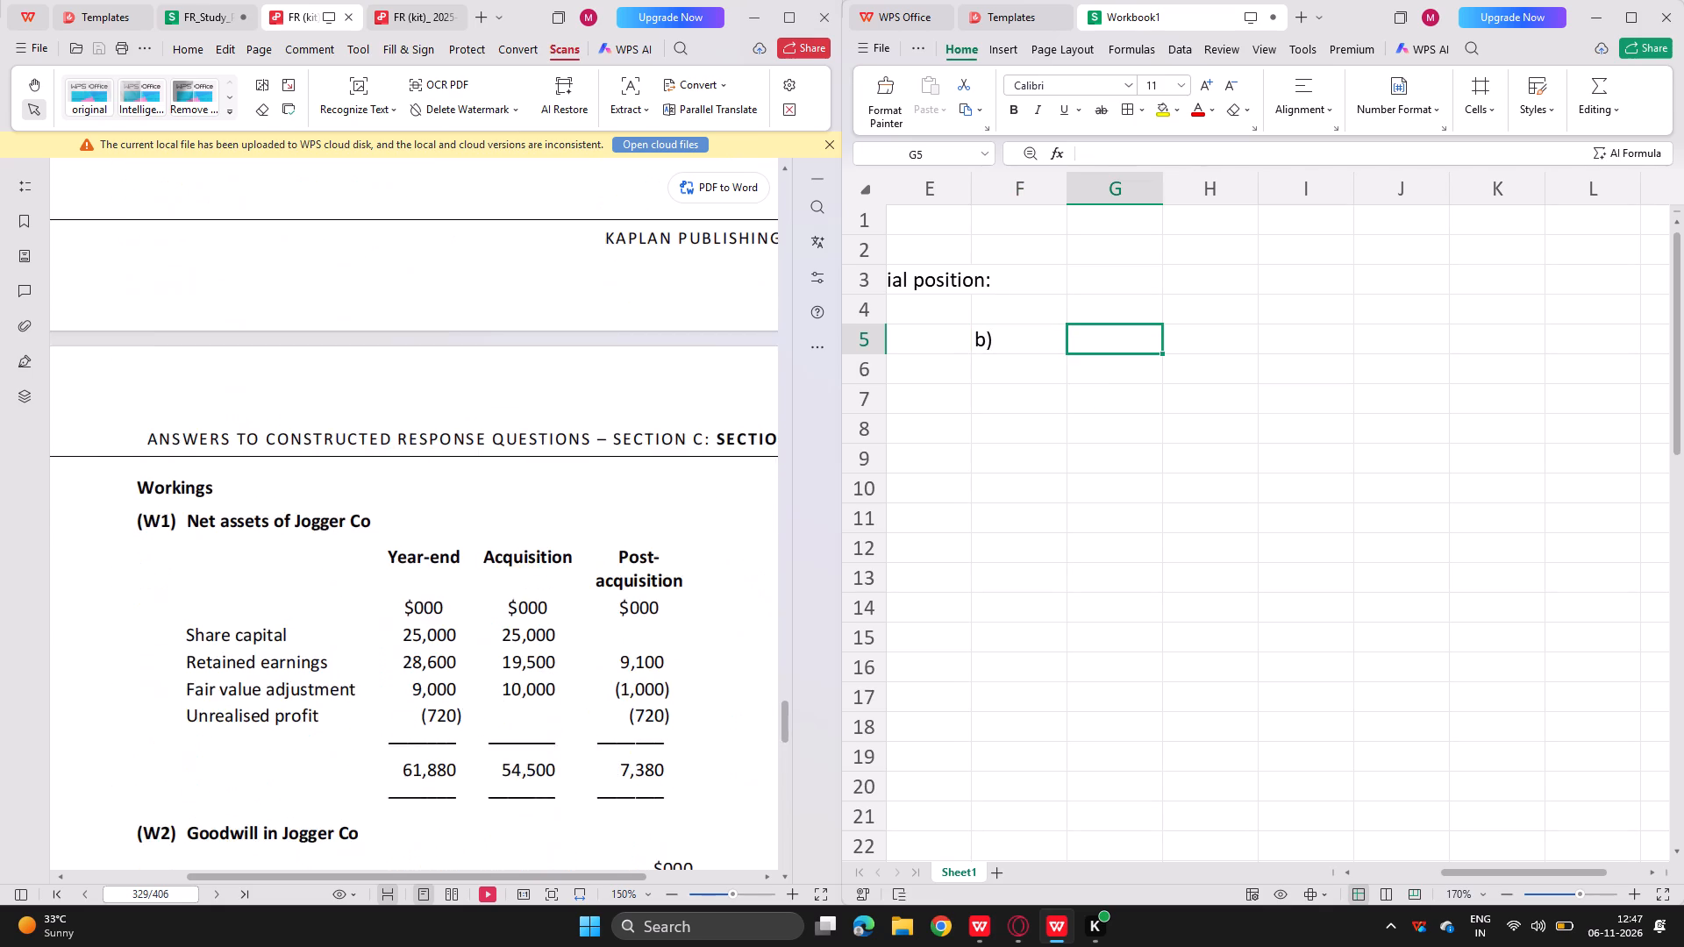
scroll(207, 593, up, 3)
click(386, 30)
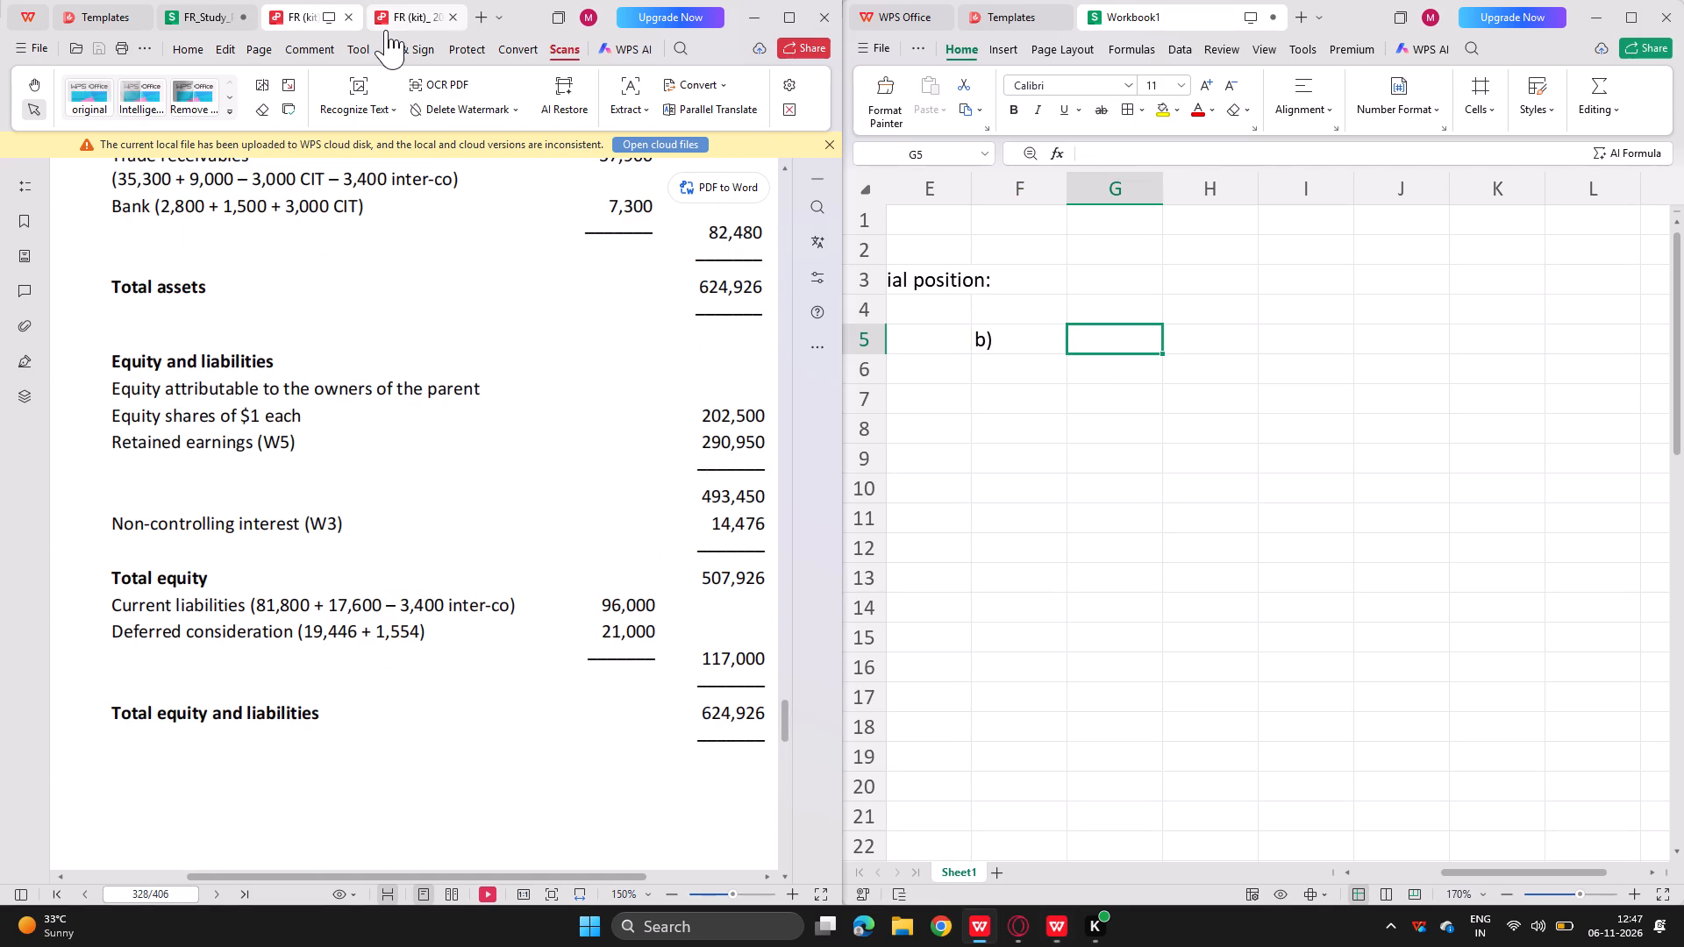
scroll(348, 433, down, 3)
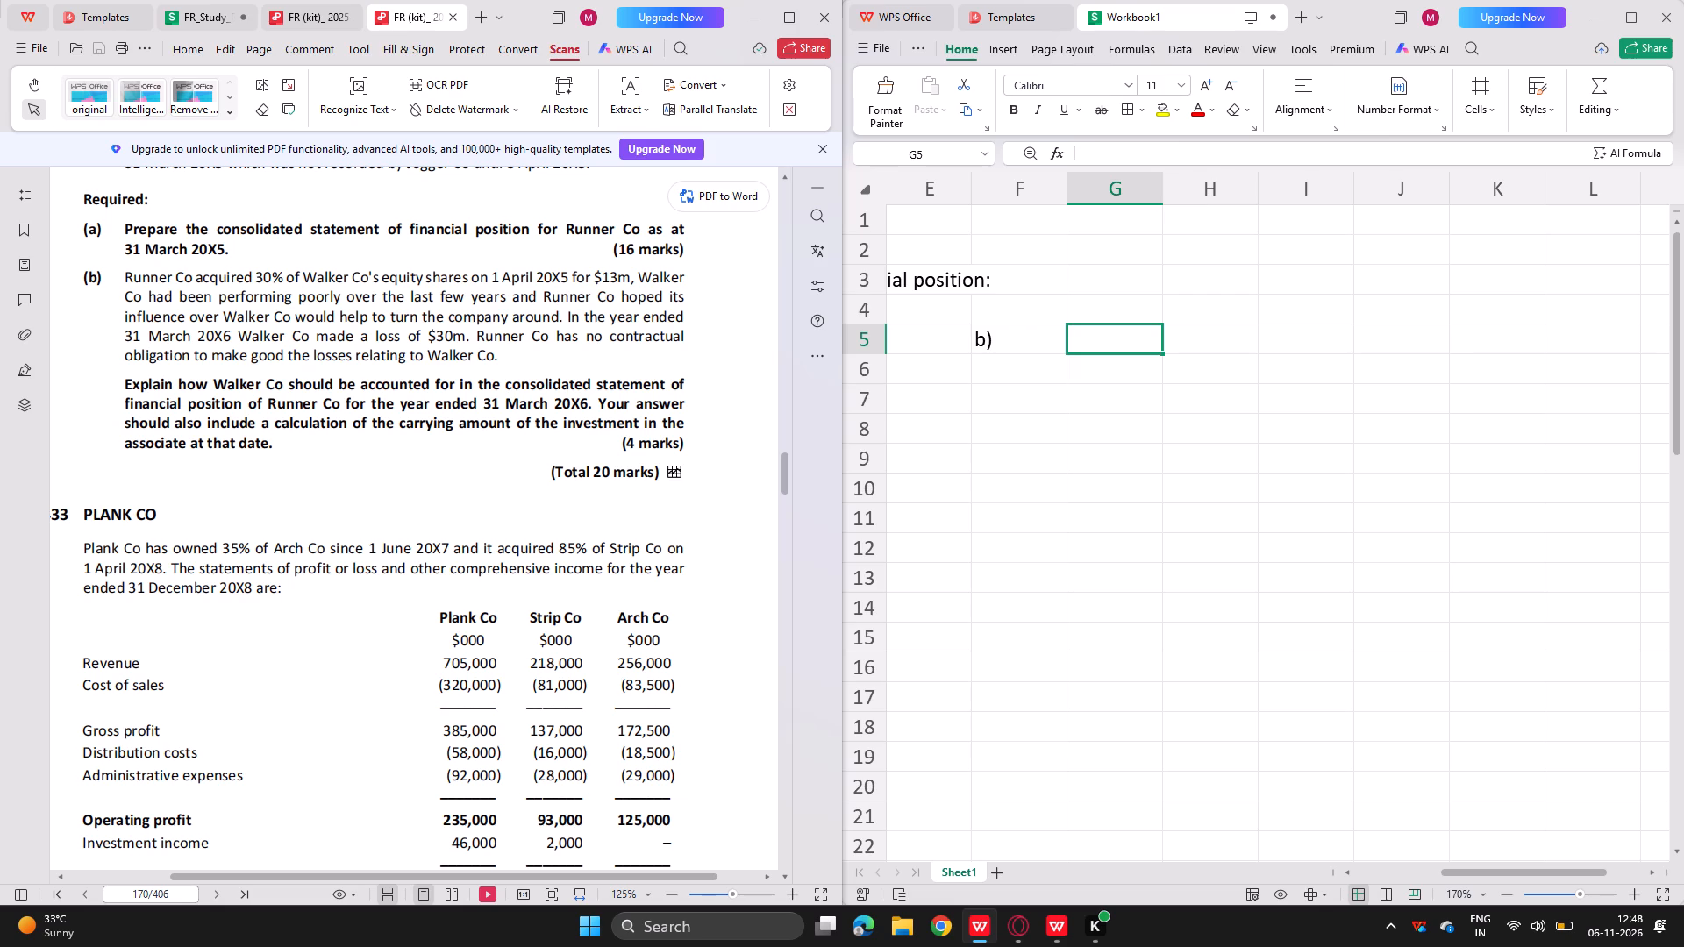
key(s)
key(BackSpace)
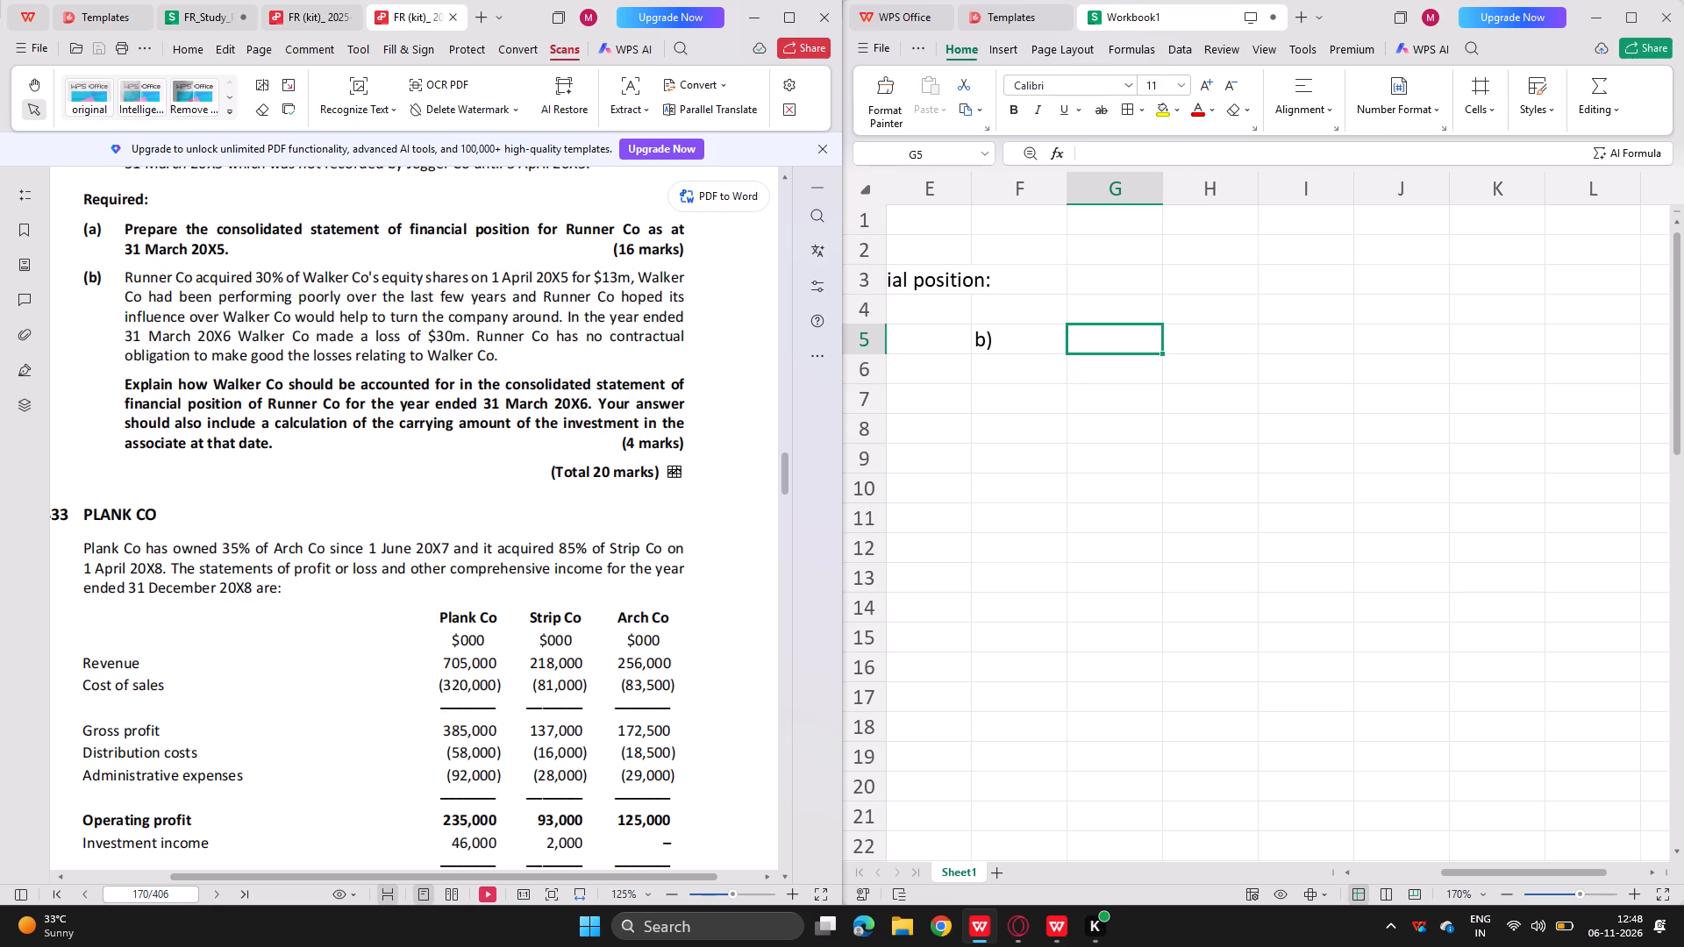
double_click(1112, 339)
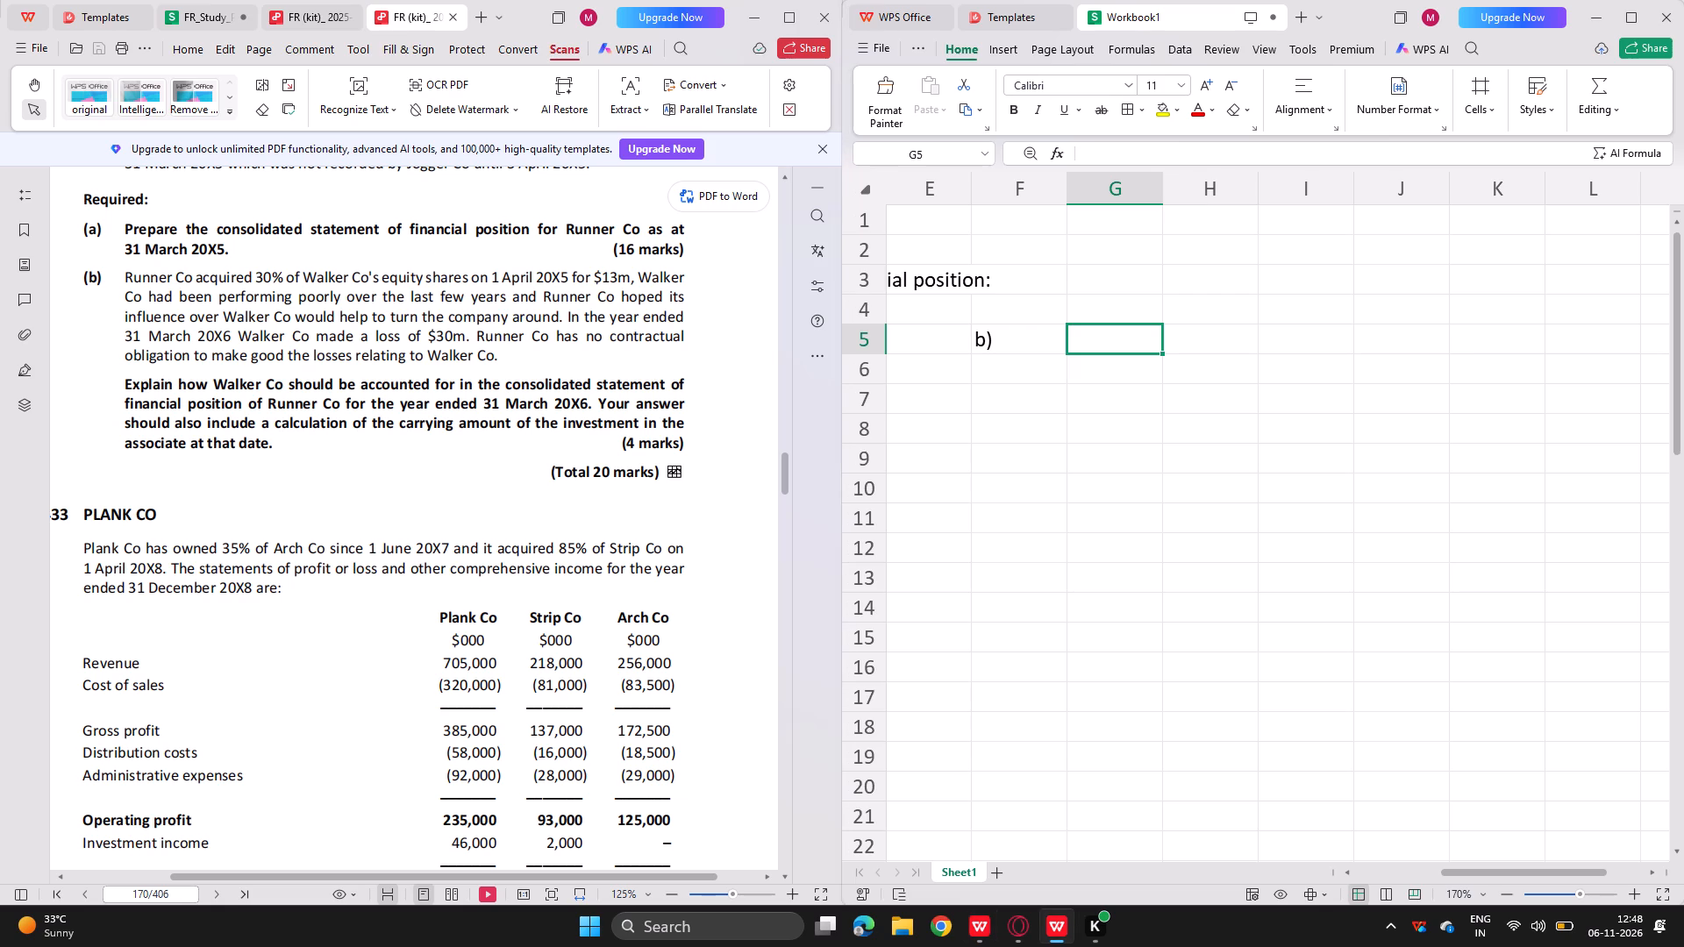
double_click(1082, 336)
text(invest,ent i)
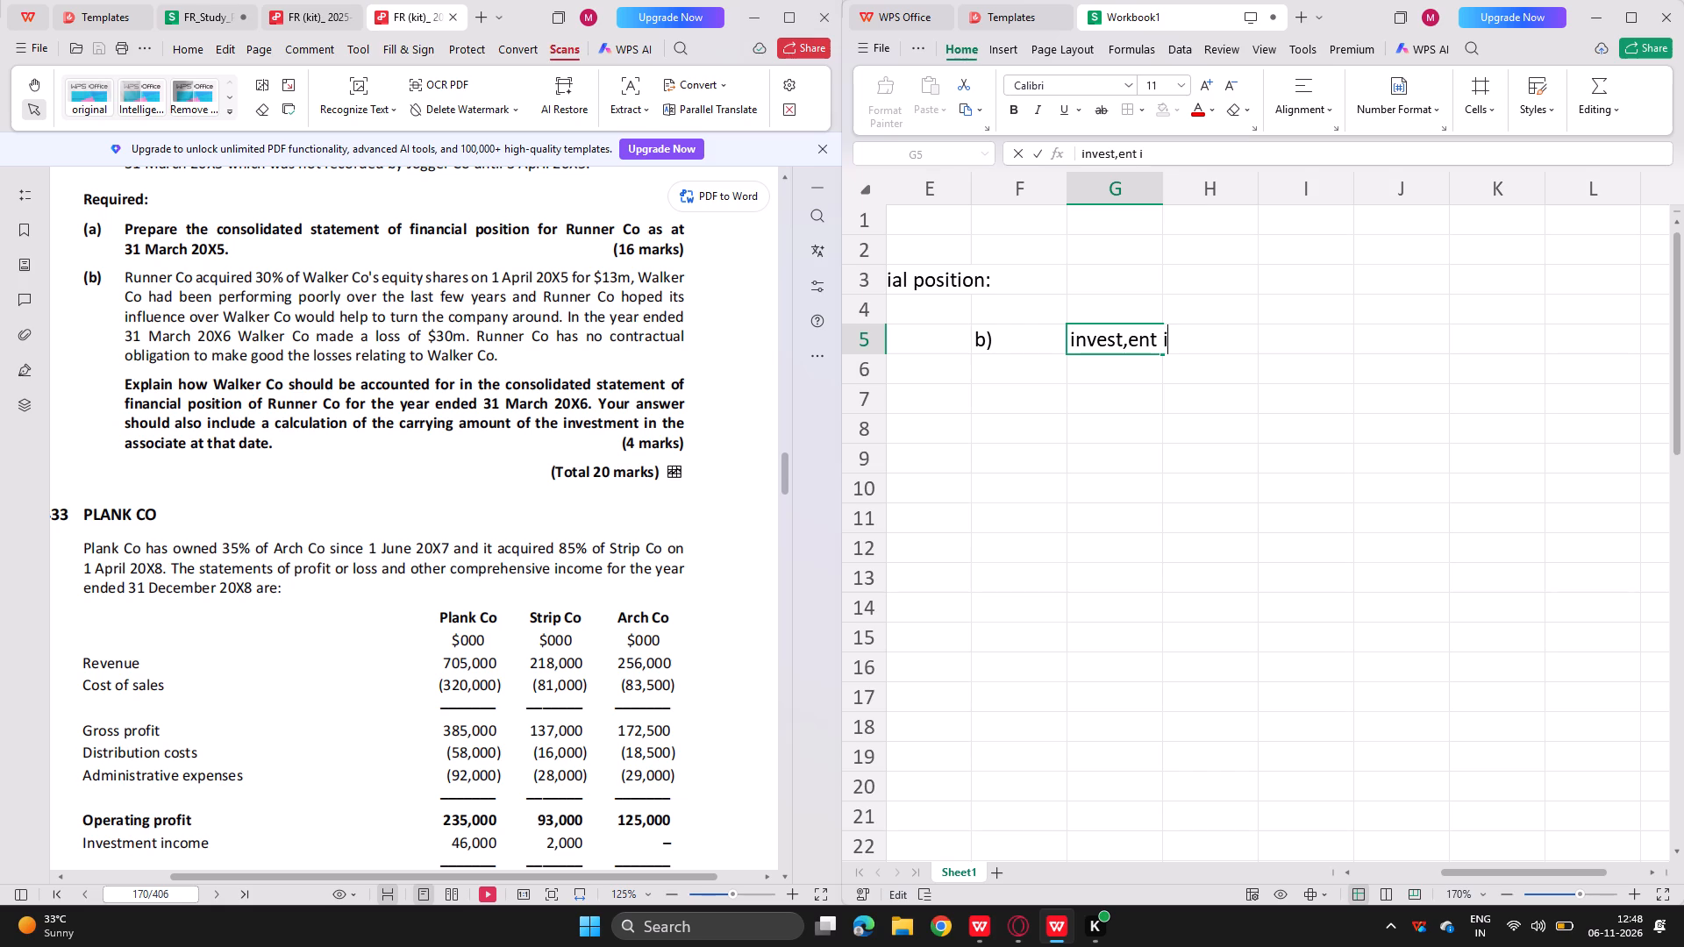
key(BackSpace)
key(BackSpace)
key(BackSpace)
key(BackSpace)
key(BackSpace)
key(BackSpace)
text(ment in asscoiat)
key(BackSpace)
key(BackSpace)
key(BackSpace)
key(BackSpace)
key(BackSpace)
key(BackSpace)
text(sociate)
key(Return)
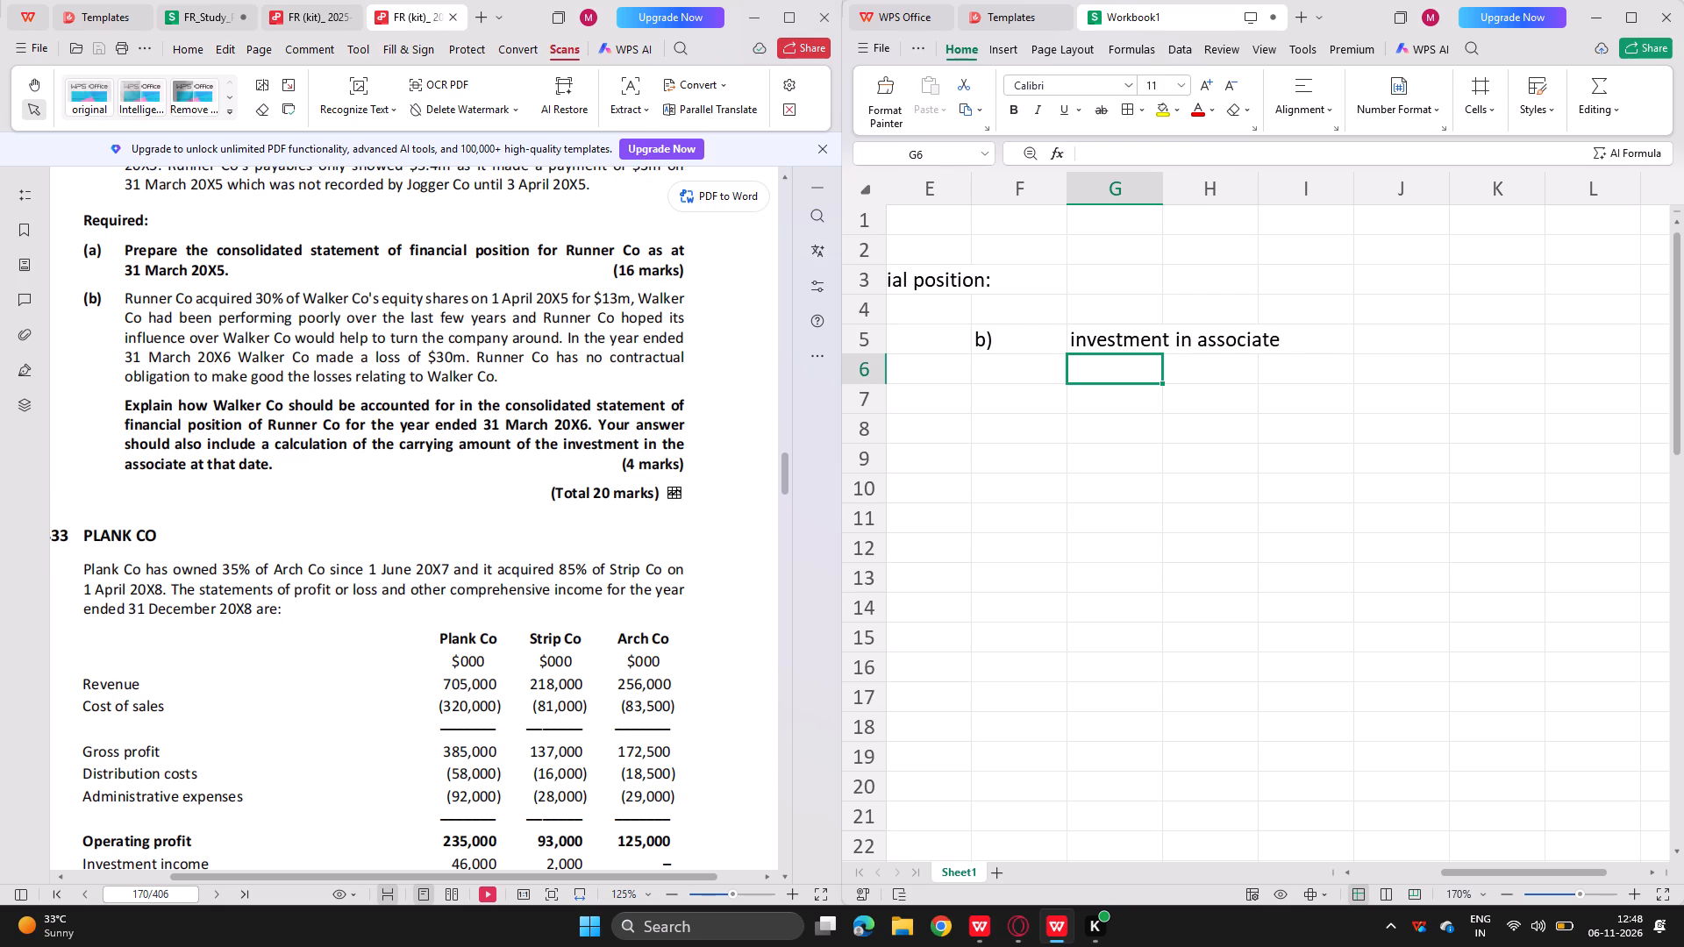
Enter the row labels "coi" in G6 and "profit * p%" in G7 under the associate heading.
text(coi)
key(Return)
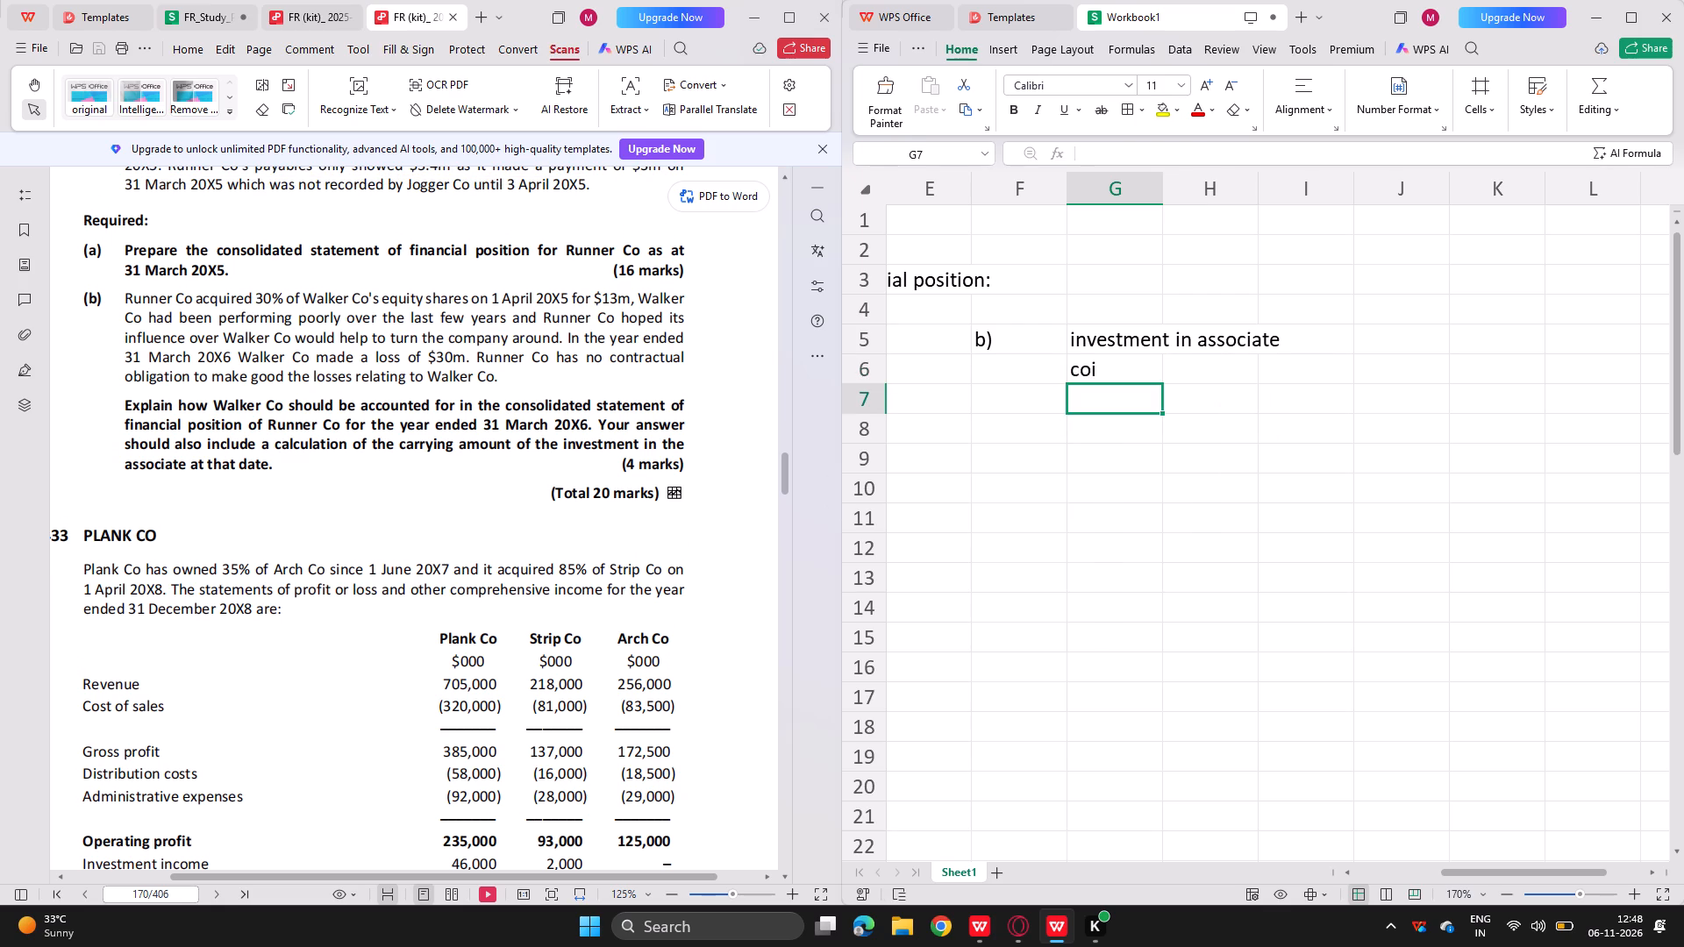
text(profi t)
key(BackSpace)
key(BackSpace)
text(t)
key(space)
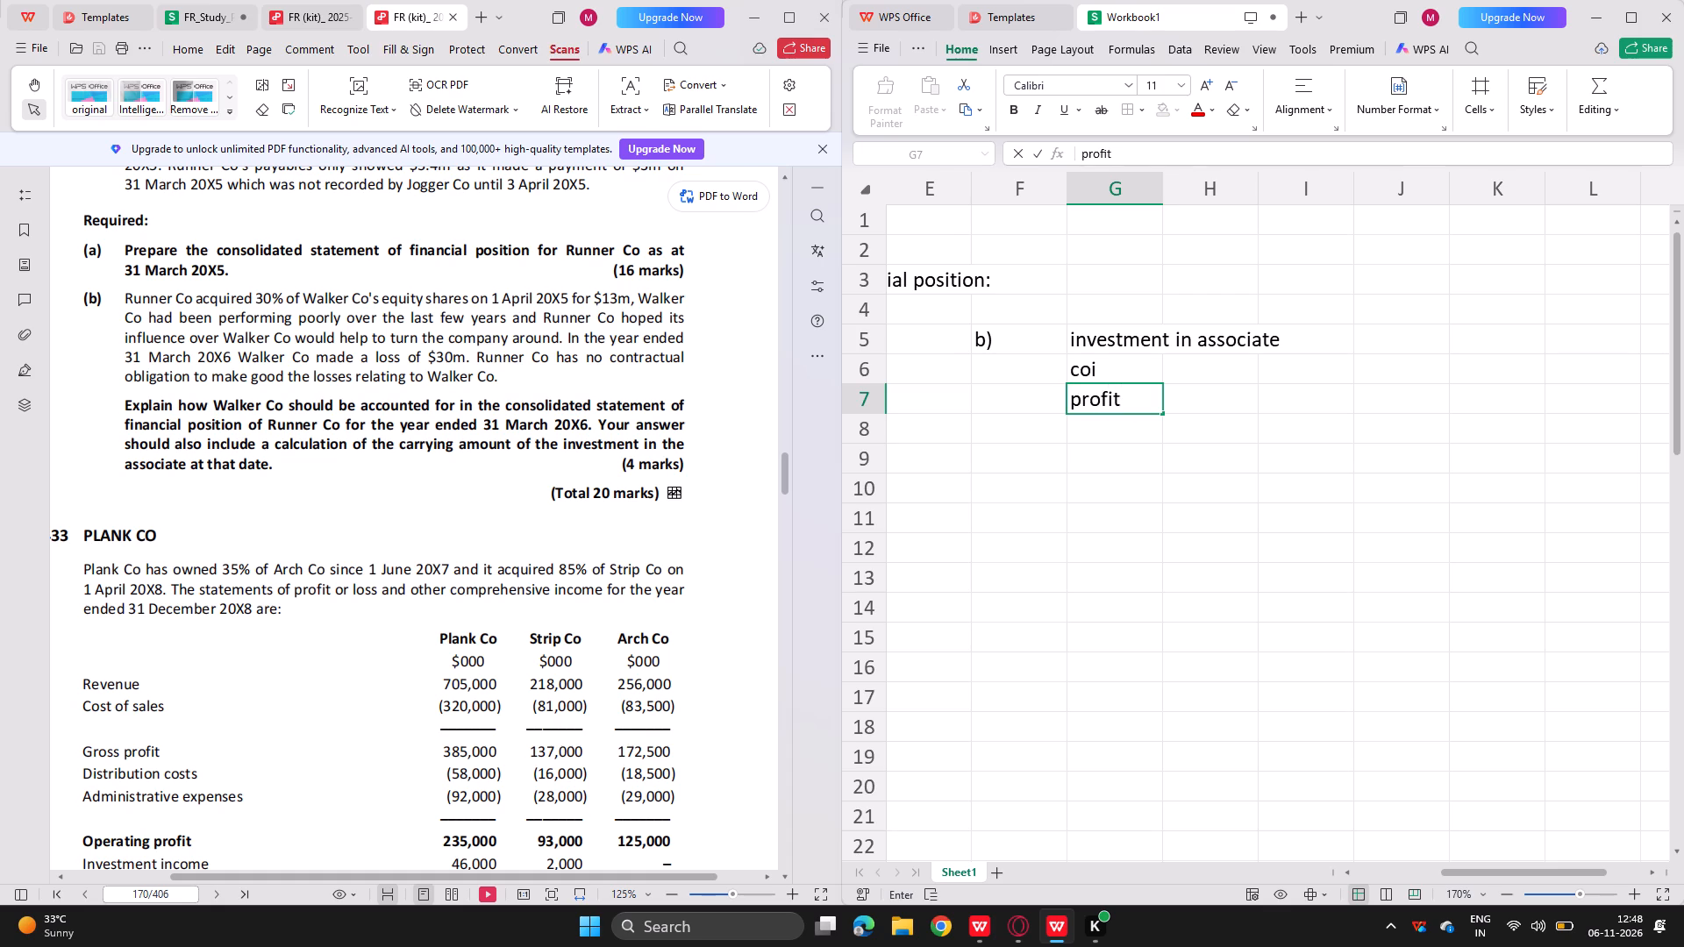
text(* p%)
key(Return)
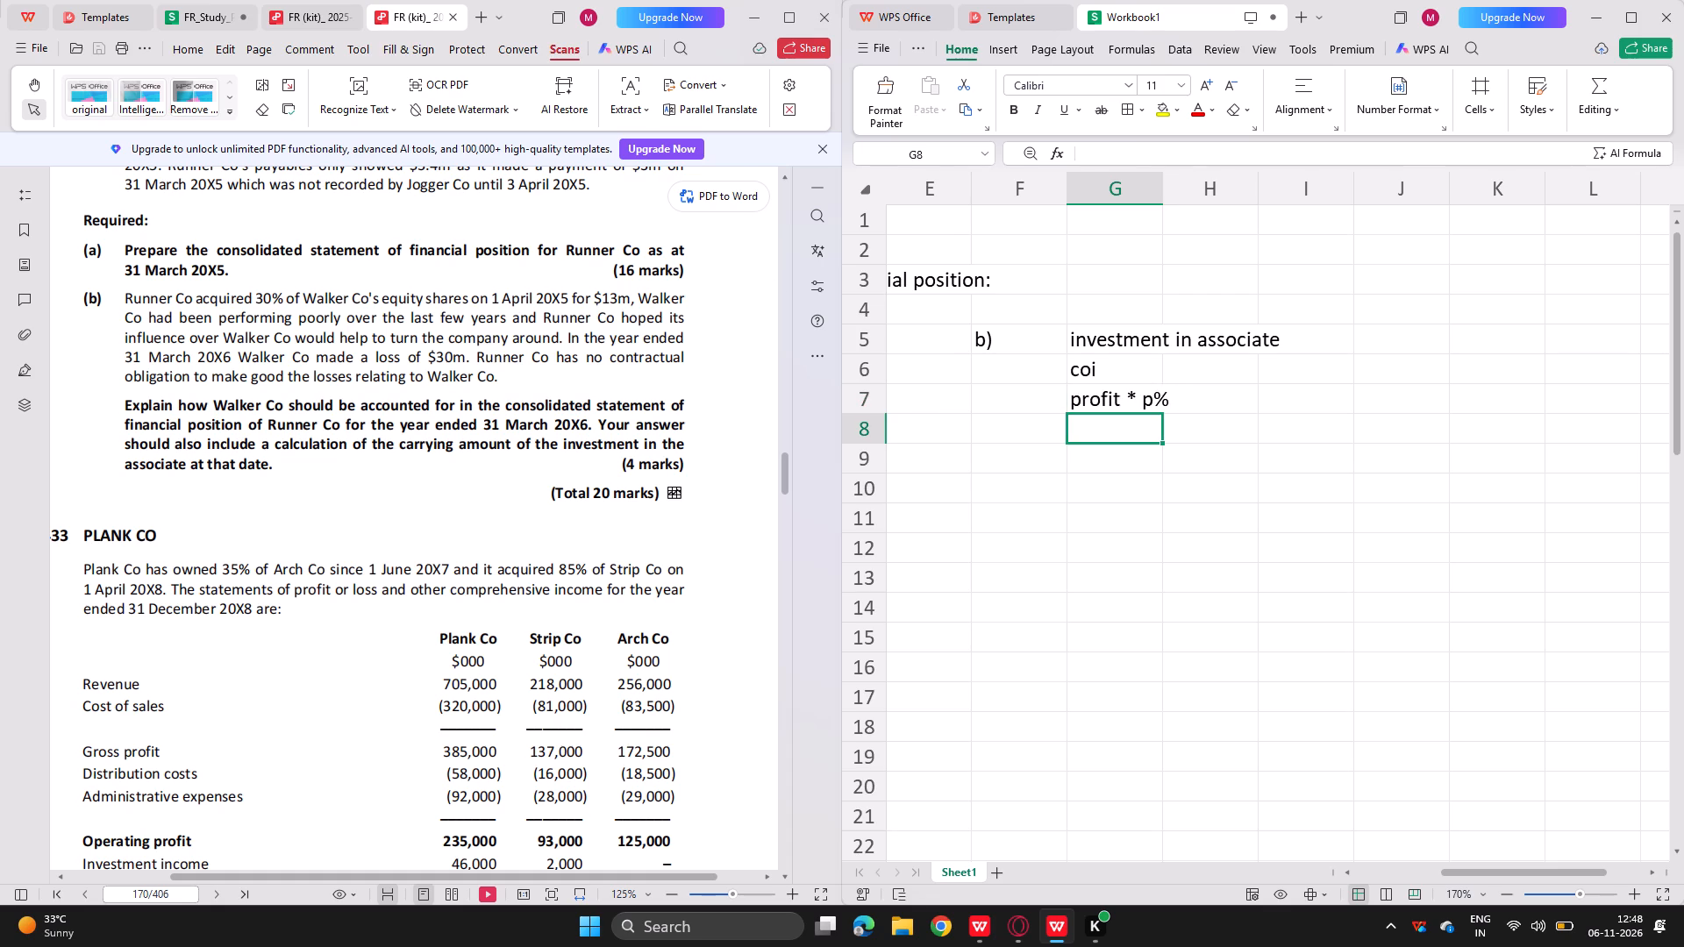
Consult the exam kit's solution to part (b) and enter 13000 in H6 as the cost of investment.
click(1192, 366)
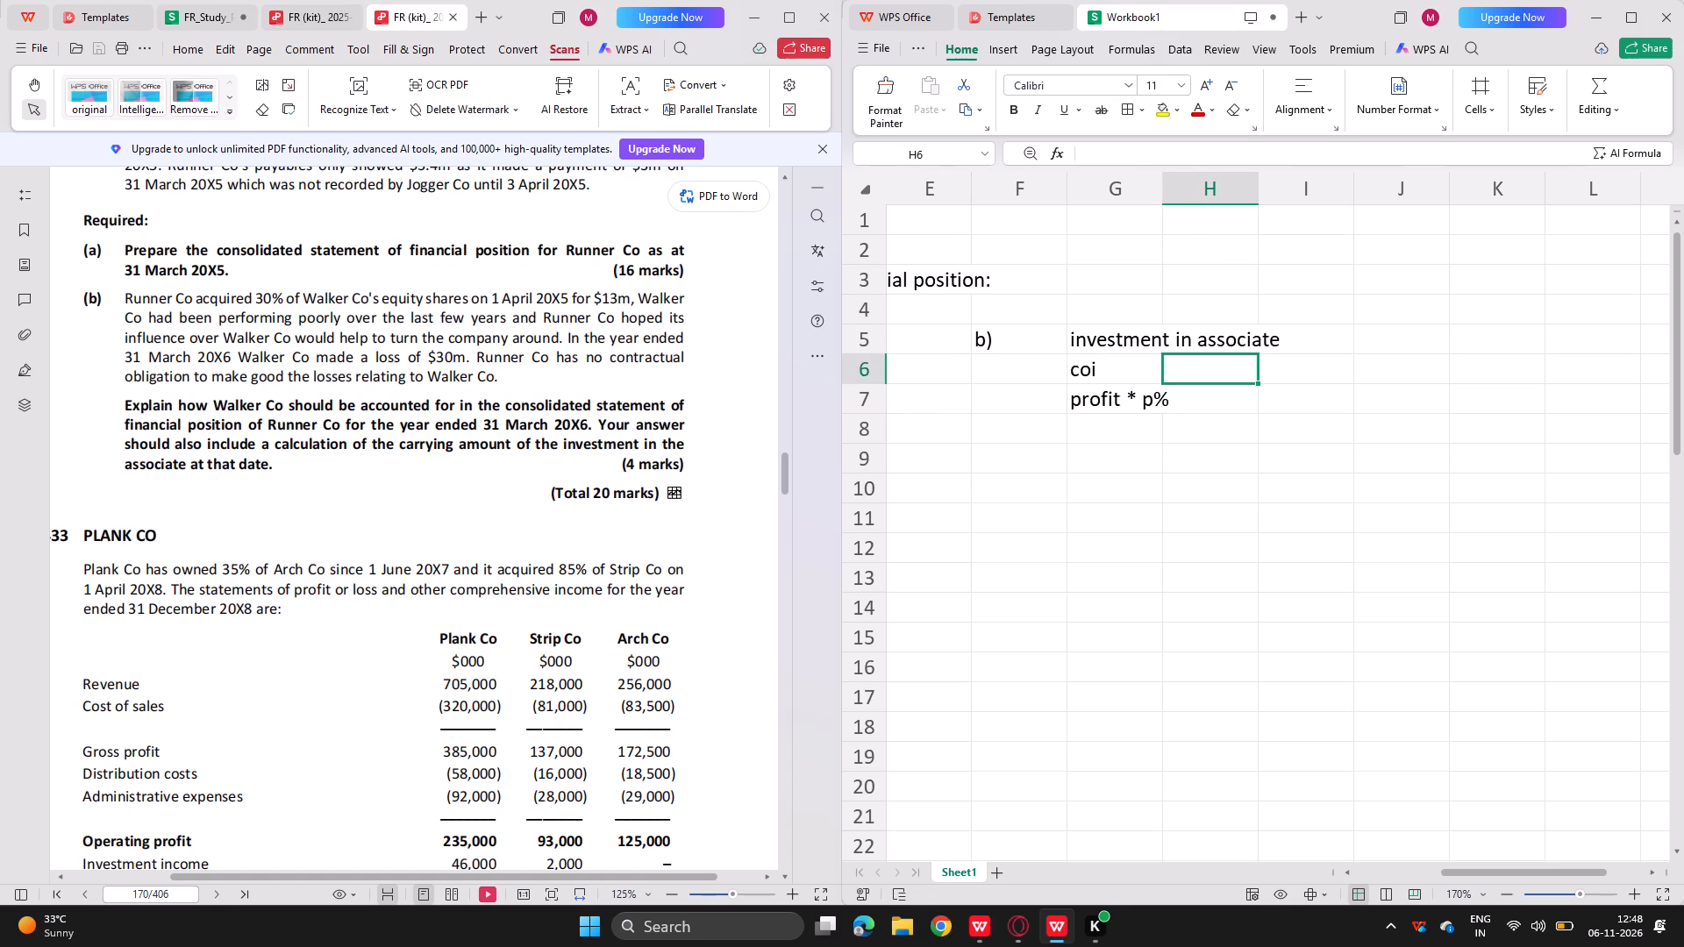
click(304, 0)
scroll(303, 537, down, 2)
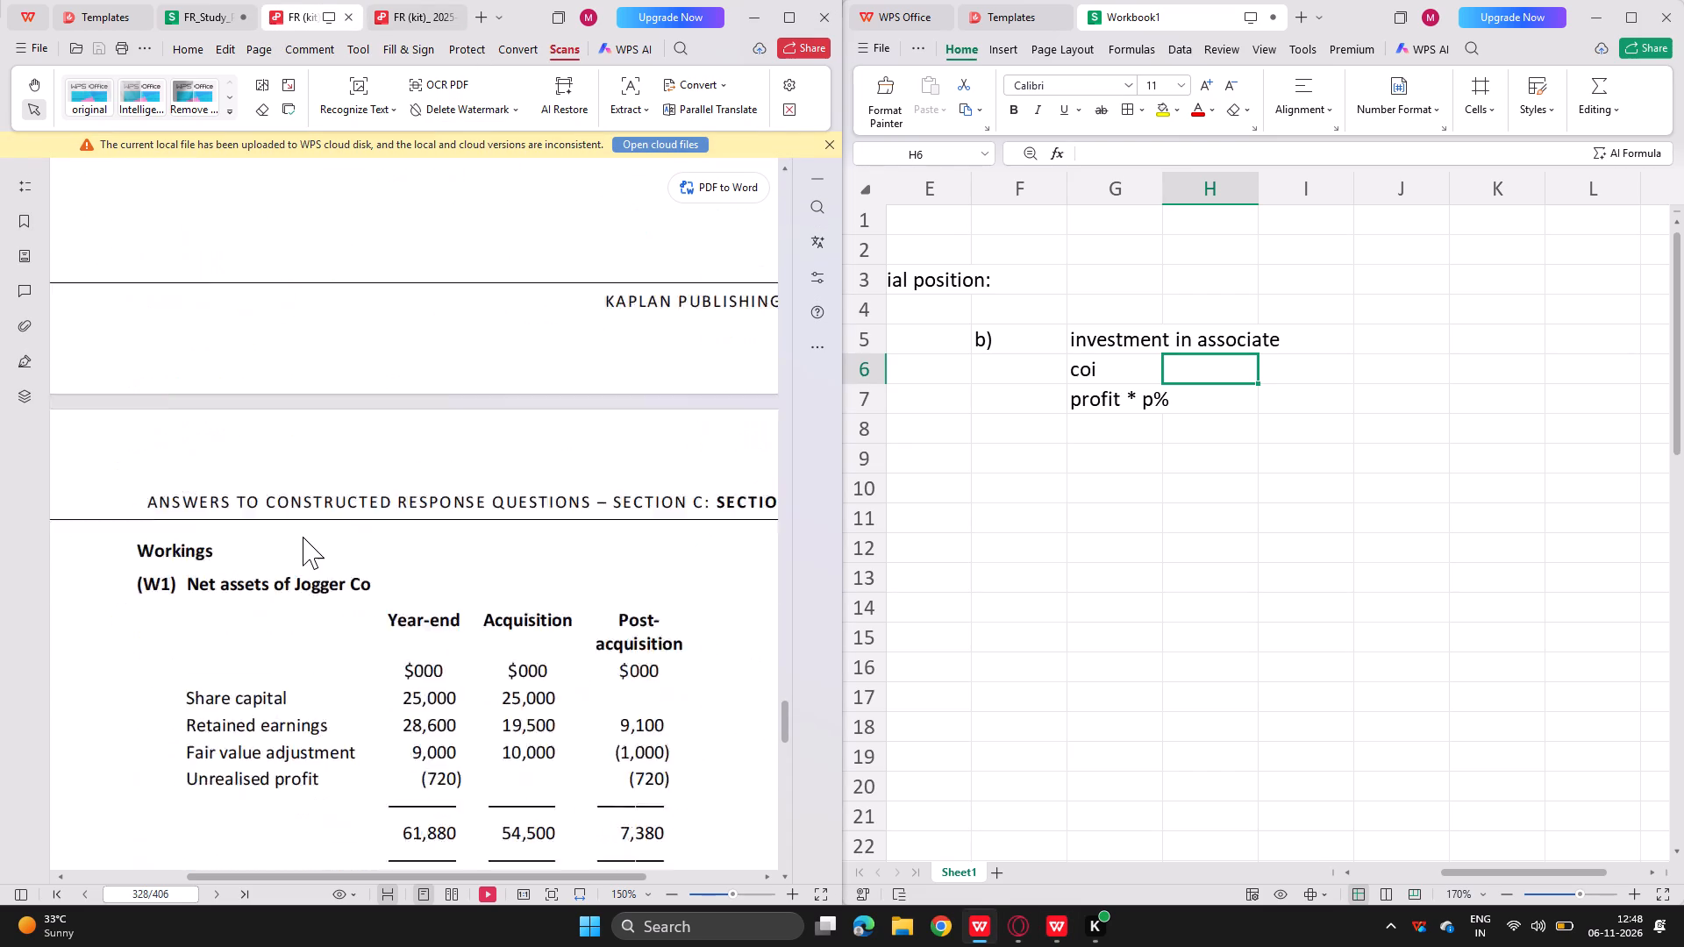
scroll(303, 537, down, 3)
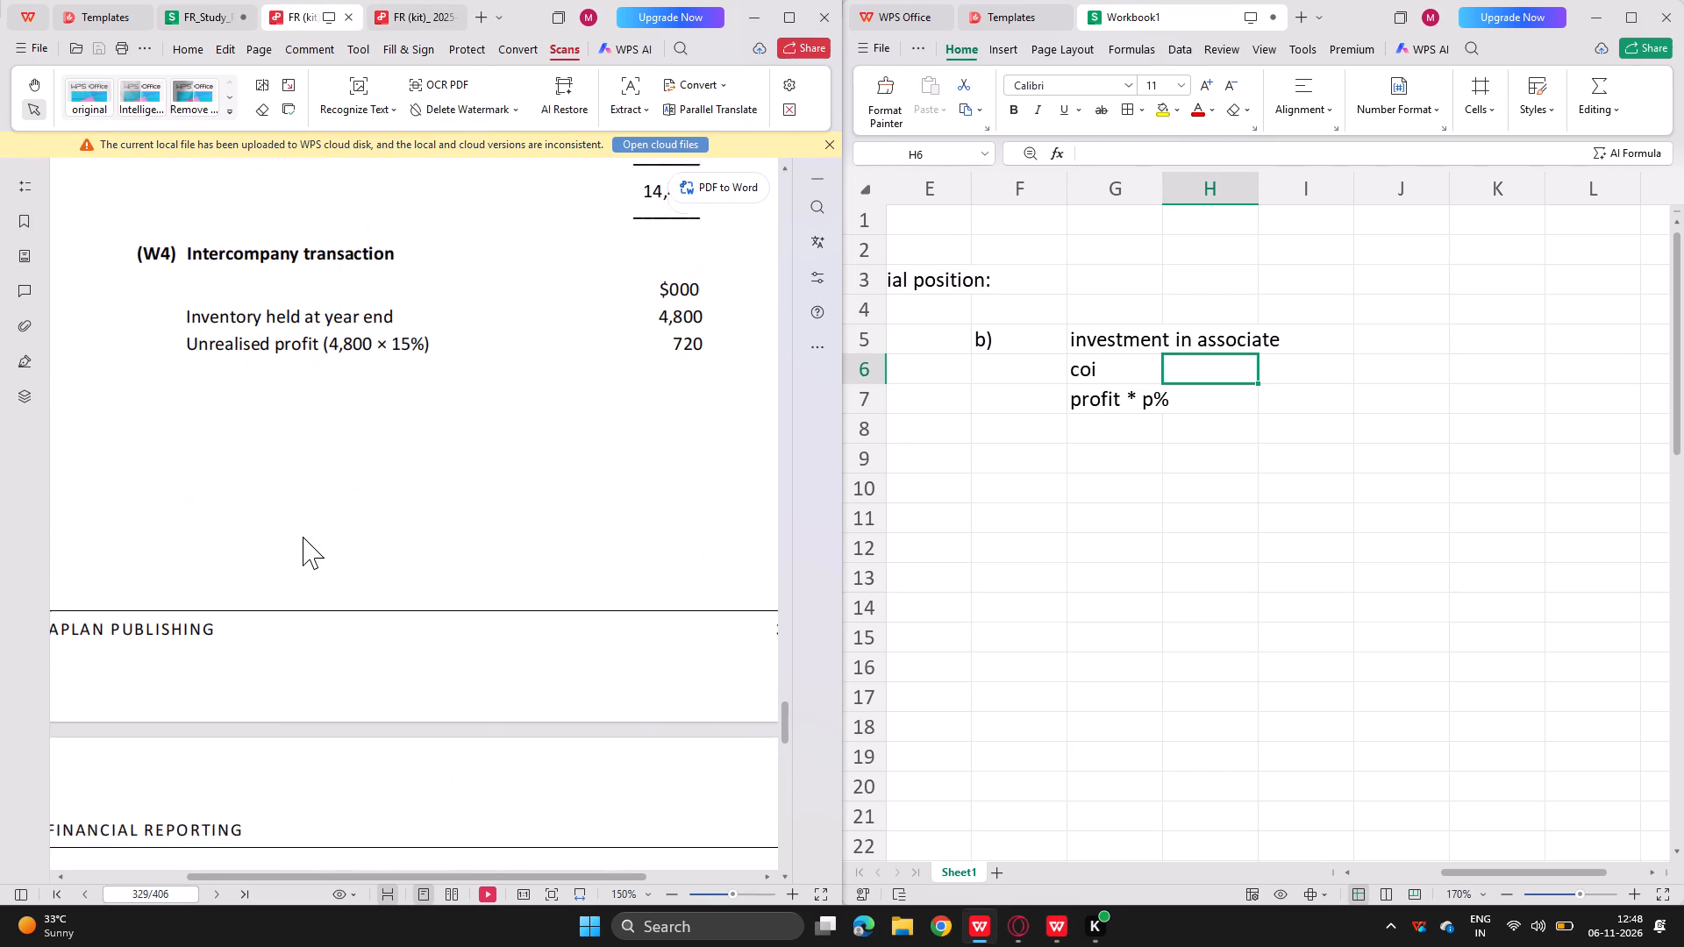
scroll(303, 537, down, 4)
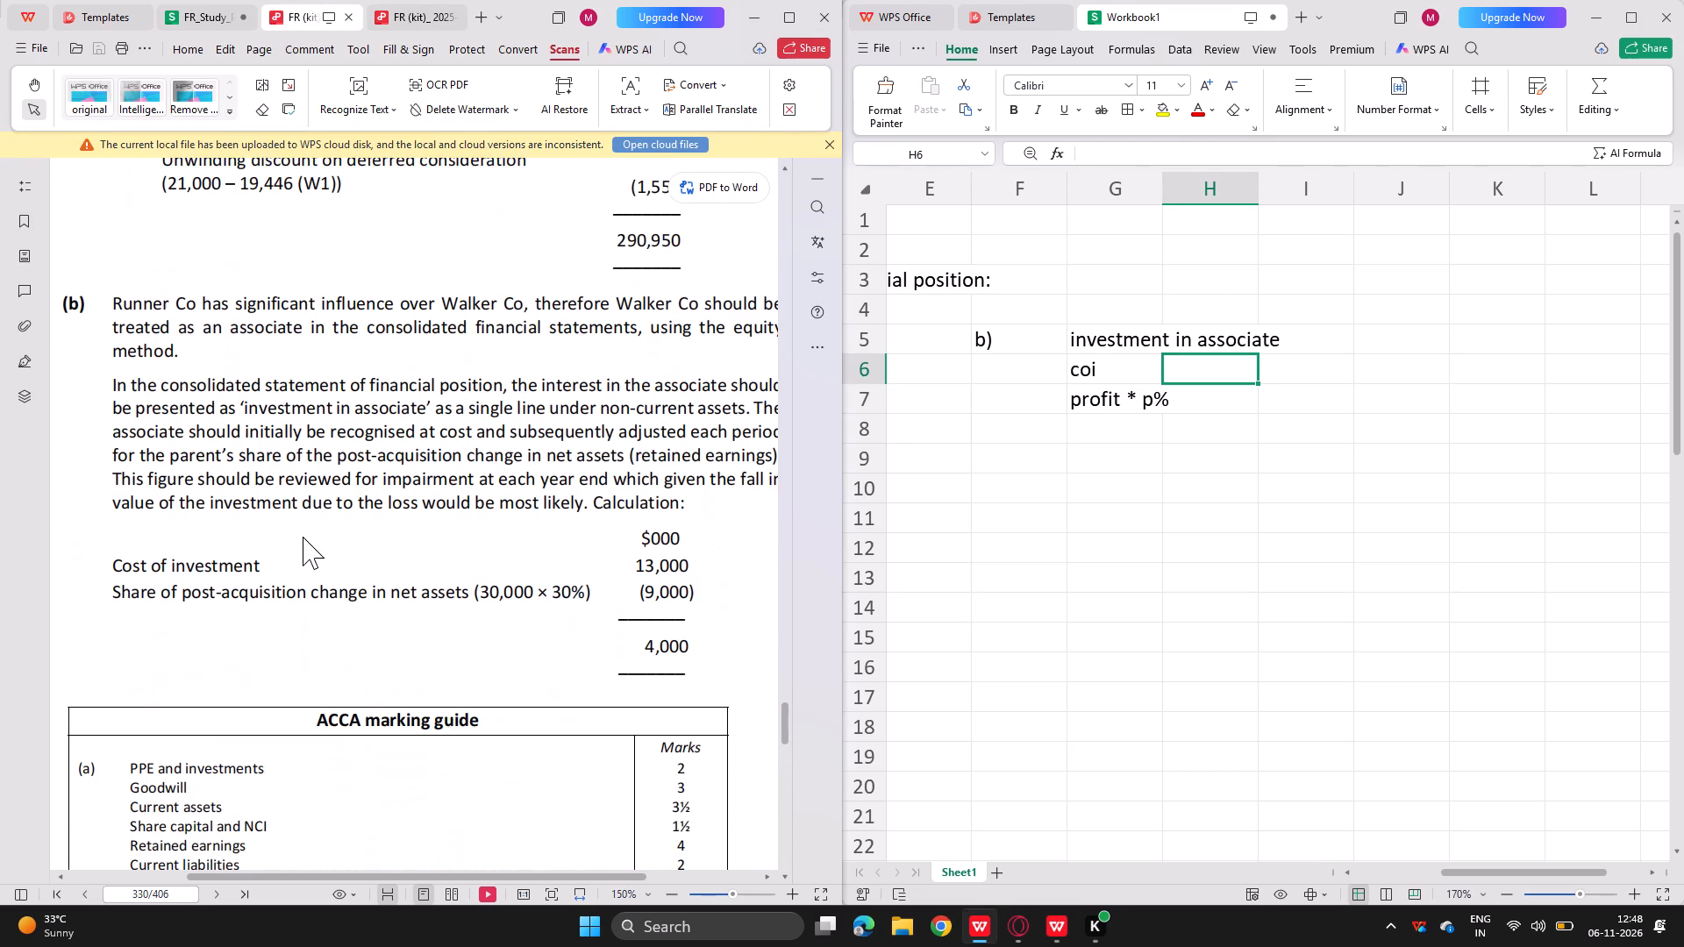
scroll(303, 537, down, 1)
text(13000)
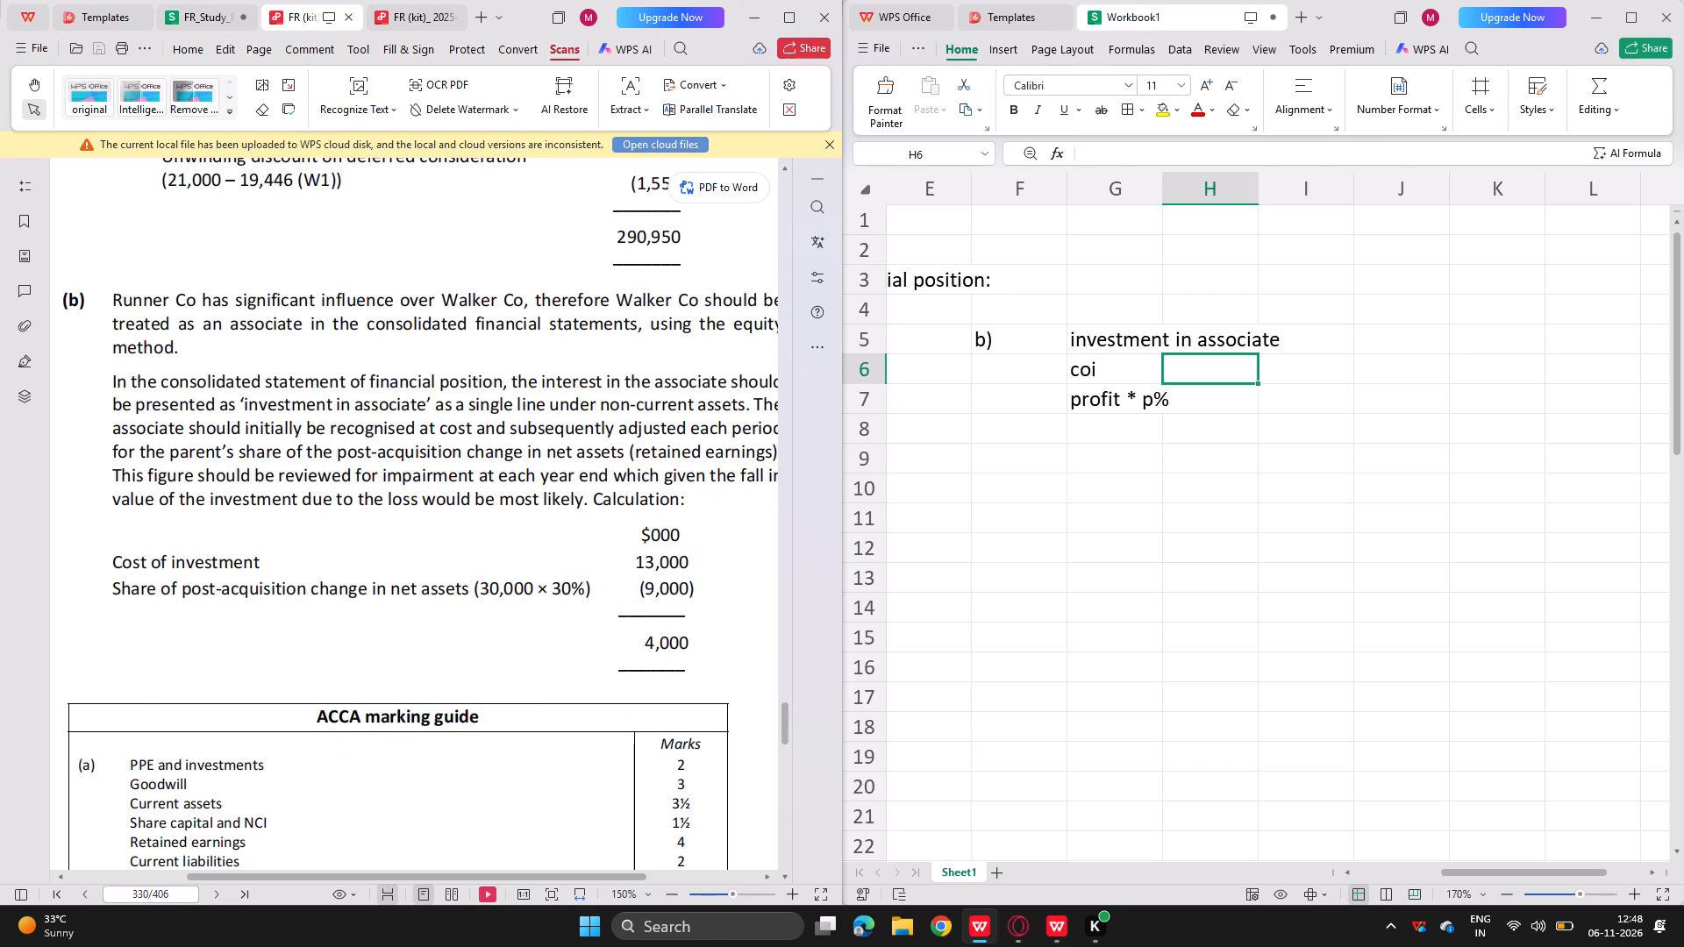
double_click(1194, 369)
text(13000)
key(Return)
Calculate the parent's share of Walker Co's loss in H7 with =-30000*0.30.
text(=-)
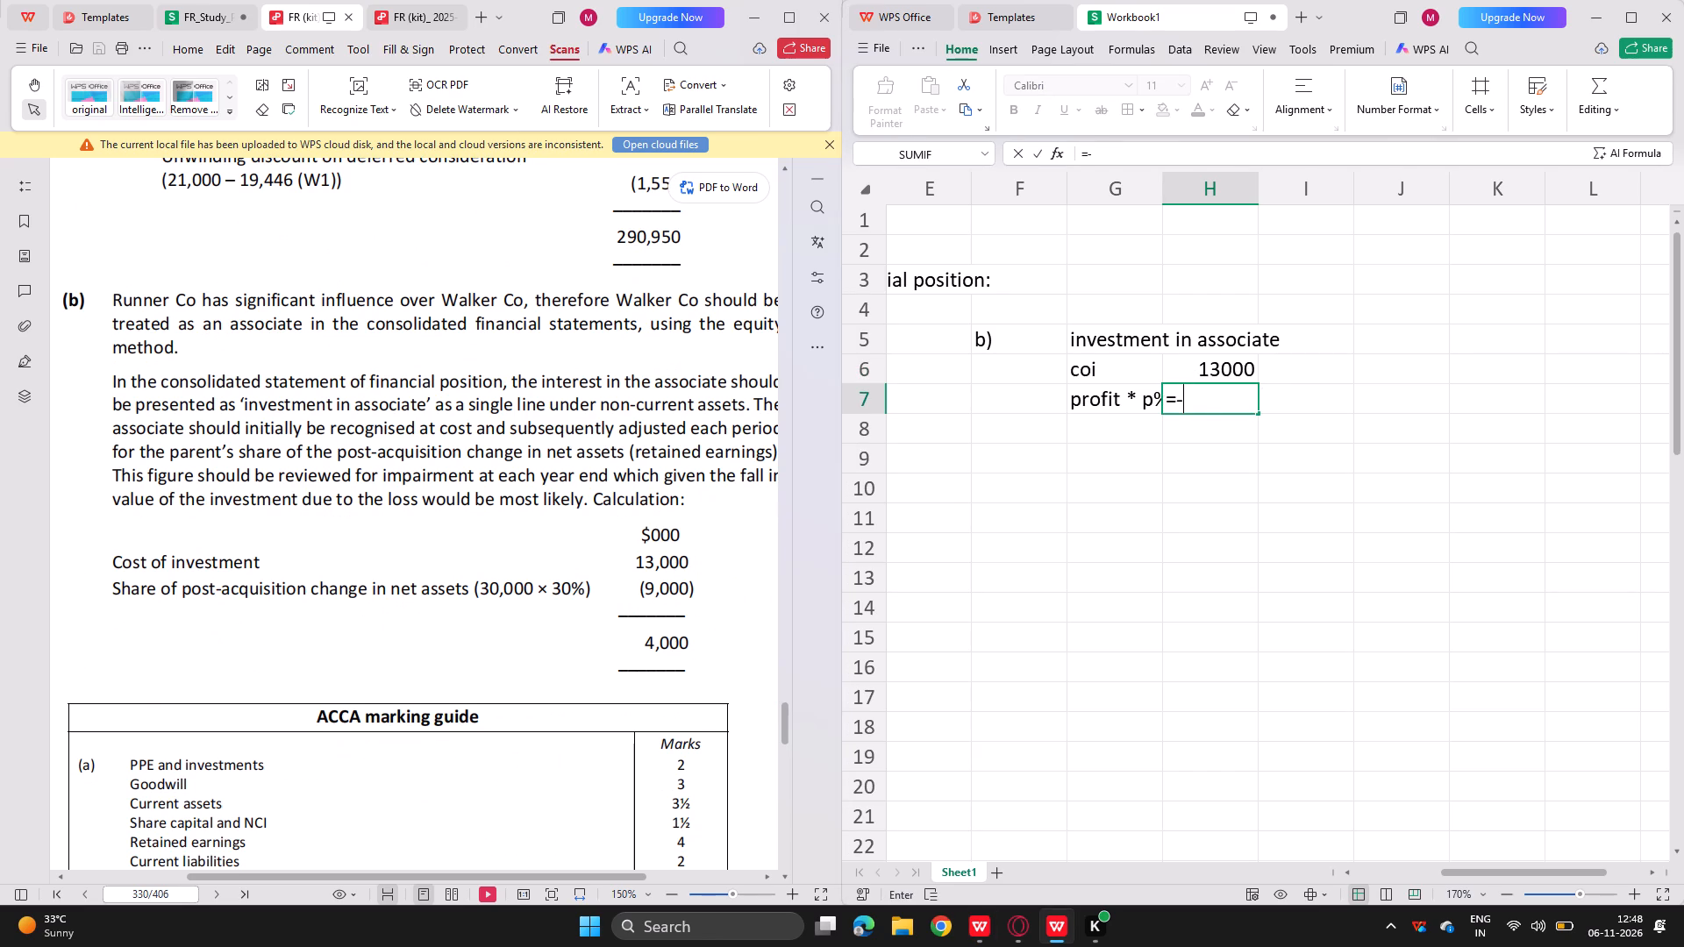
text(3000)
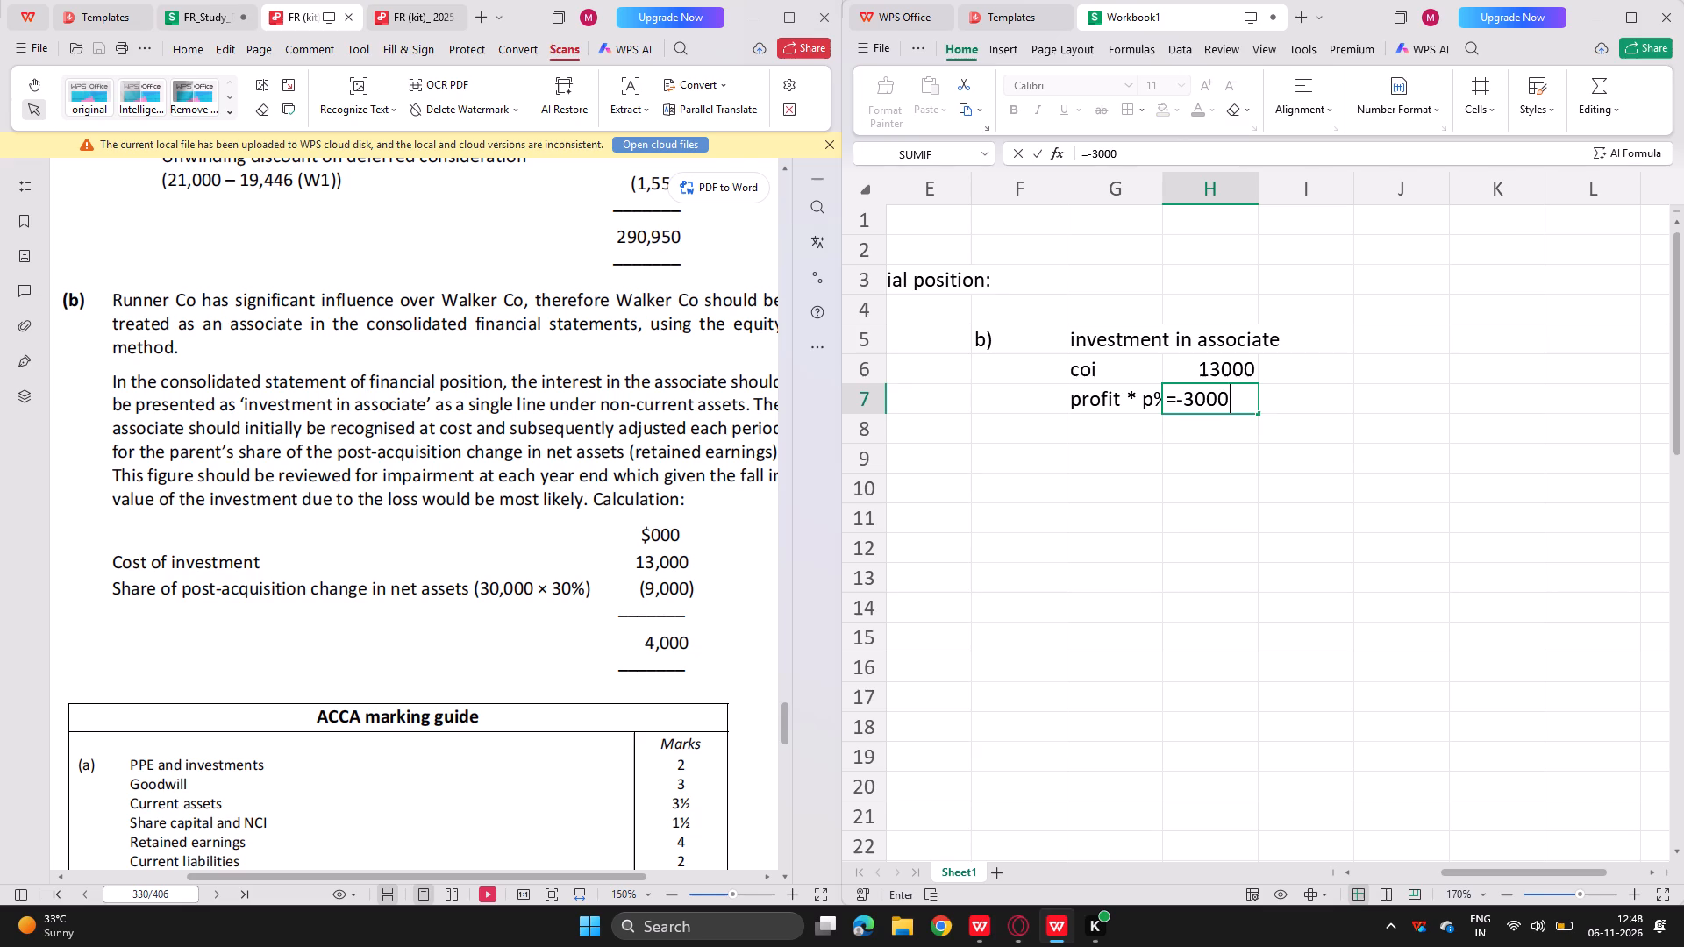
text(0*0.30)
key(Return)
Add the label "total" in G9 and sum H6:H7 in H9 for the investment in associate.
click(1126, 437)
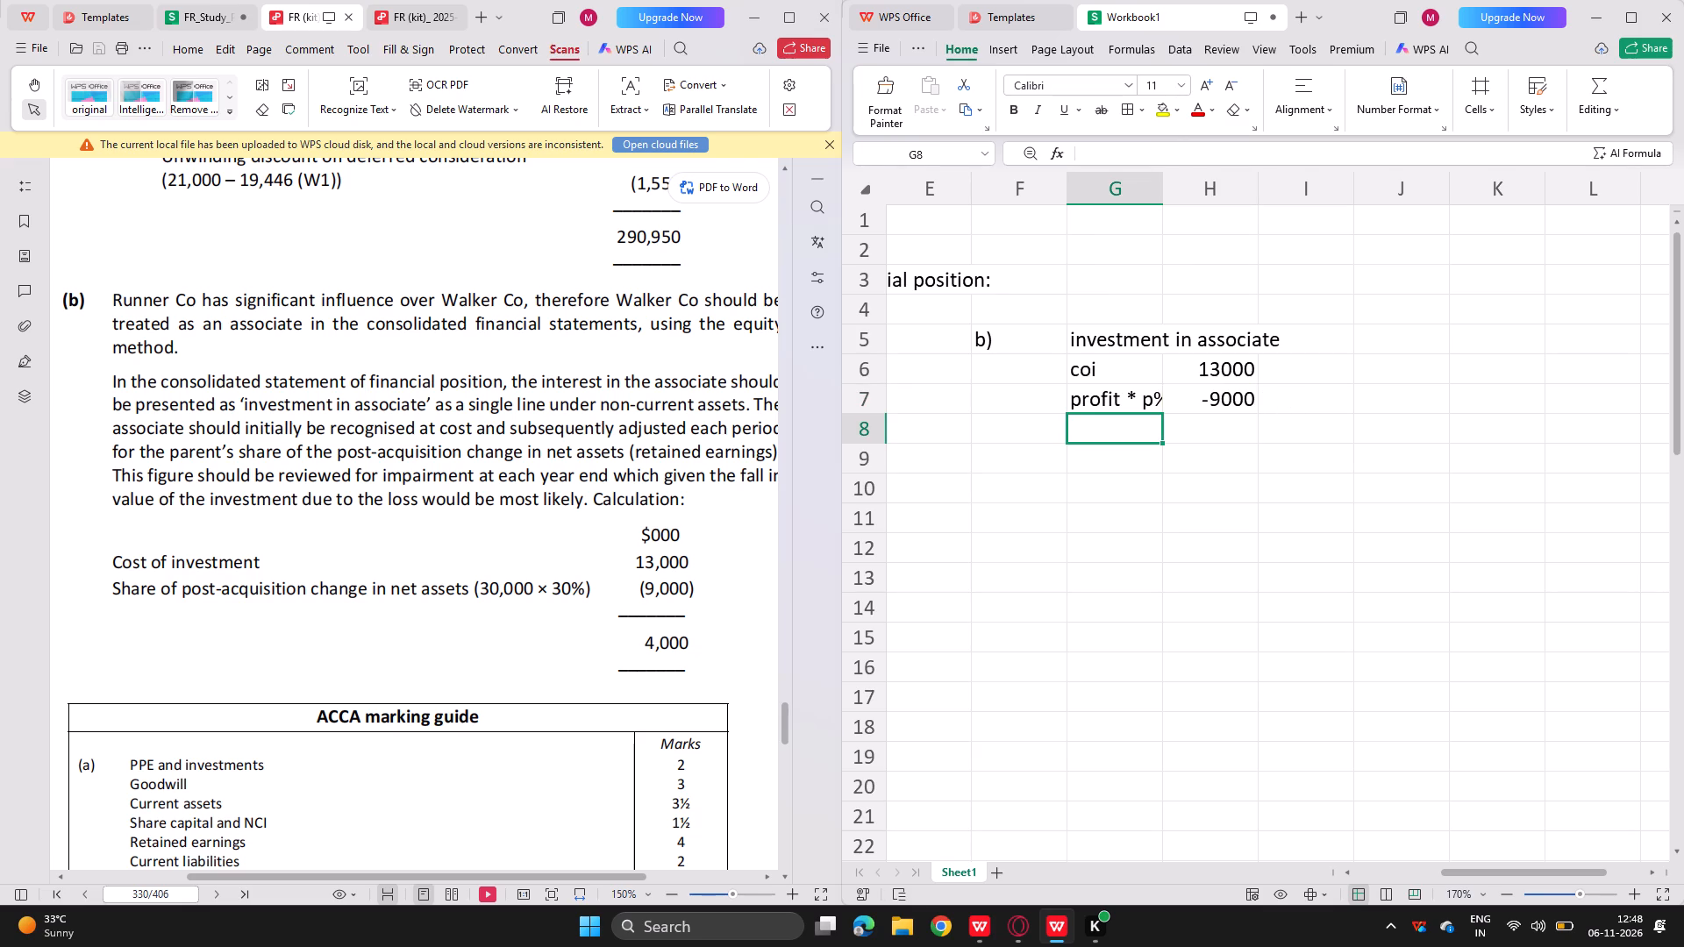
click(1123, 452)
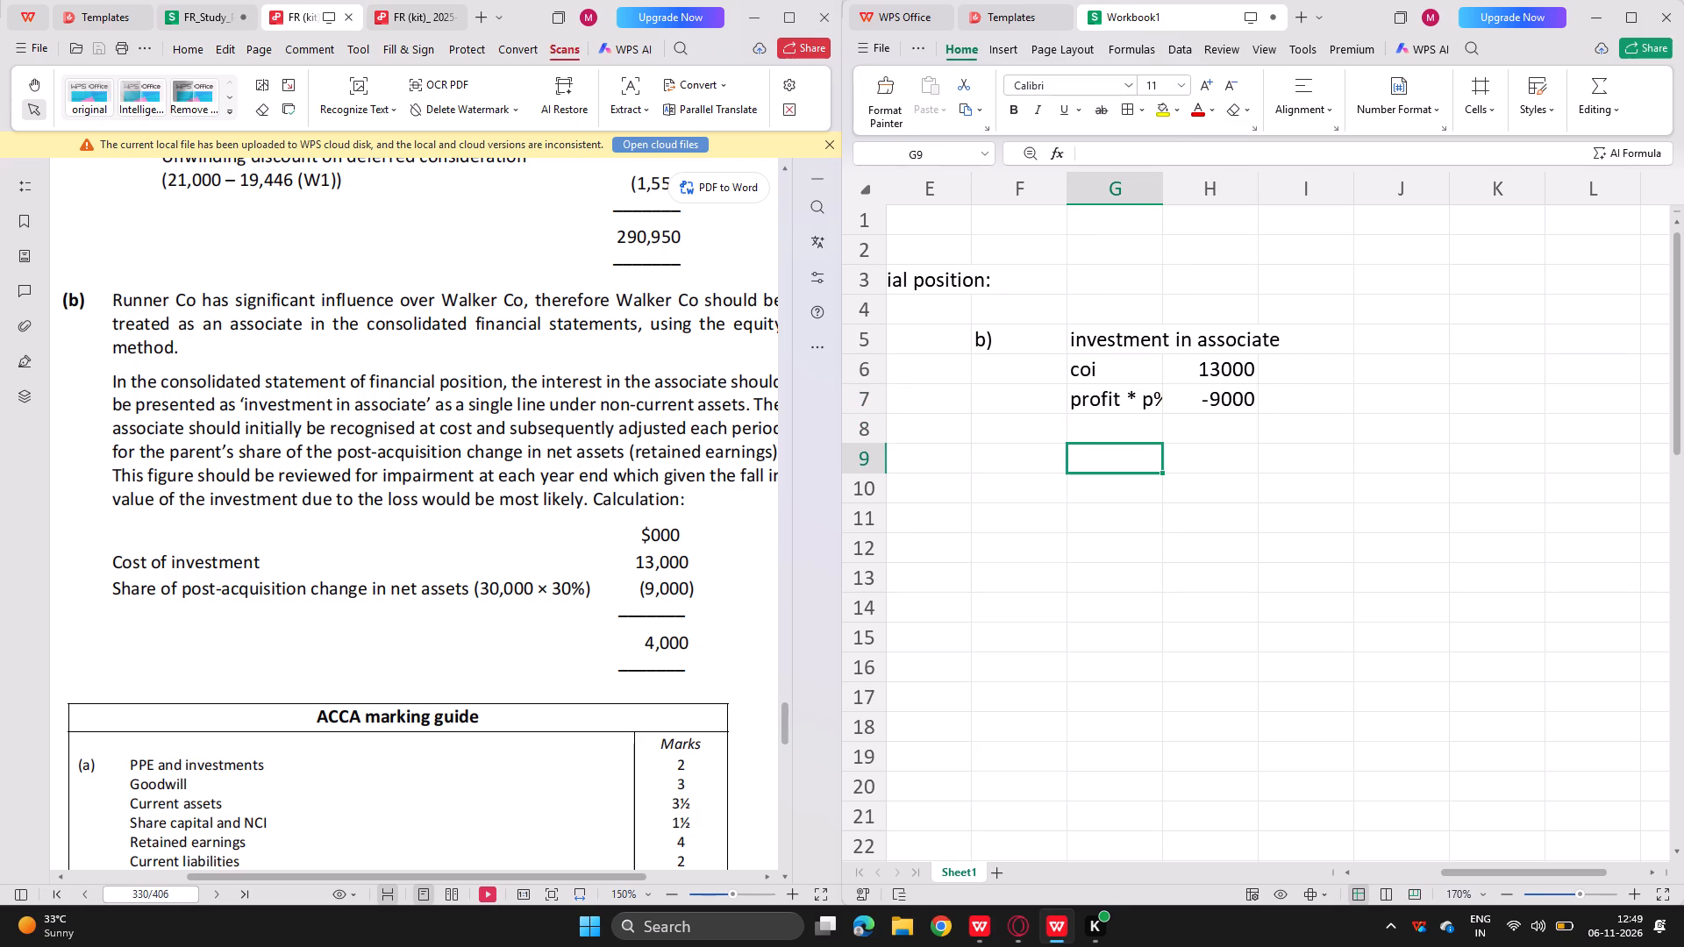
text(total)
key(Right)
text(=s)
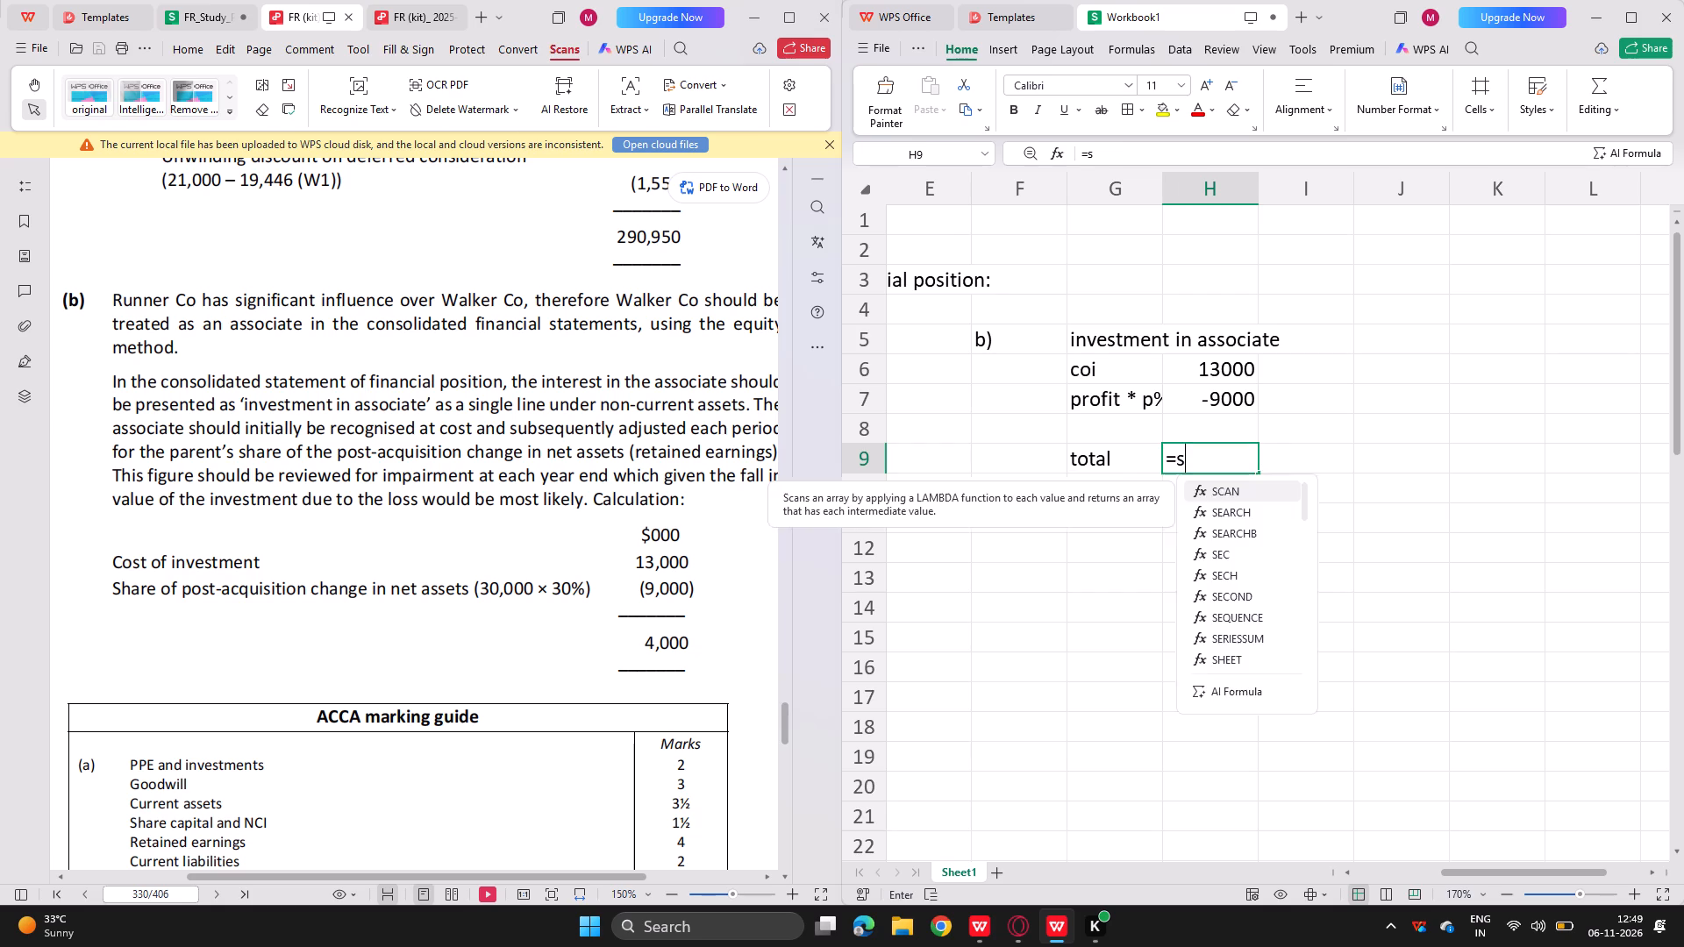
text(um()
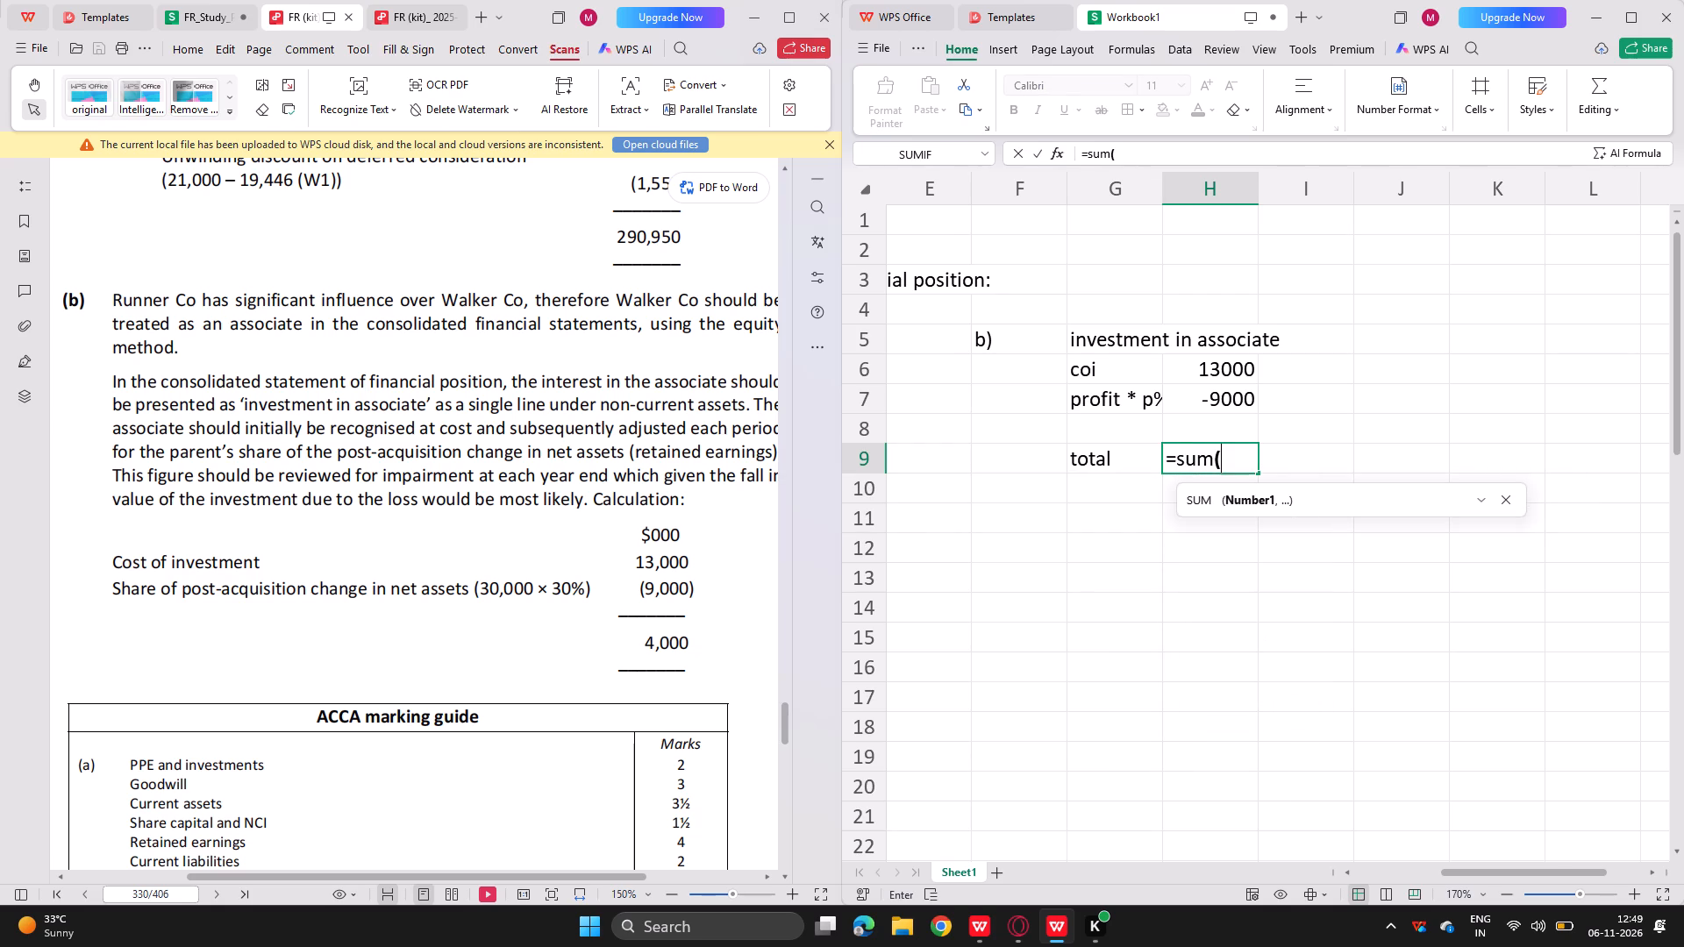
key(Up)
key(Up)
key(shift+Up)
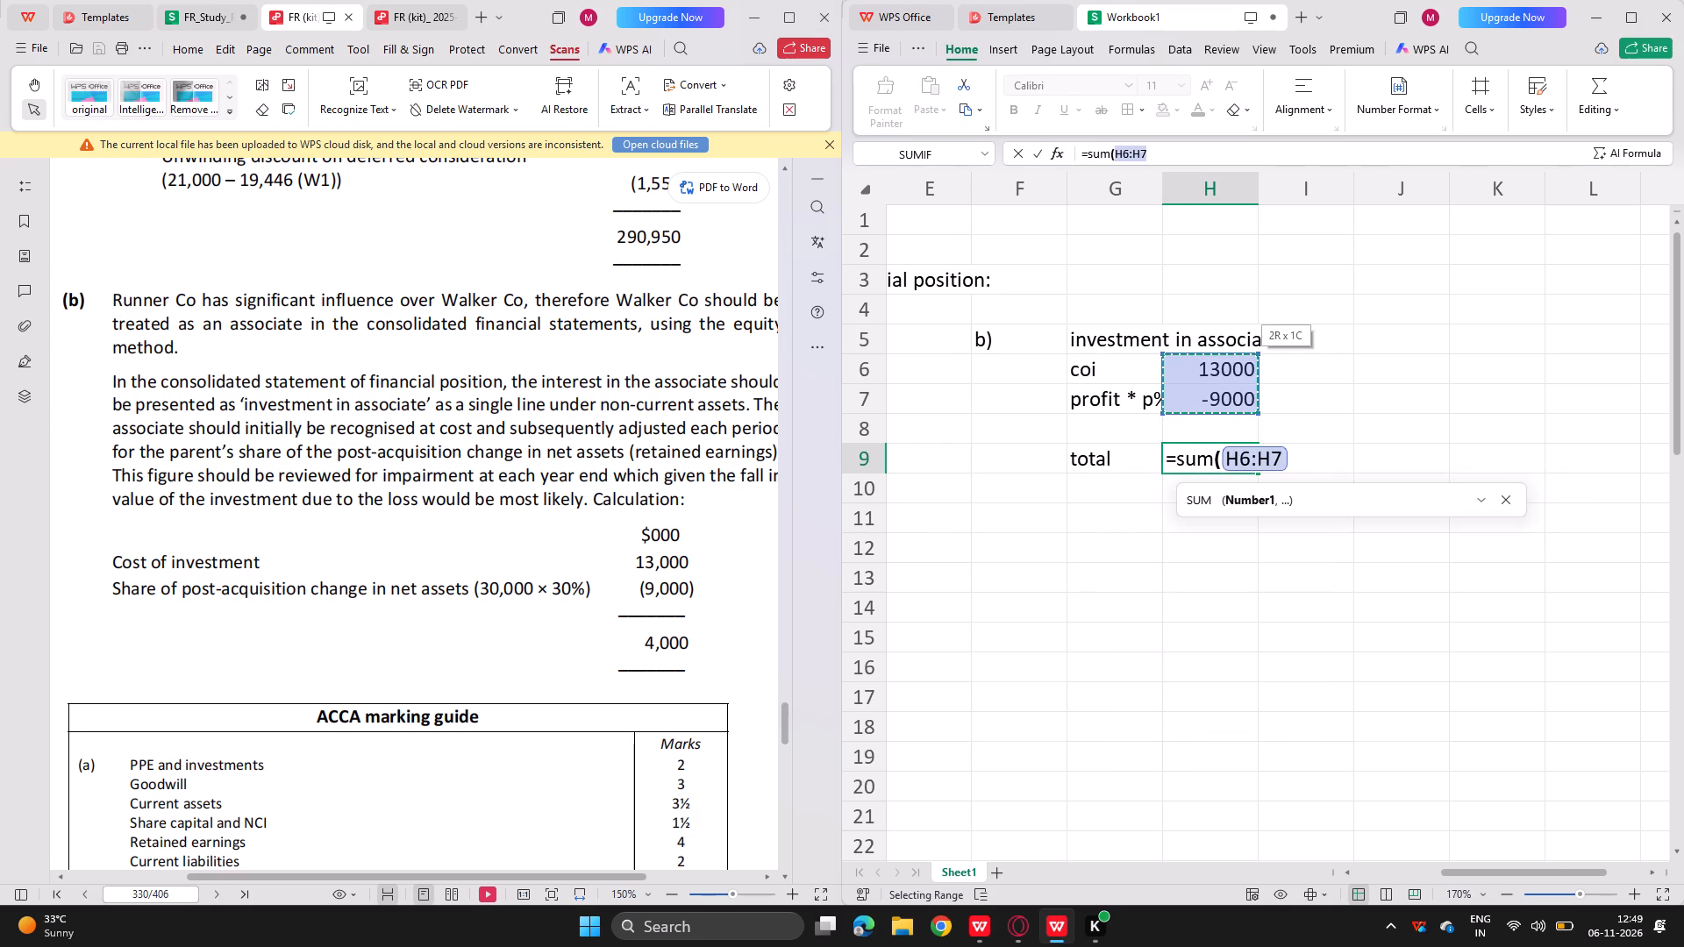
key(Return)
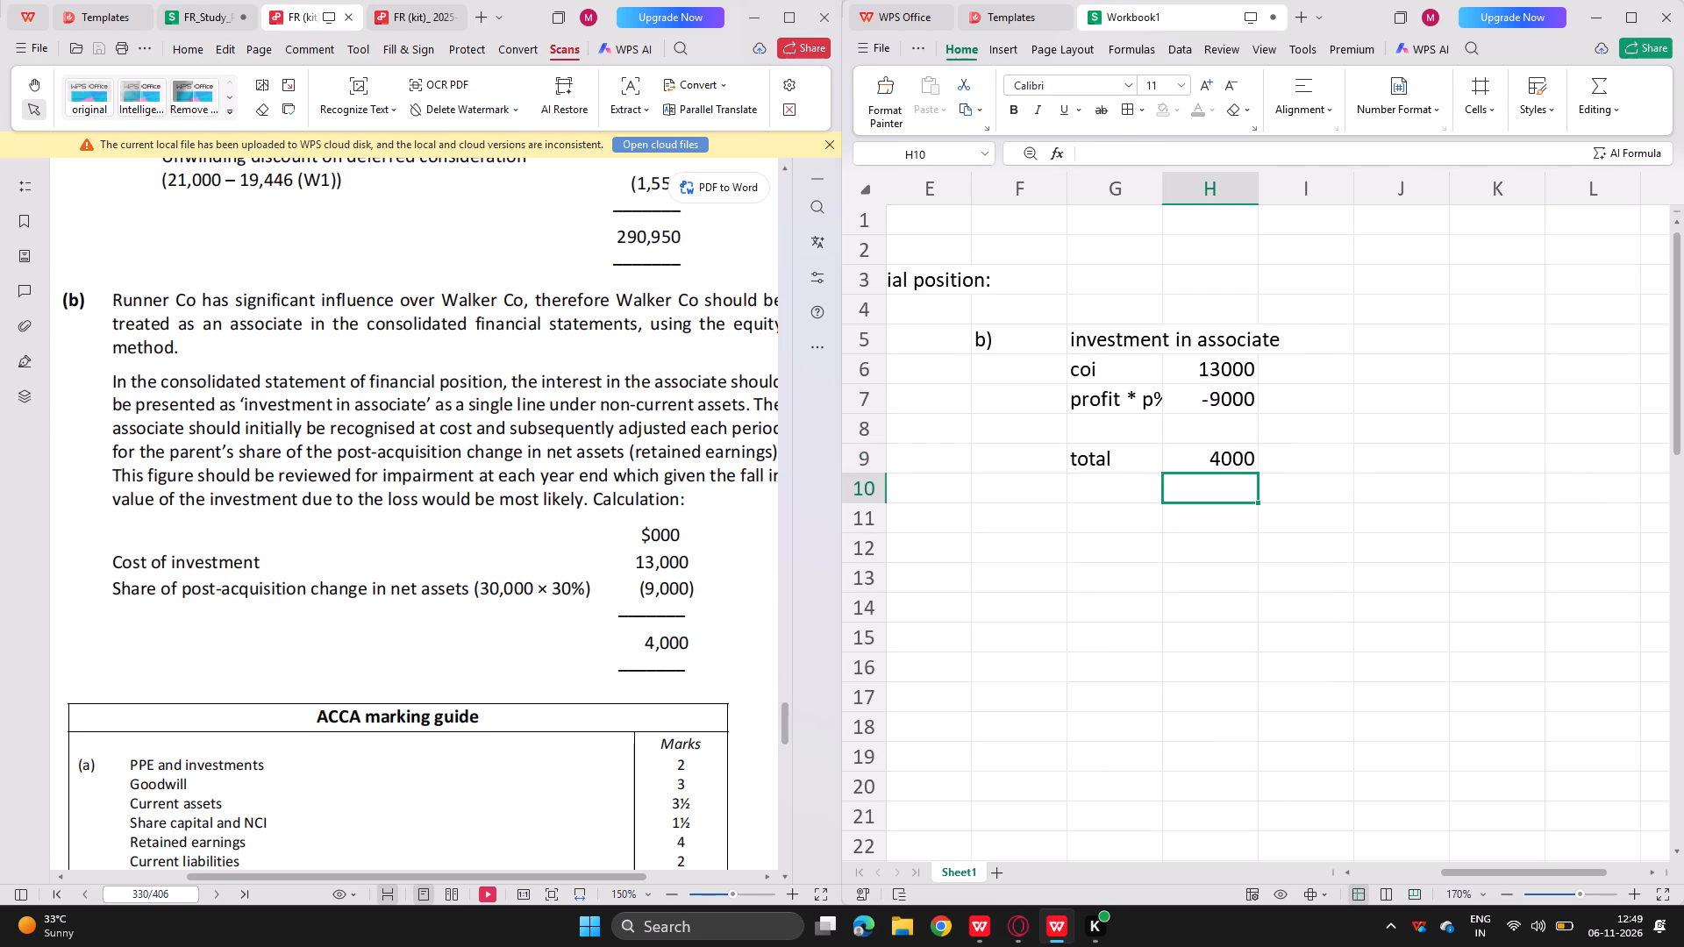
Make the investment in associate's total row, G9:H9, bold.
drag(1085, 460, 1231, 459)
key(ctrl+b)
Bring up the exam kit's Runner Co question page and make the workbook heading "432runner co" in A1:B1 bold.
scroll(1078, 494, left, 2)
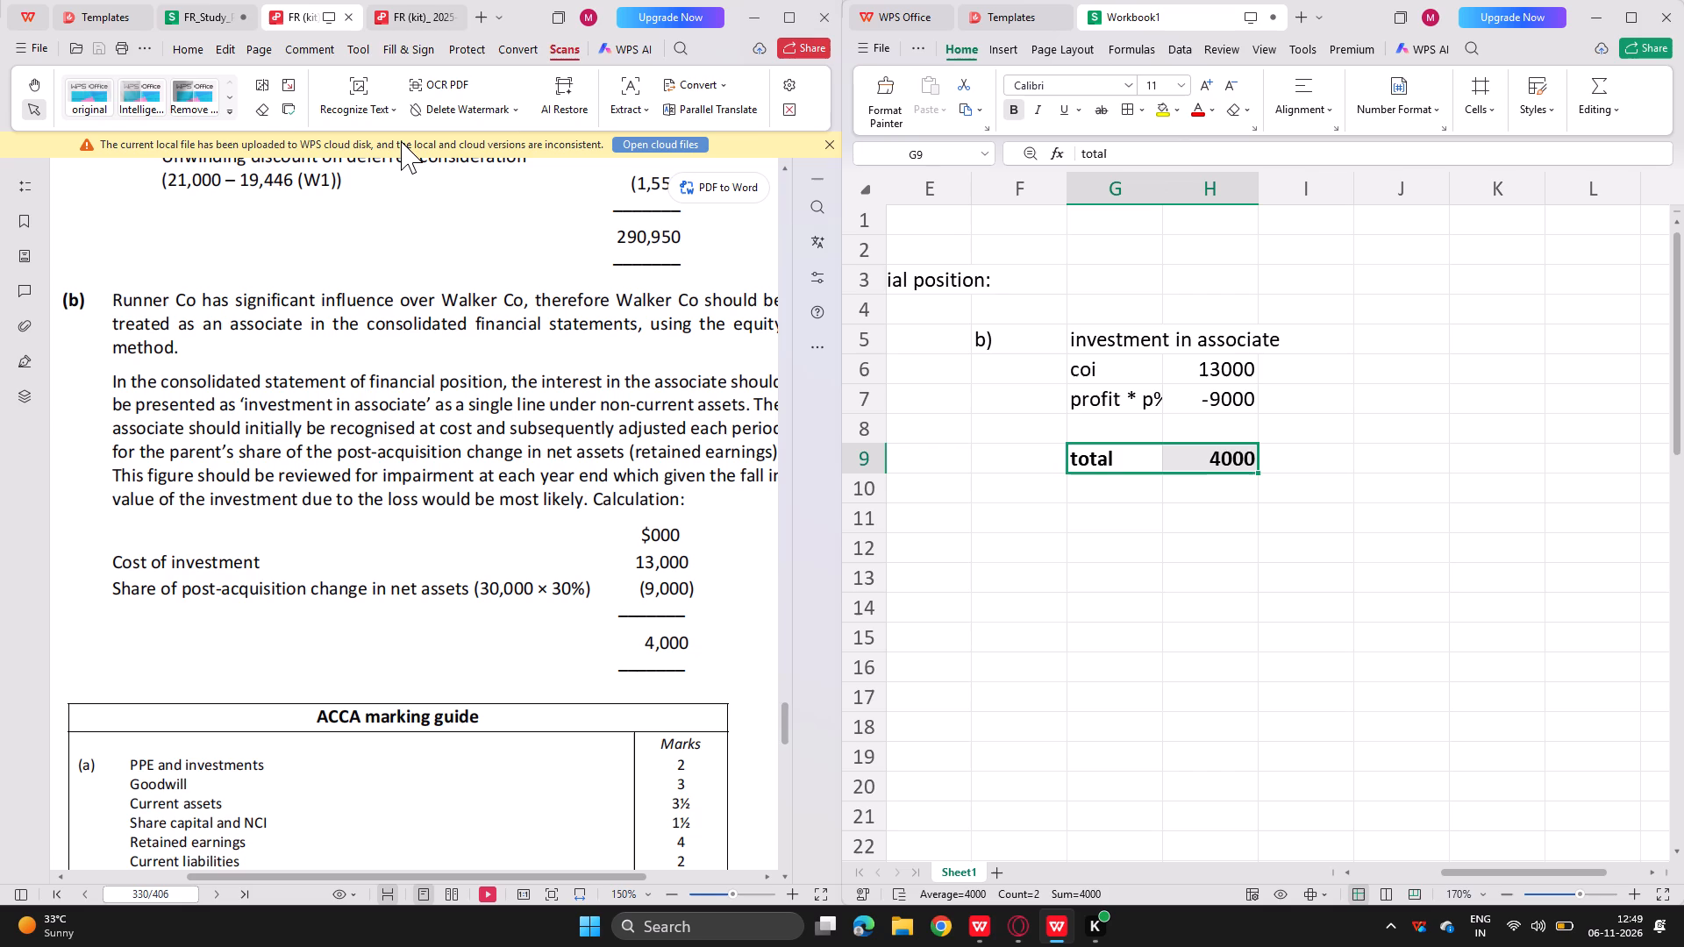
click(412, 2)
scroll(1156, 385, right, 7)
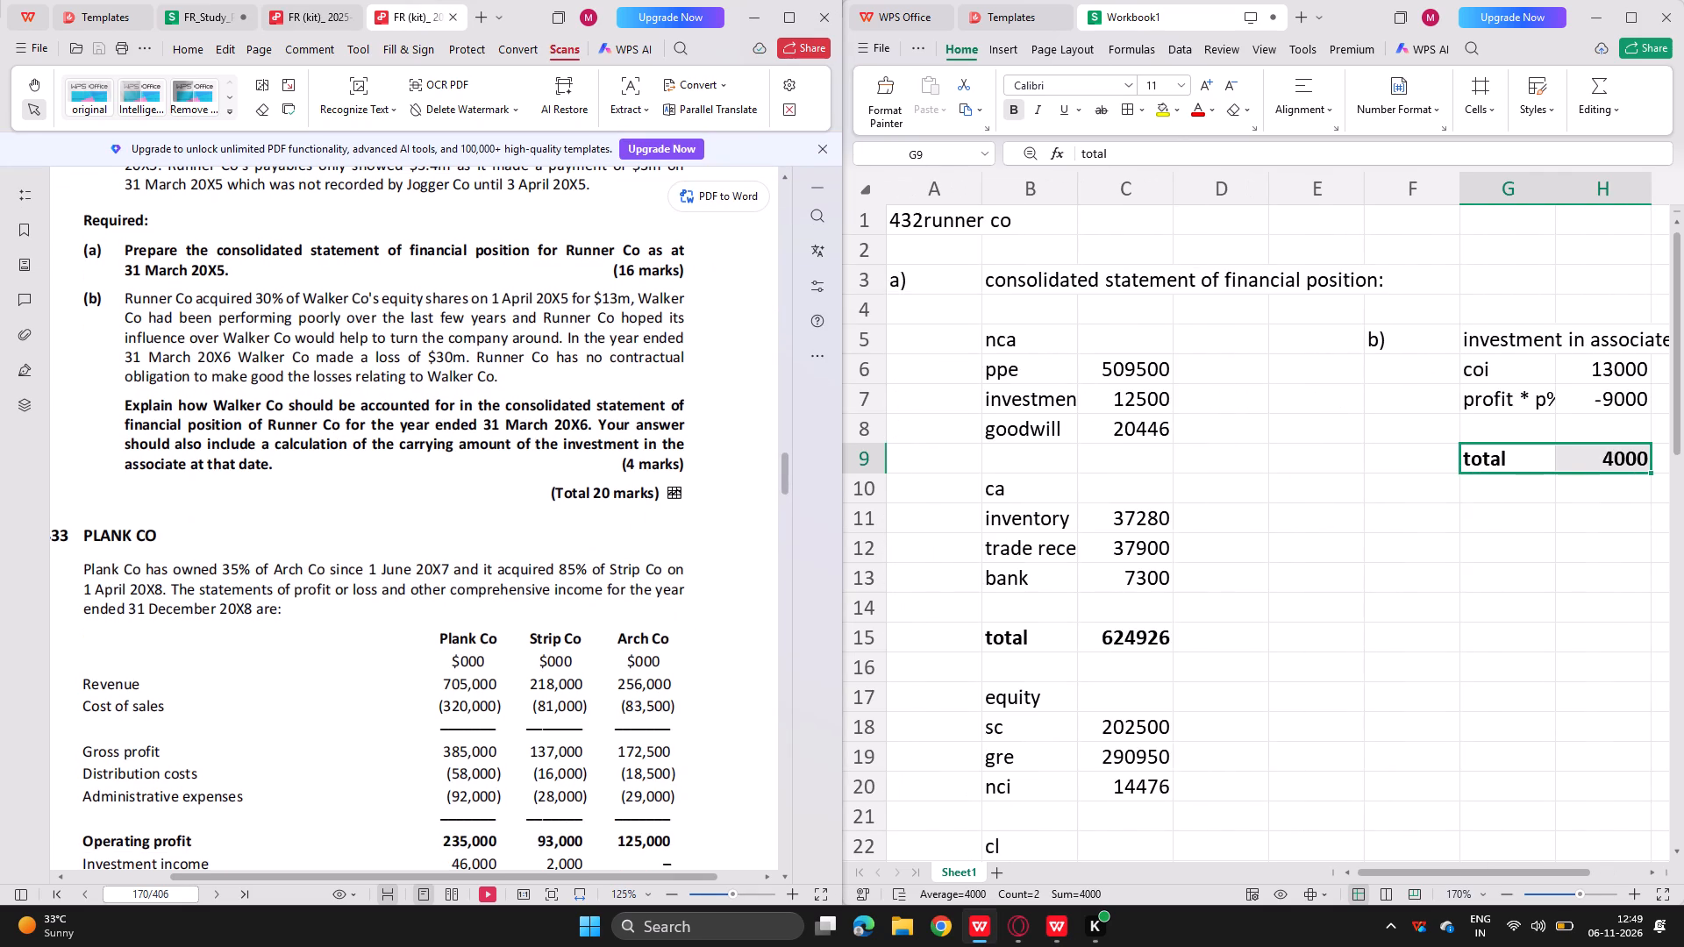
scroll(1156, 385, right, 3)
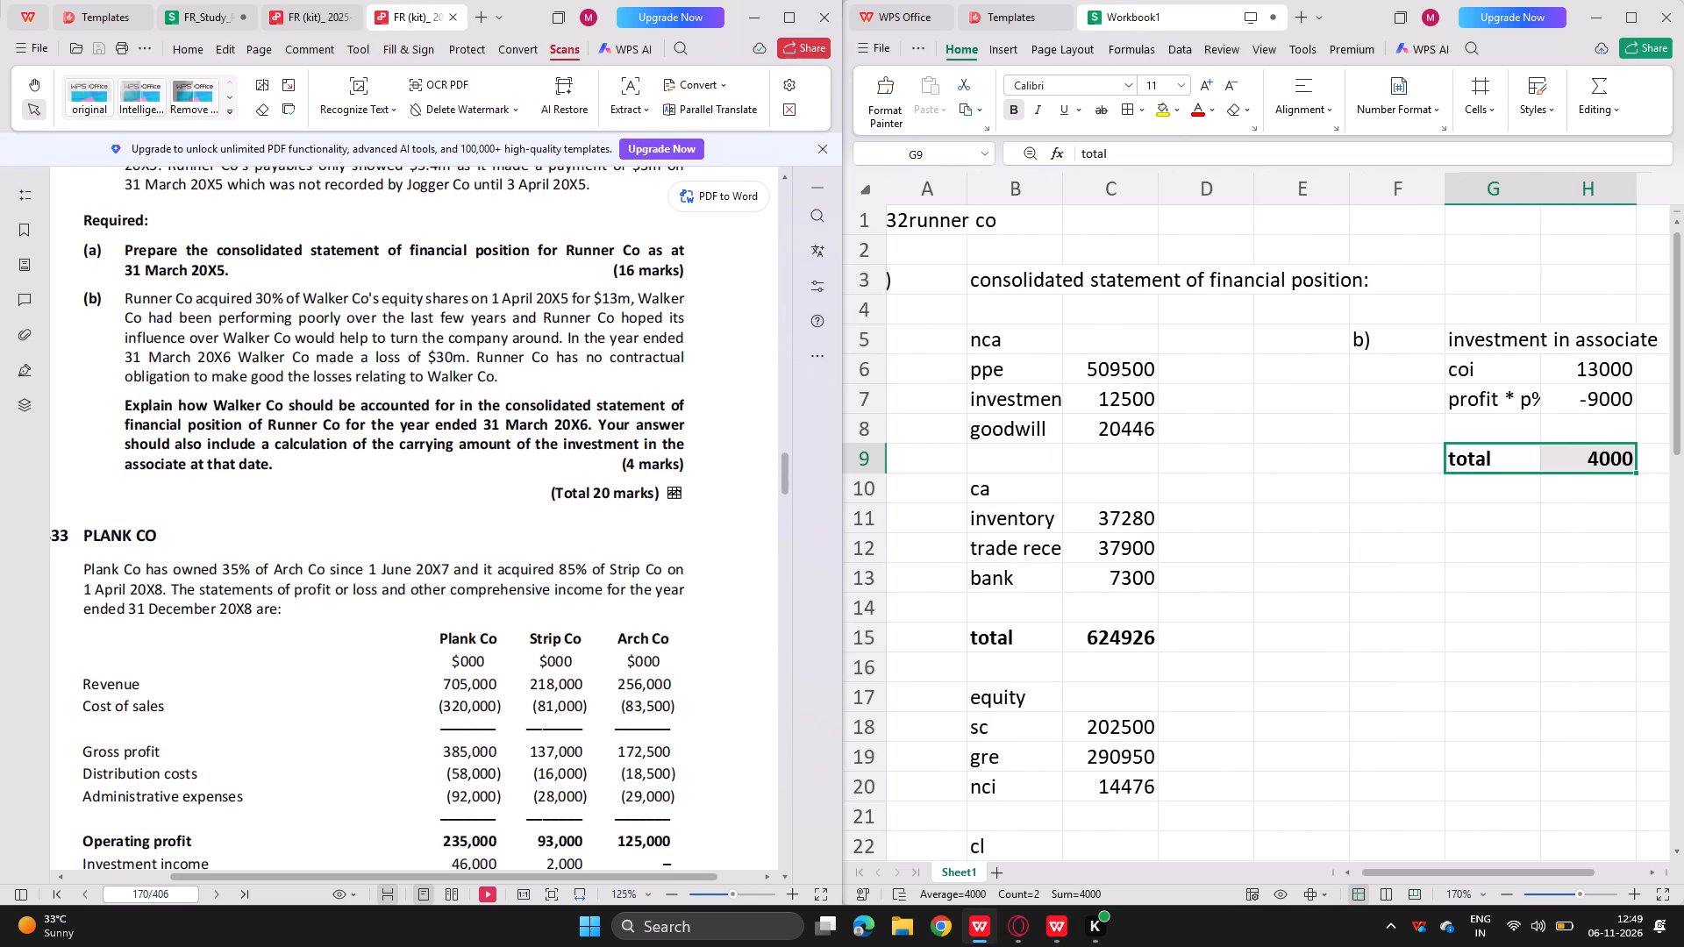
drag(925, 217, 1013, 214)
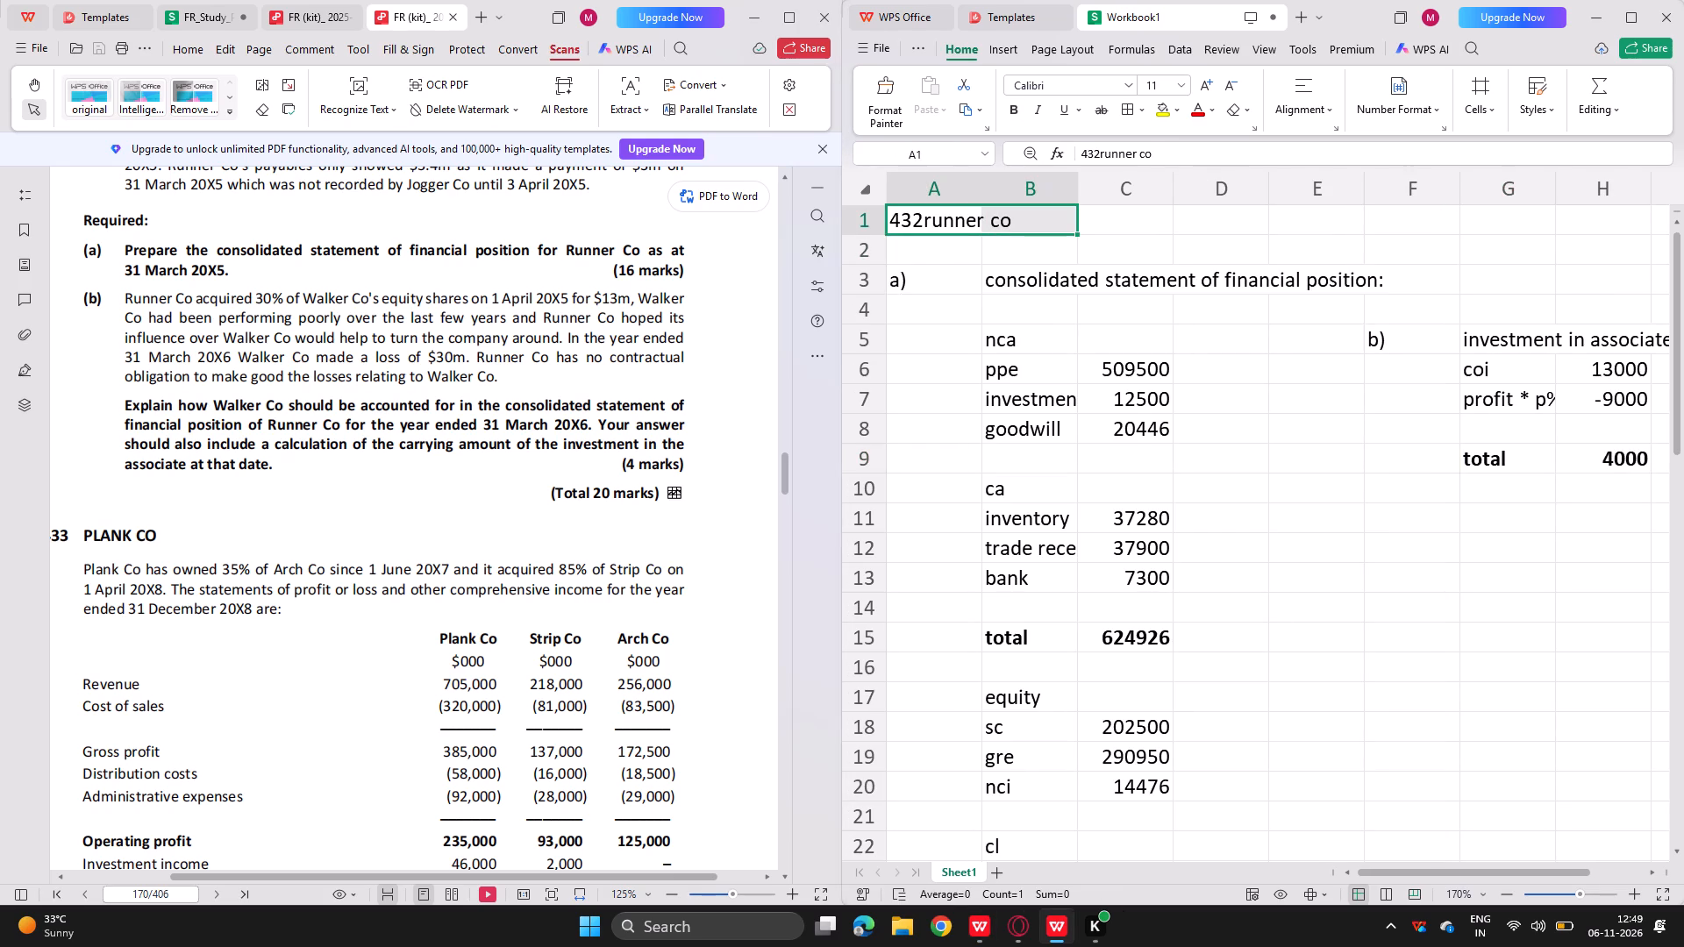
key(ctrl+b)
Split the heading so A1 keeps only 432 and "runner co" is moved to B1 in bold.
drag(958, 521, 971, 174)
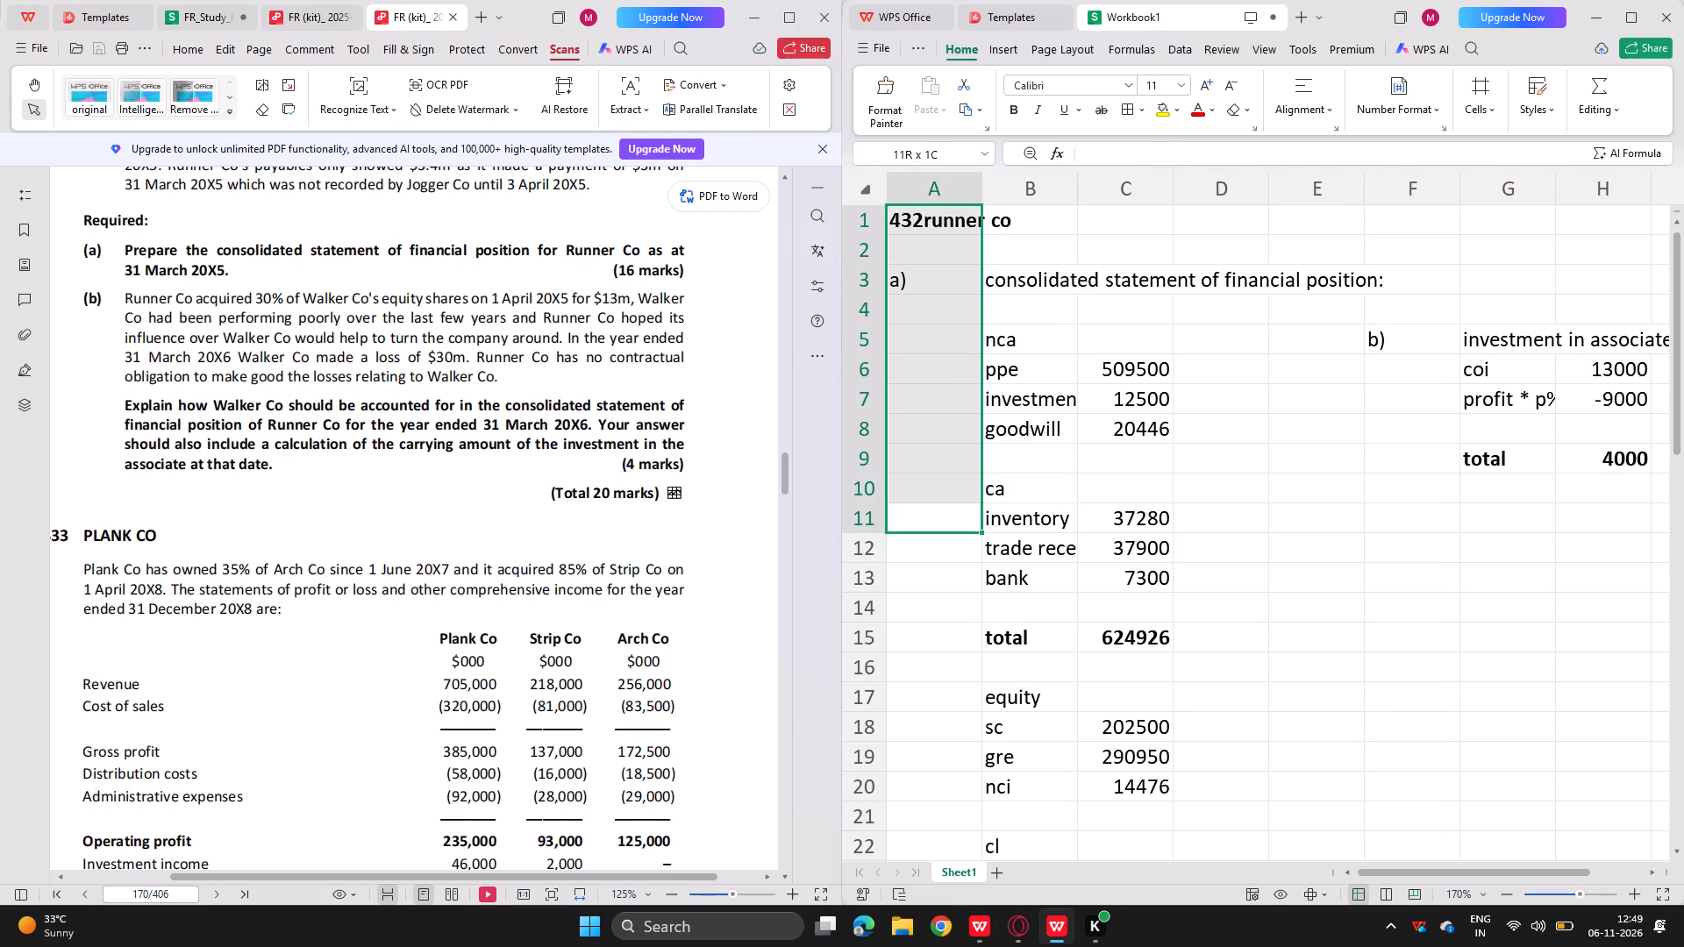
drag(971, 174, 917, 227)
double_click(917, 227)
click(923, 221)
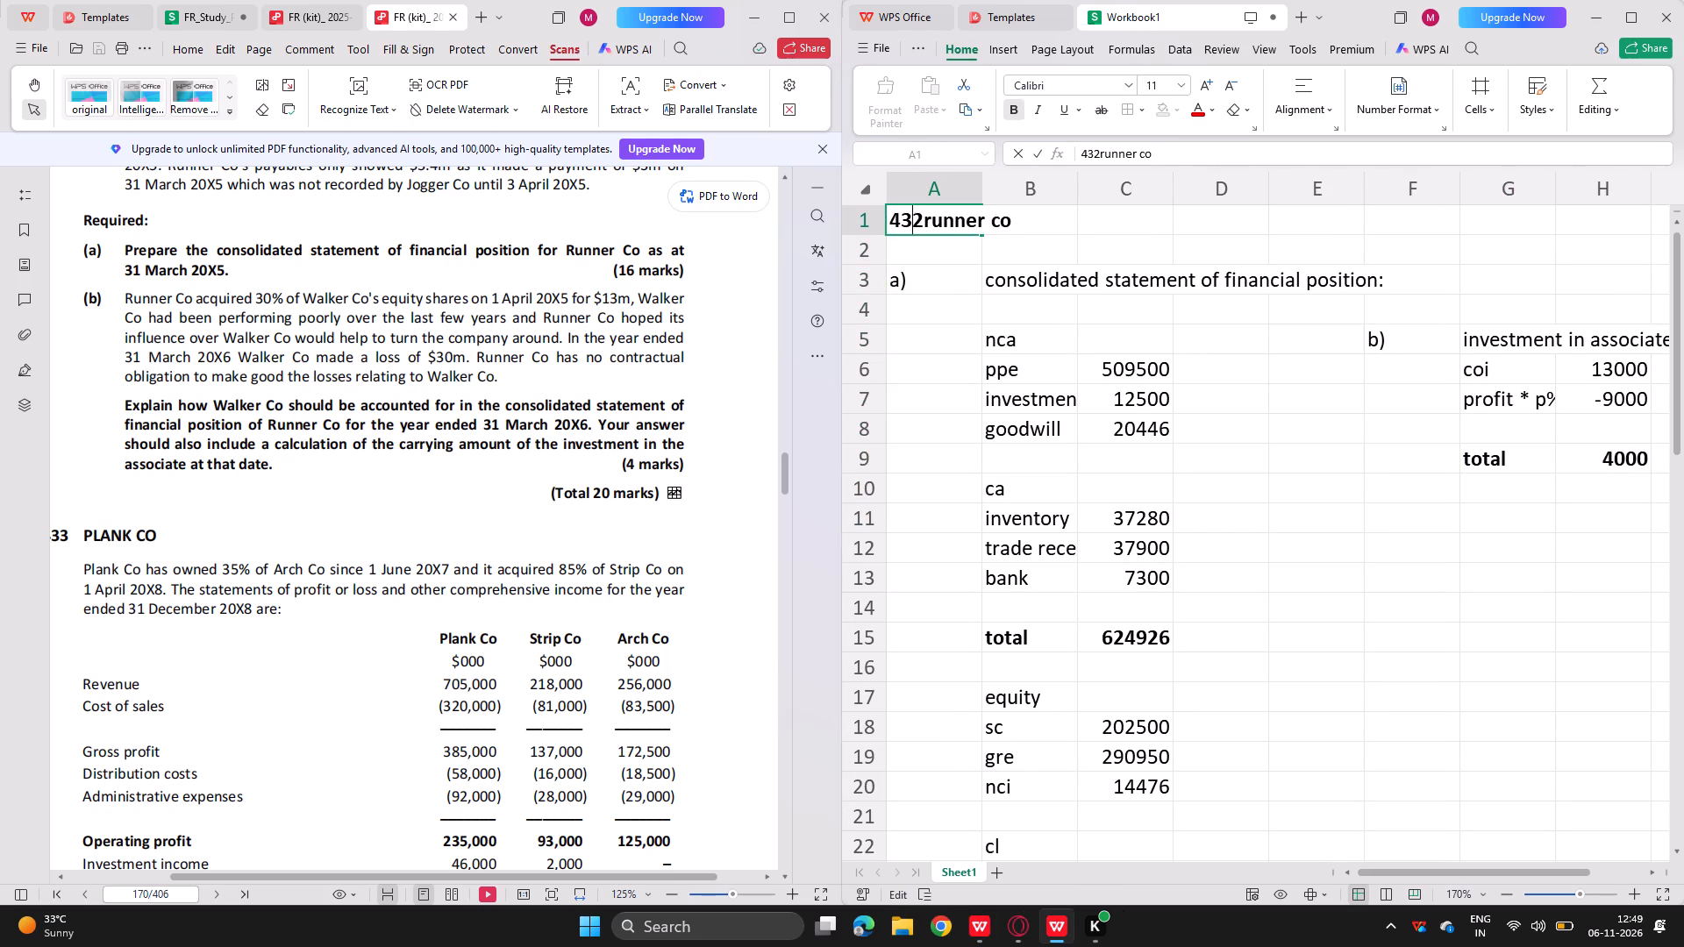
drag(926, 220, 1013, 221)
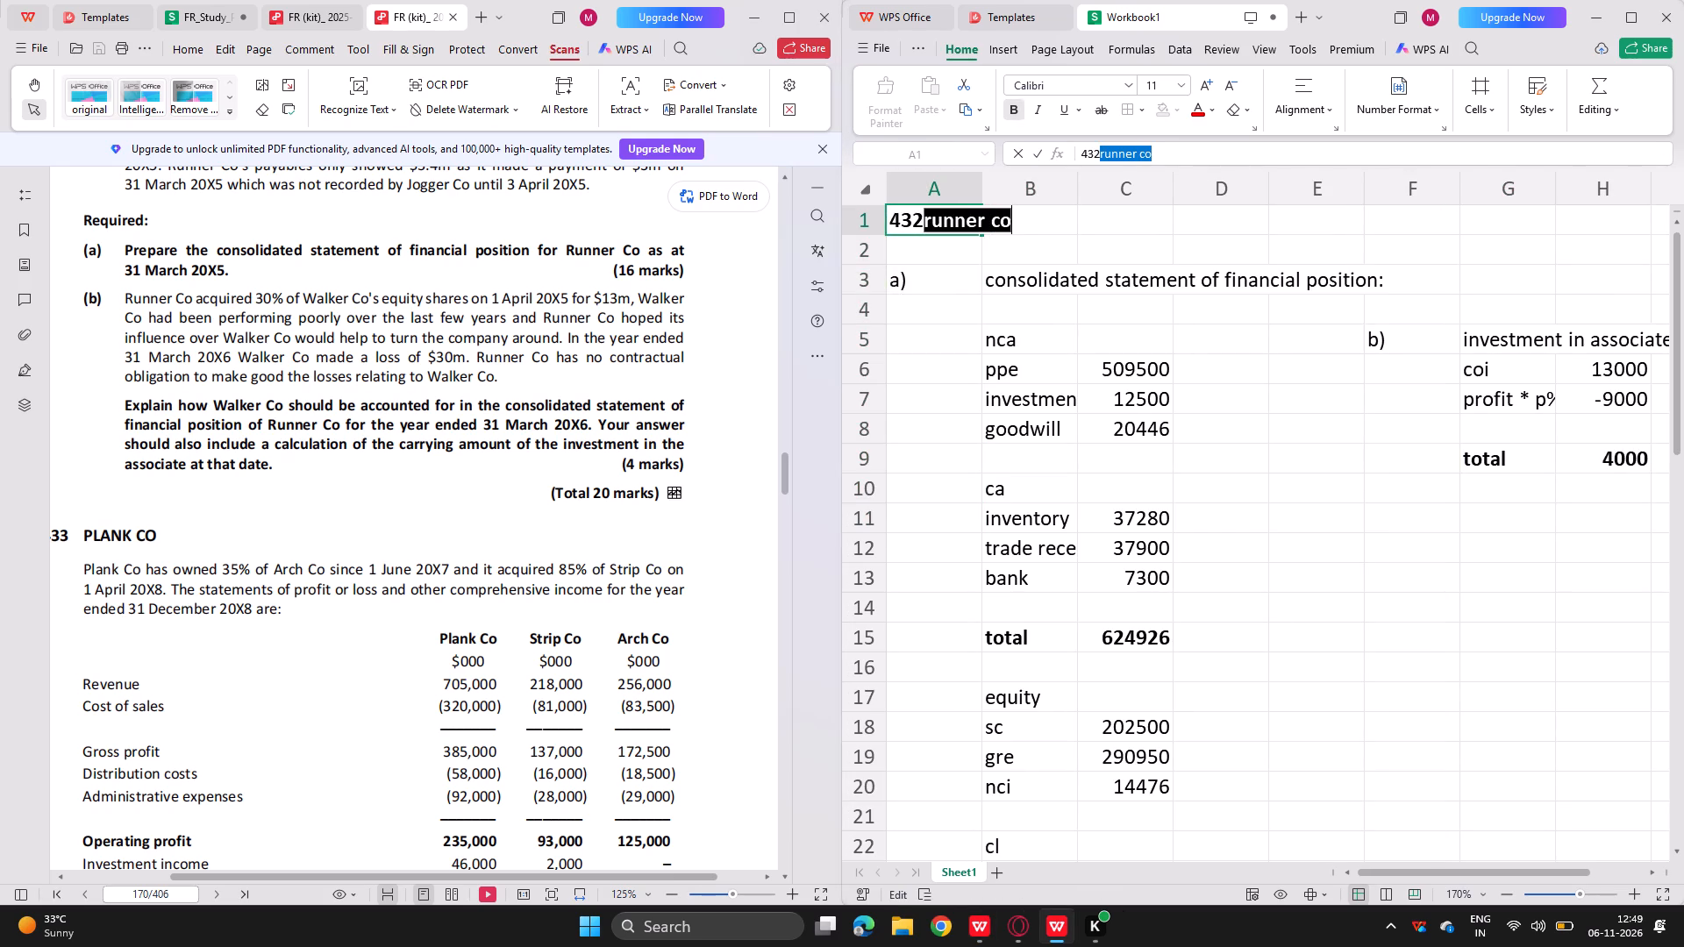
key(ctrl+x)
click(1028, 223)
key(Return)
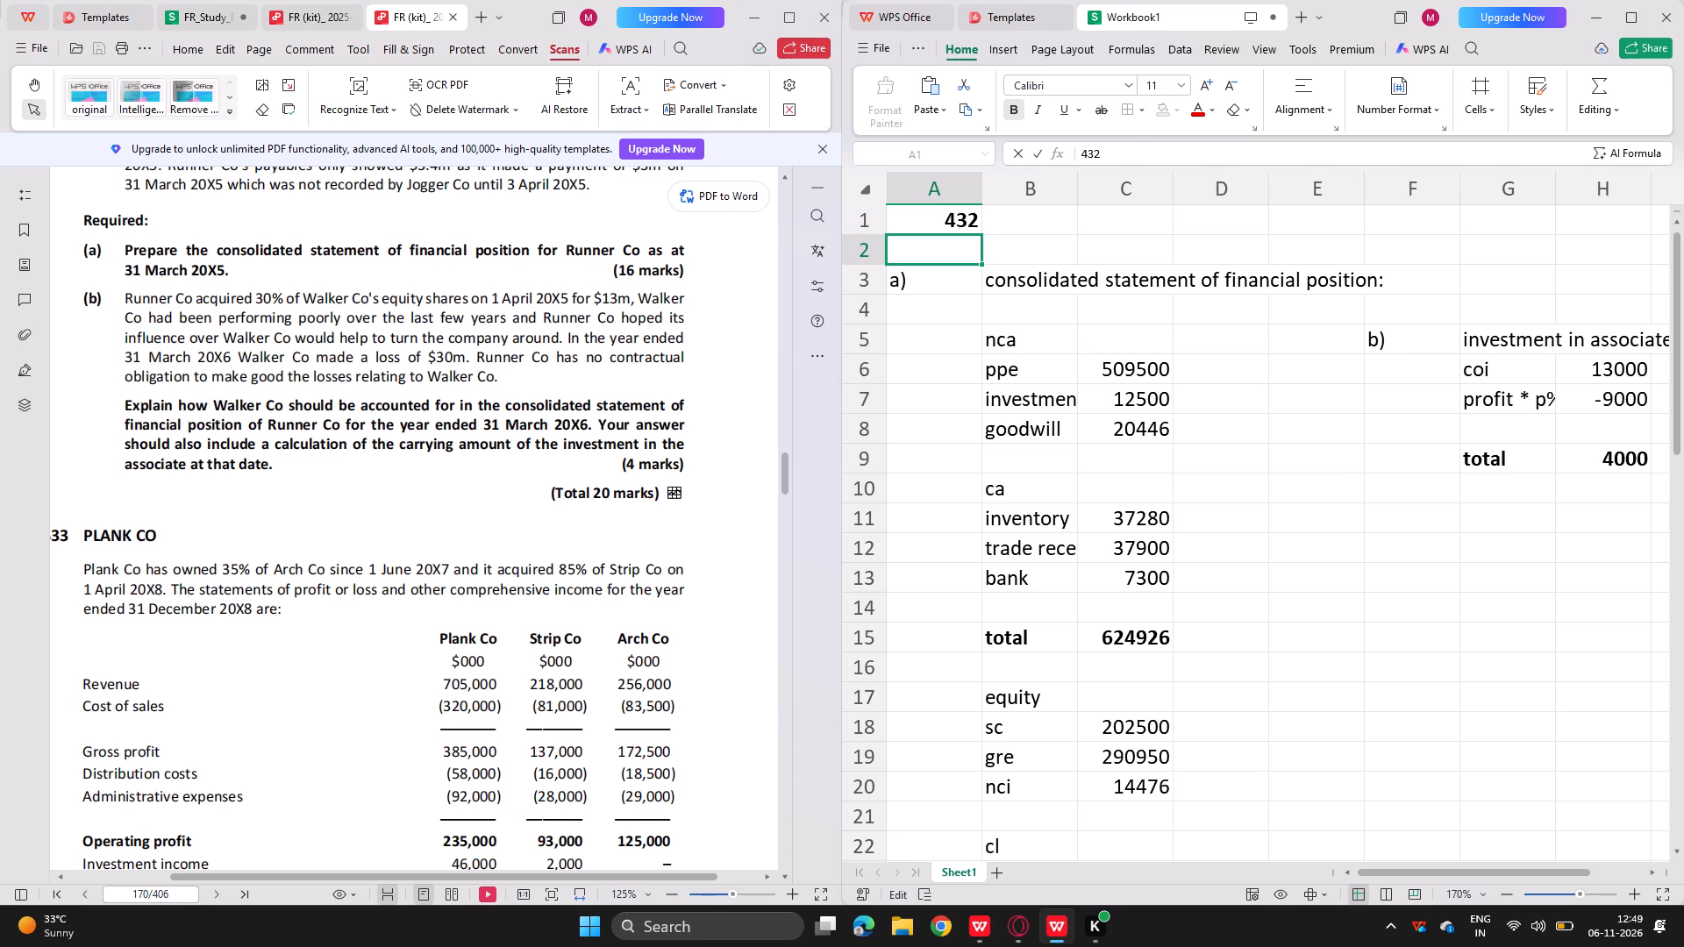
click(1022, 223)
key(ctrl+b)
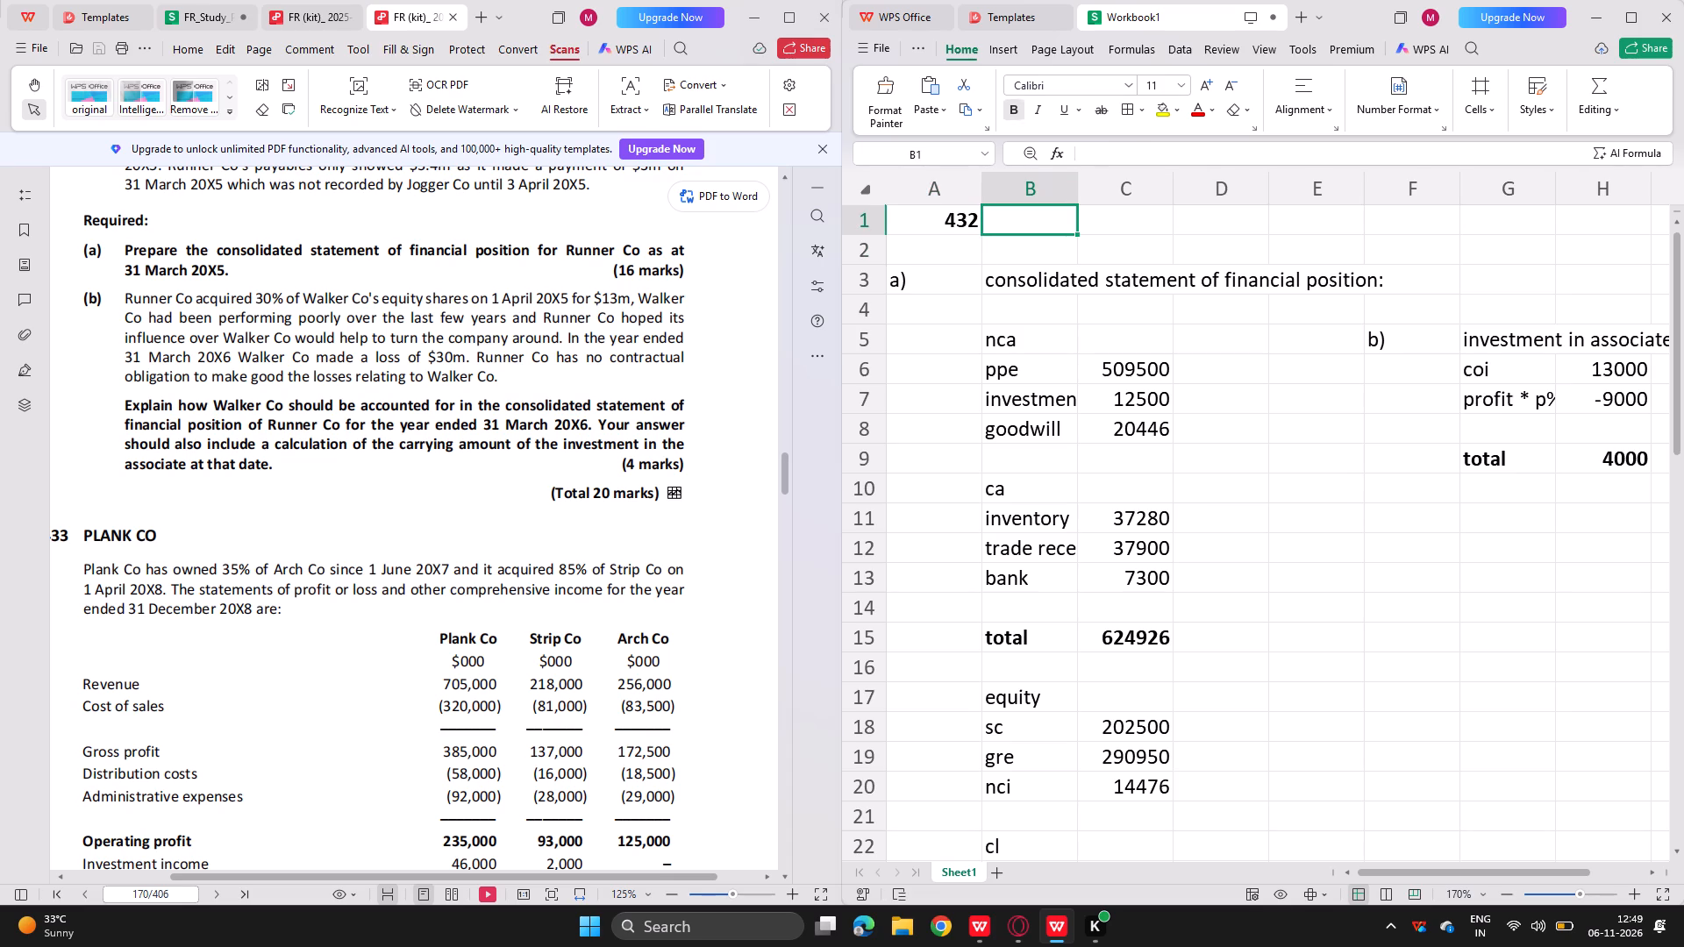
key(ctrl+v)
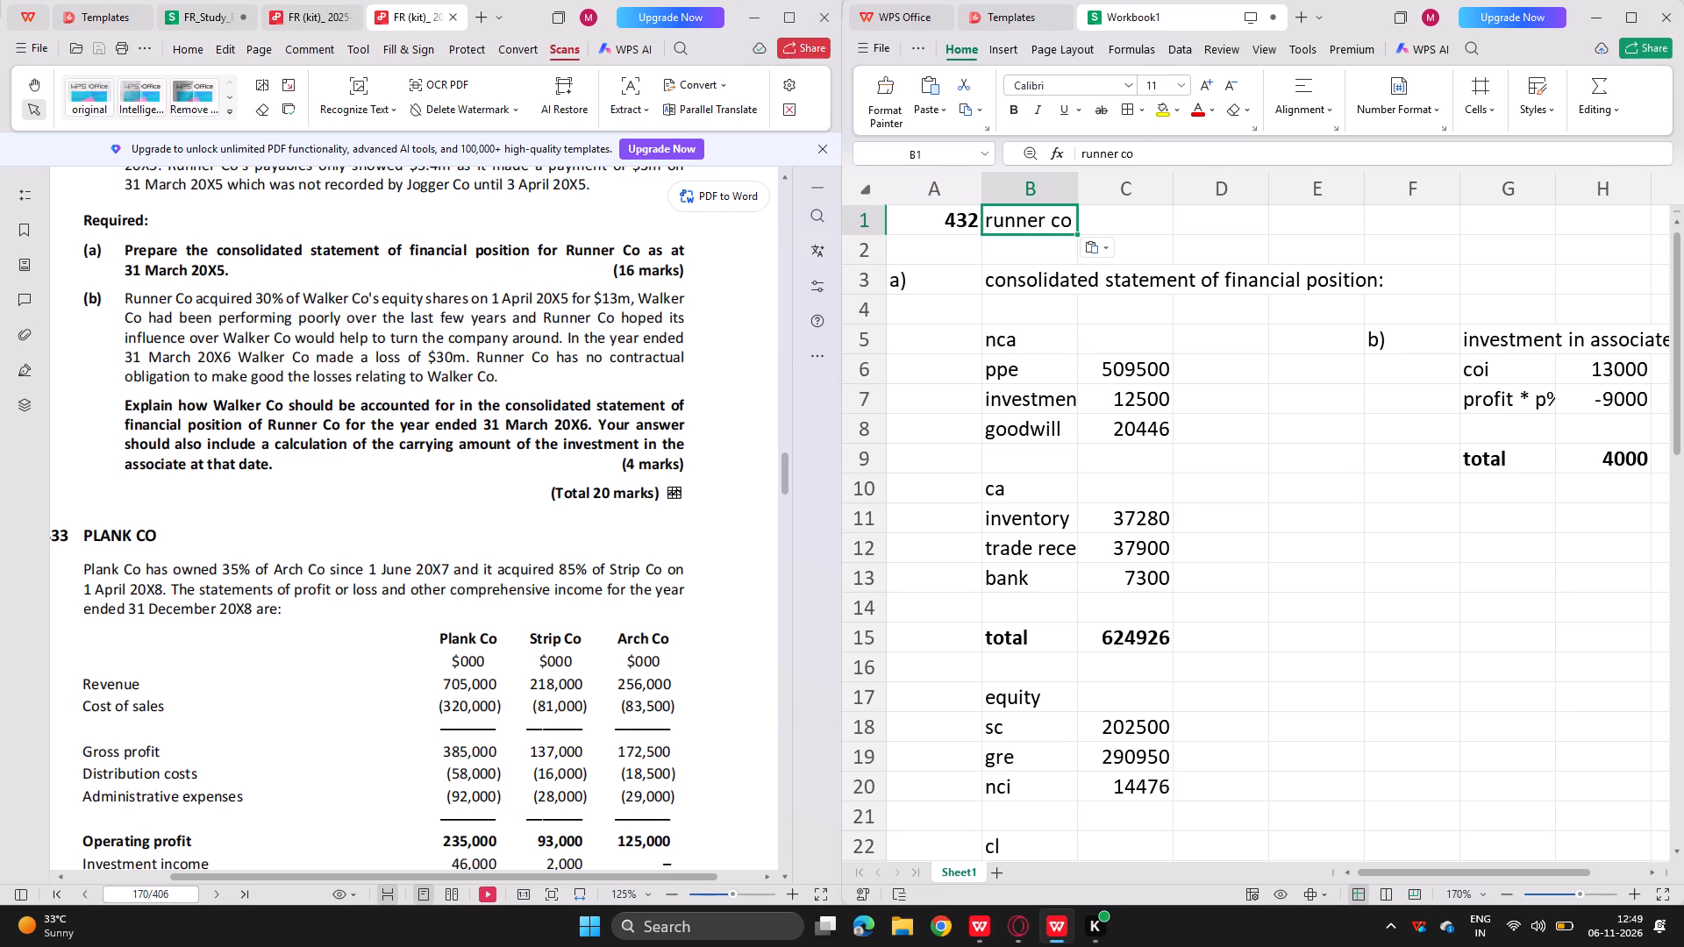
key(ctrl+b)
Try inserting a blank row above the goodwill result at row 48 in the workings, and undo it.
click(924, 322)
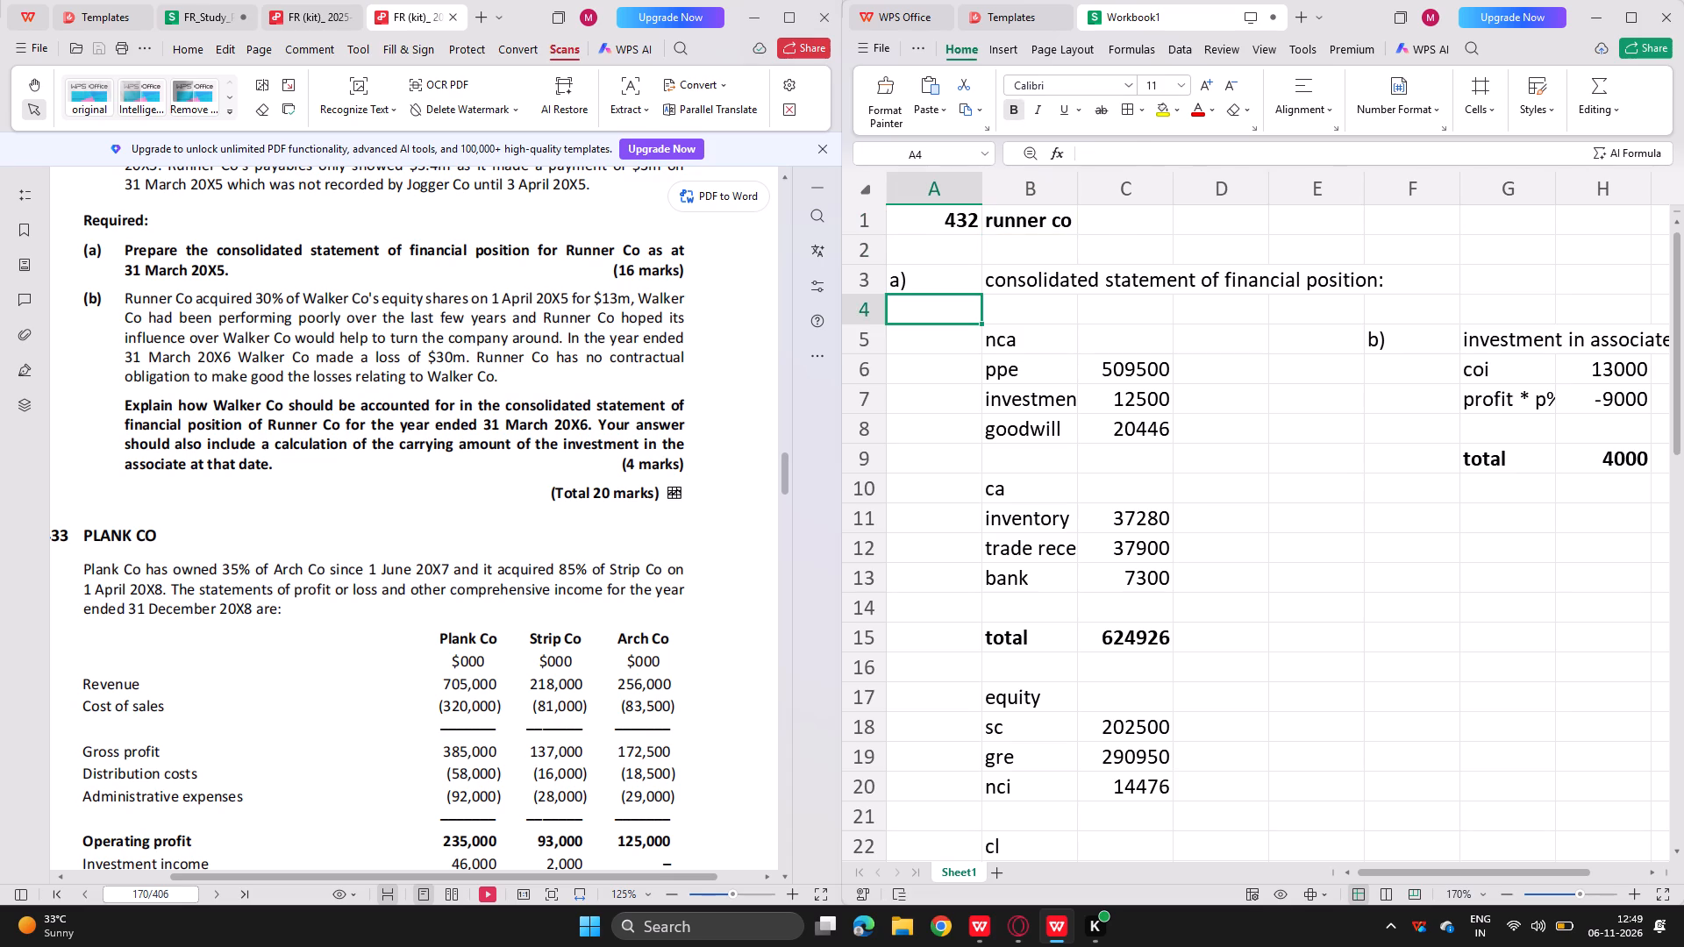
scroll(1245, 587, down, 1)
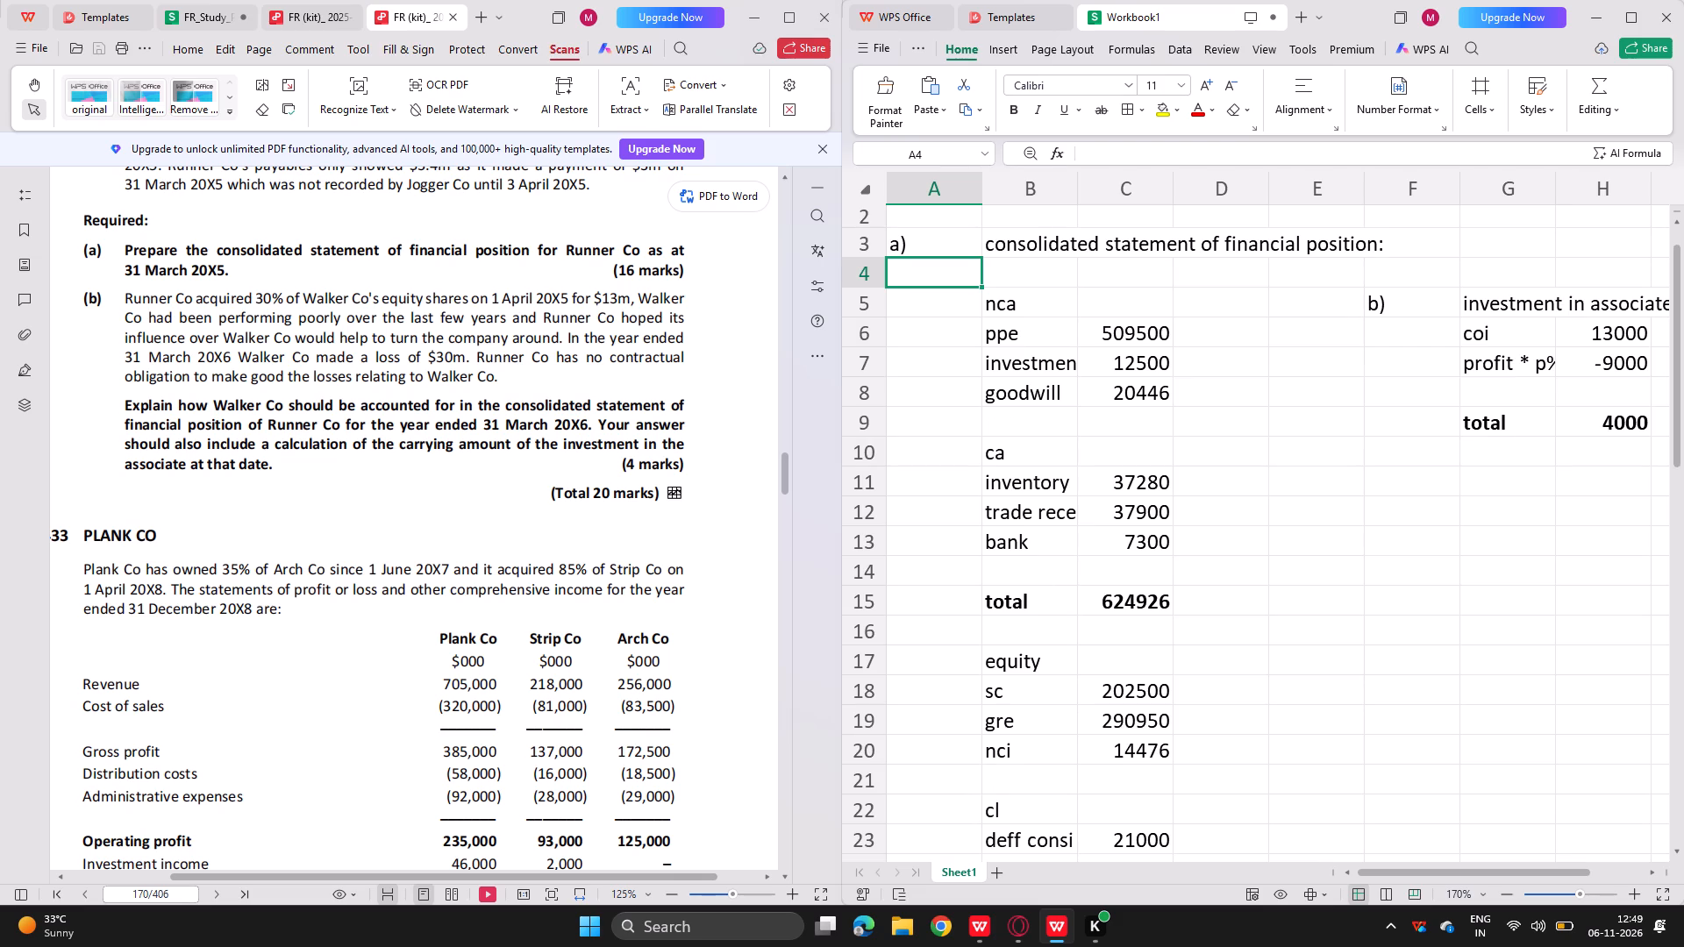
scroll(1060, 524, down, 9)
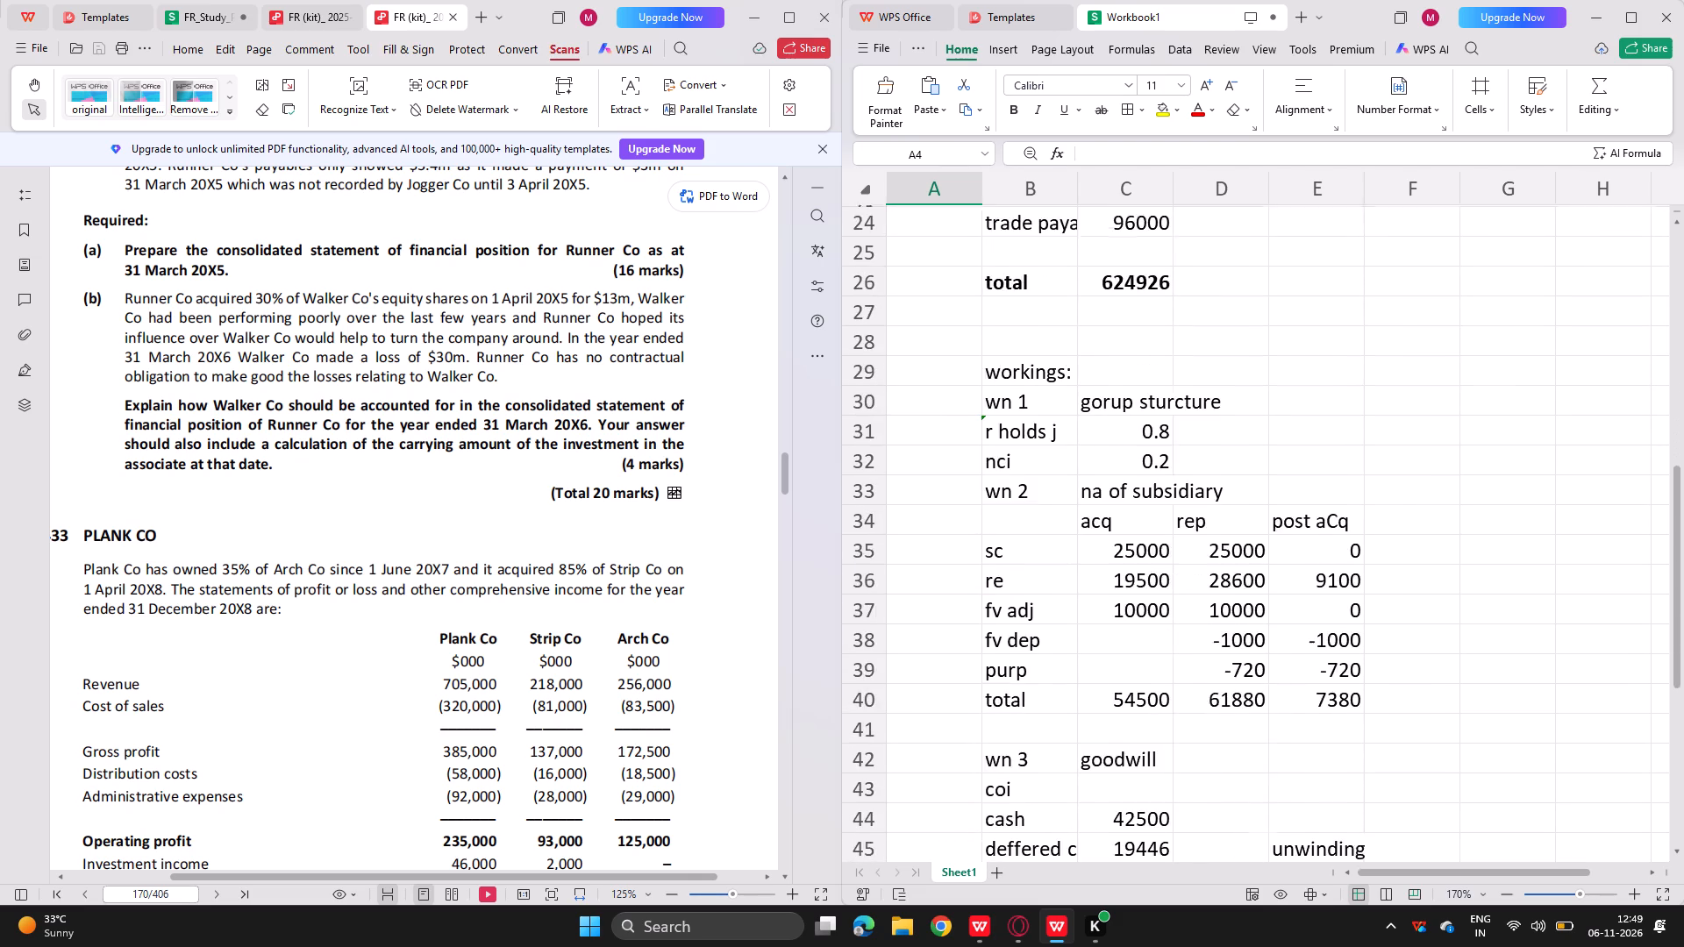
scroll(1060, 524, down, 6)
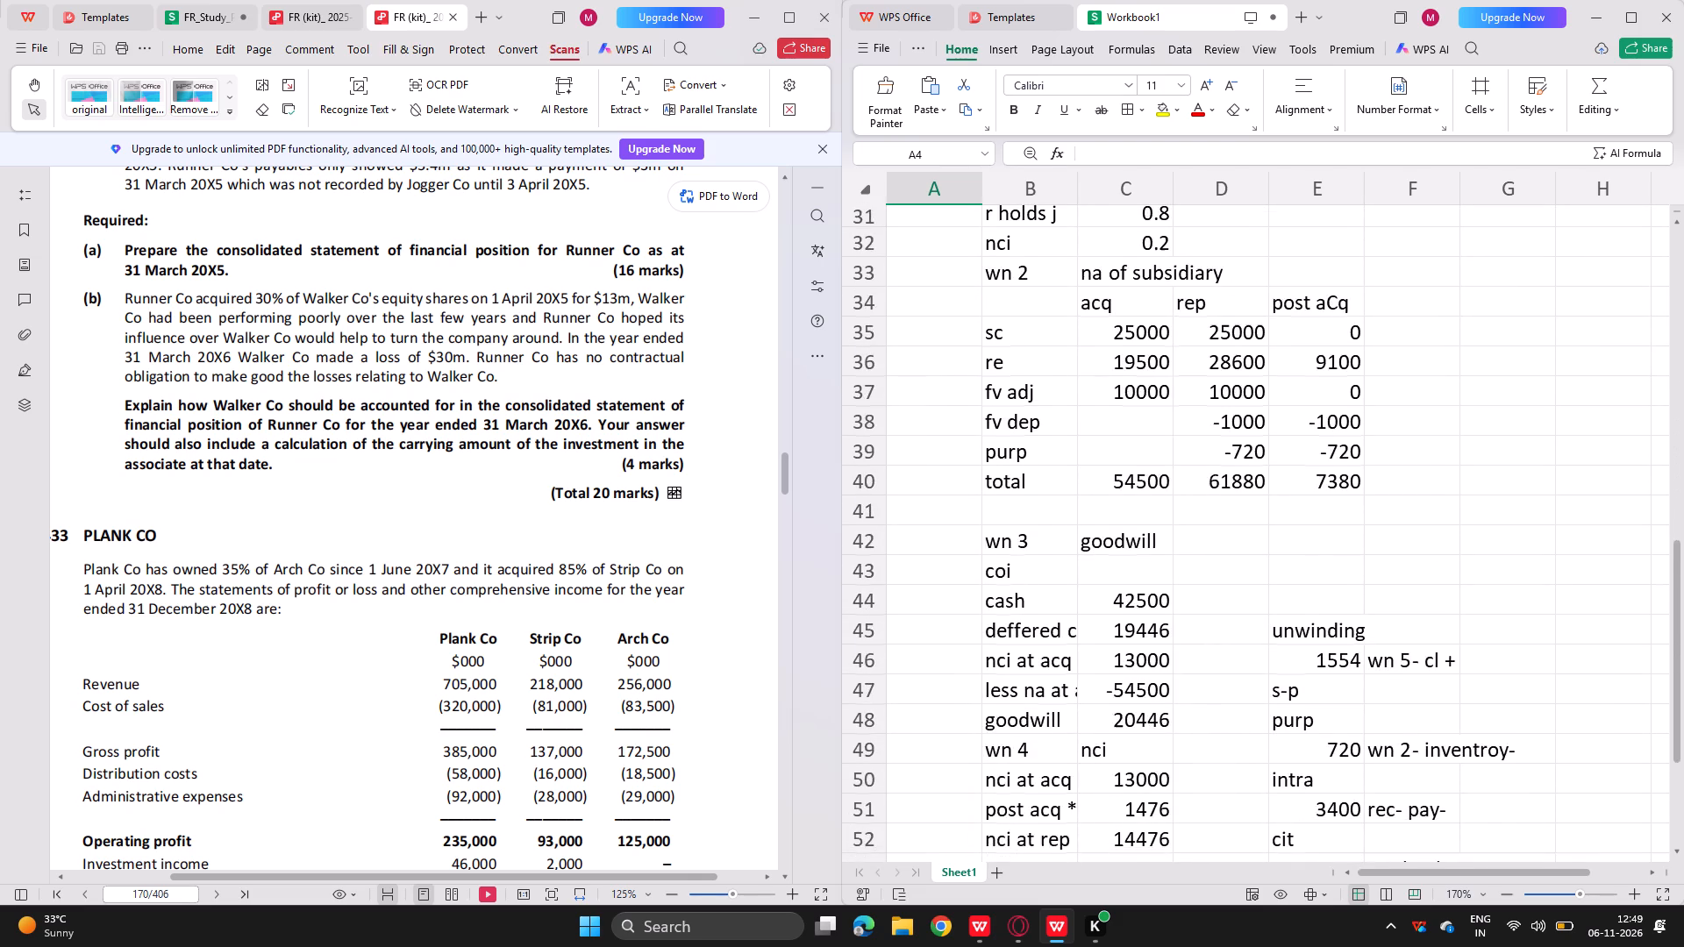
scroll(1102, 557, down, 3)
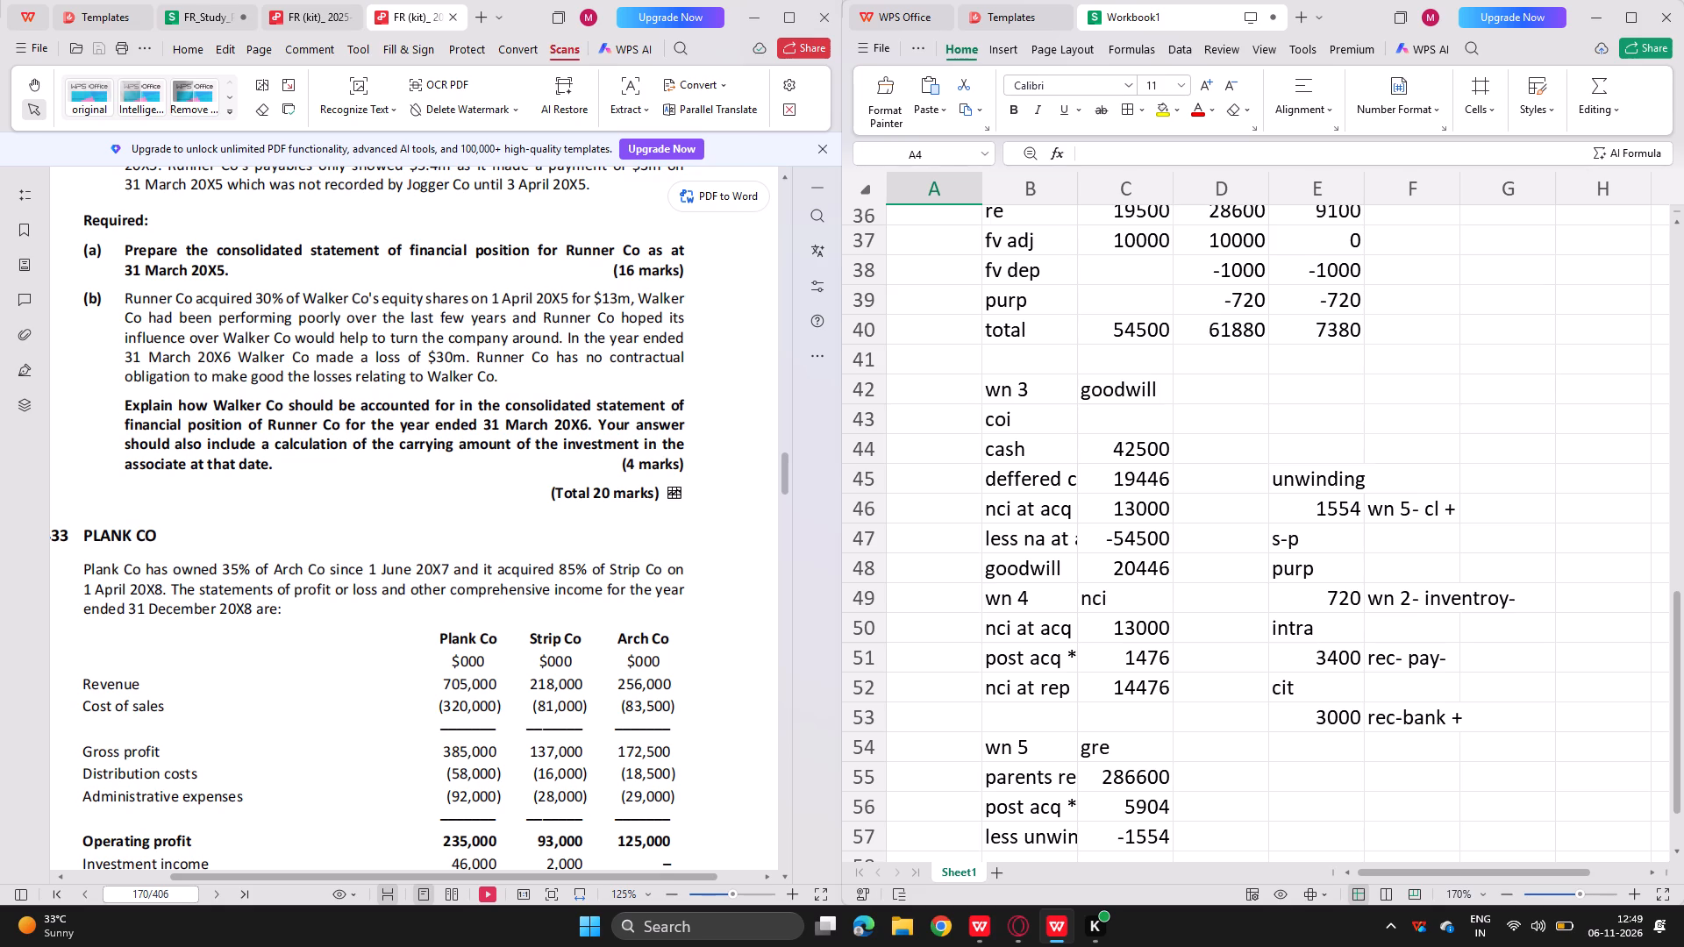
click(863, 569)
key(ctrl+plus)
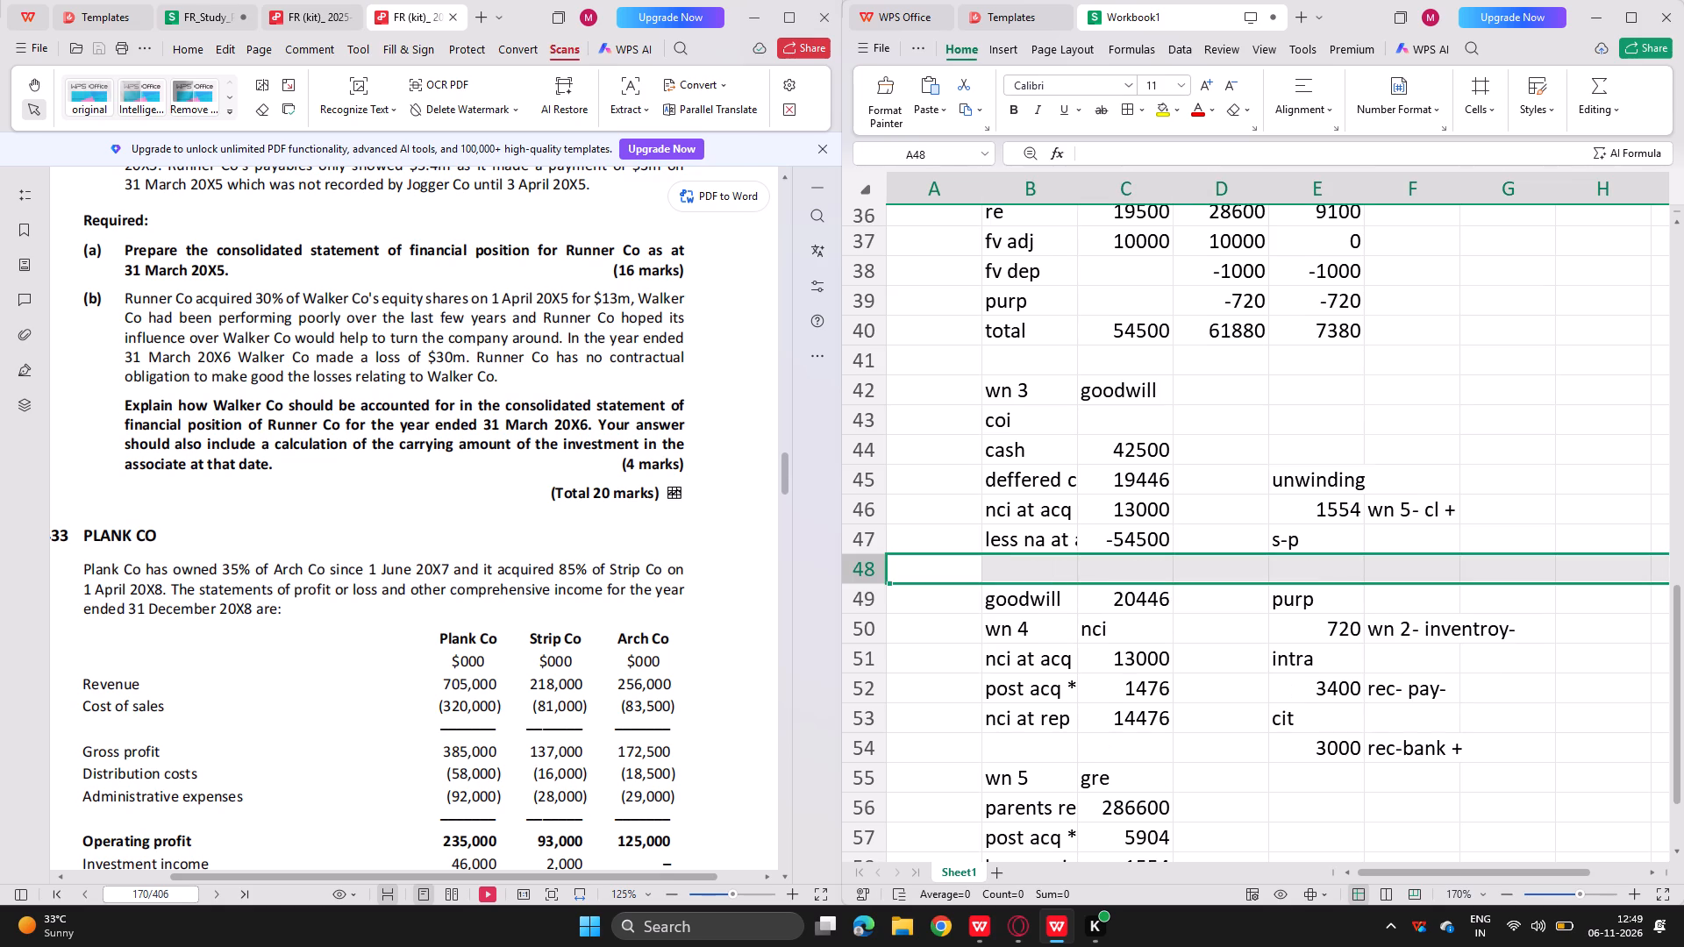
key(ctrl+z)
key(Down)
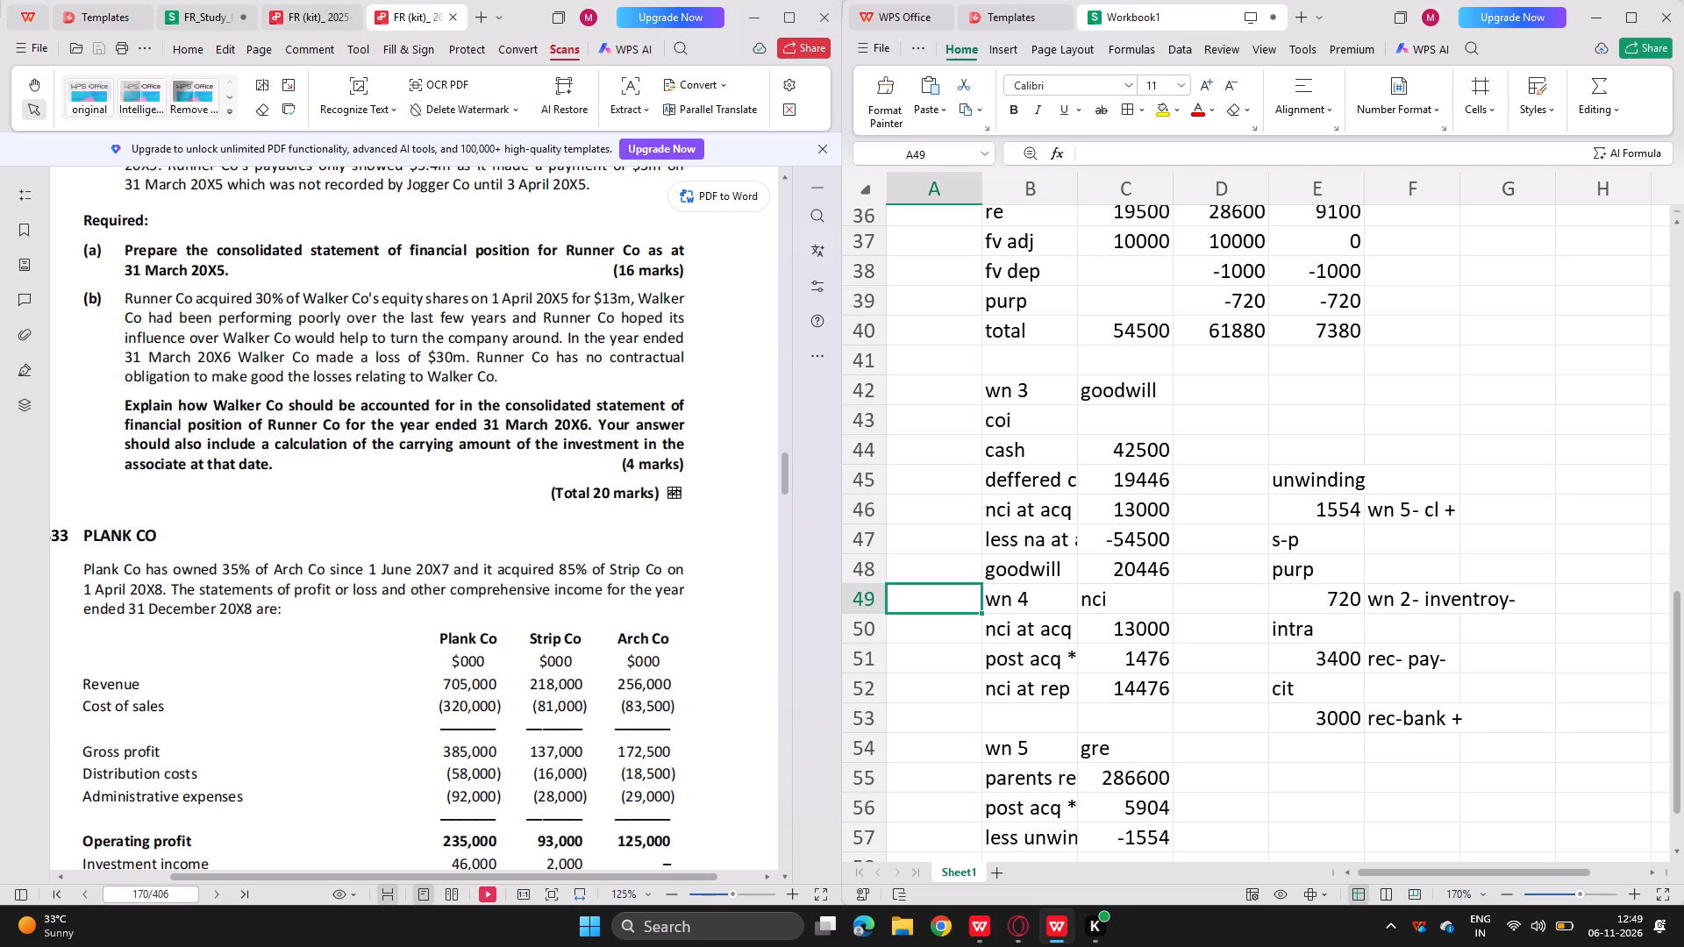
Insert a blank row at row 49 to separate the goodwill working from the wn 4 nci heading.
click(862, 595)
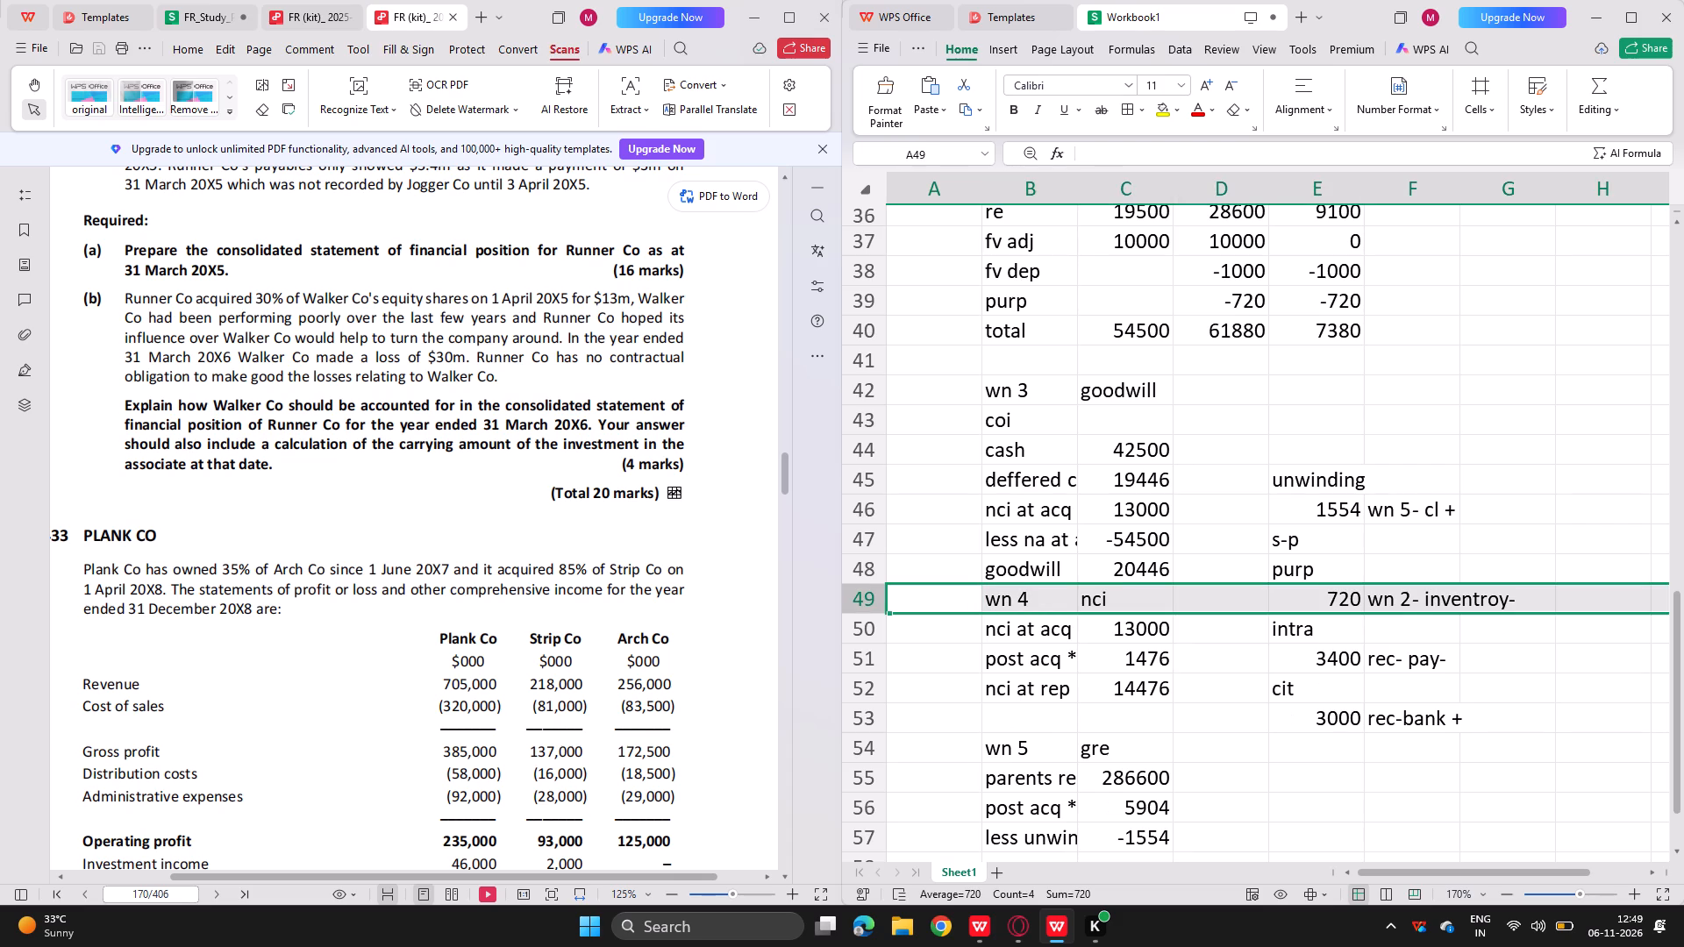
key(ctrl+plus)
scroll(951, 714, down, 1)
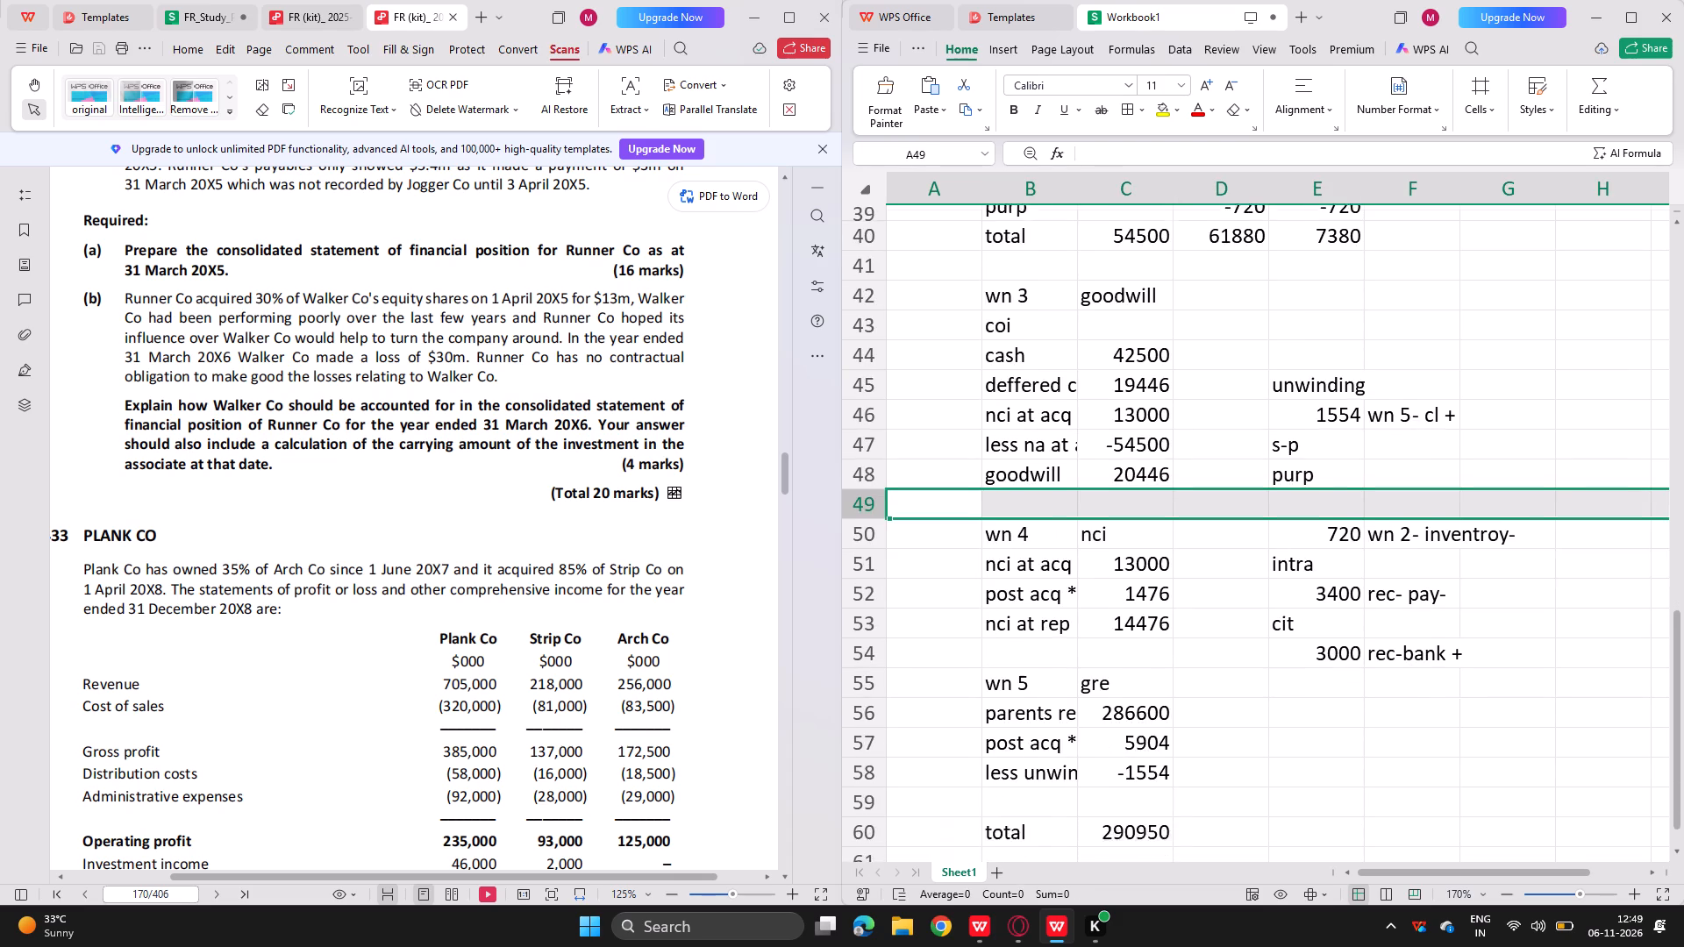
scroll(951, 714, down, 2)
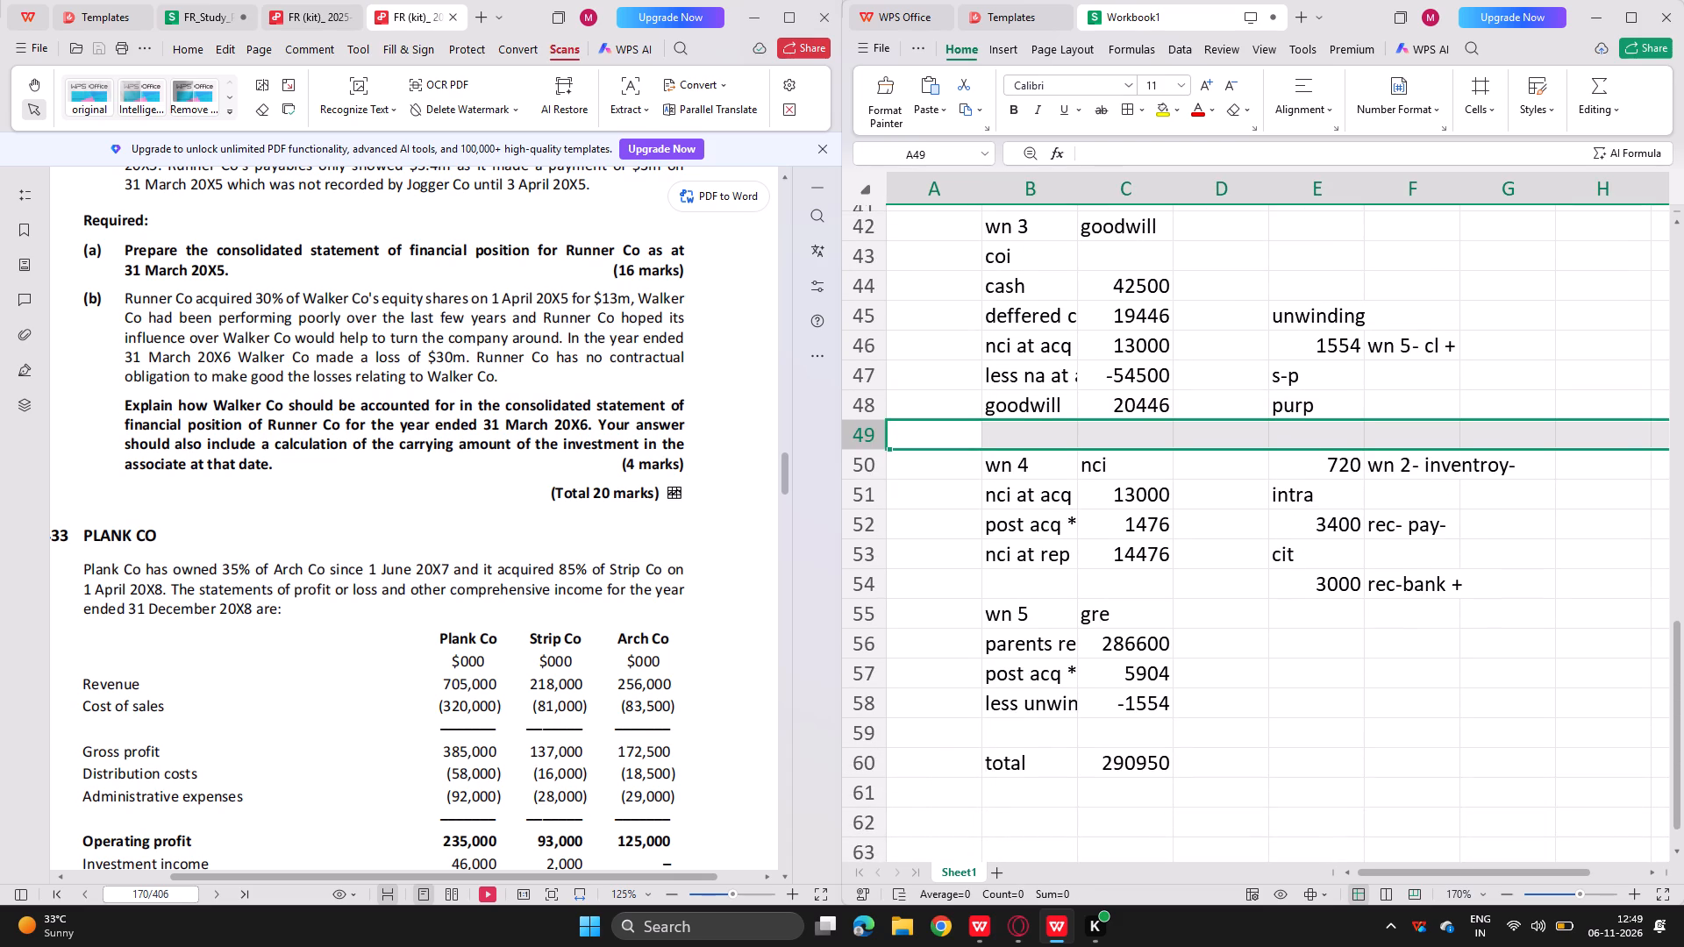
click(1277, 640)
Save the workbook under the name "432 runner co".
scroll(1277, 640, up, 12)
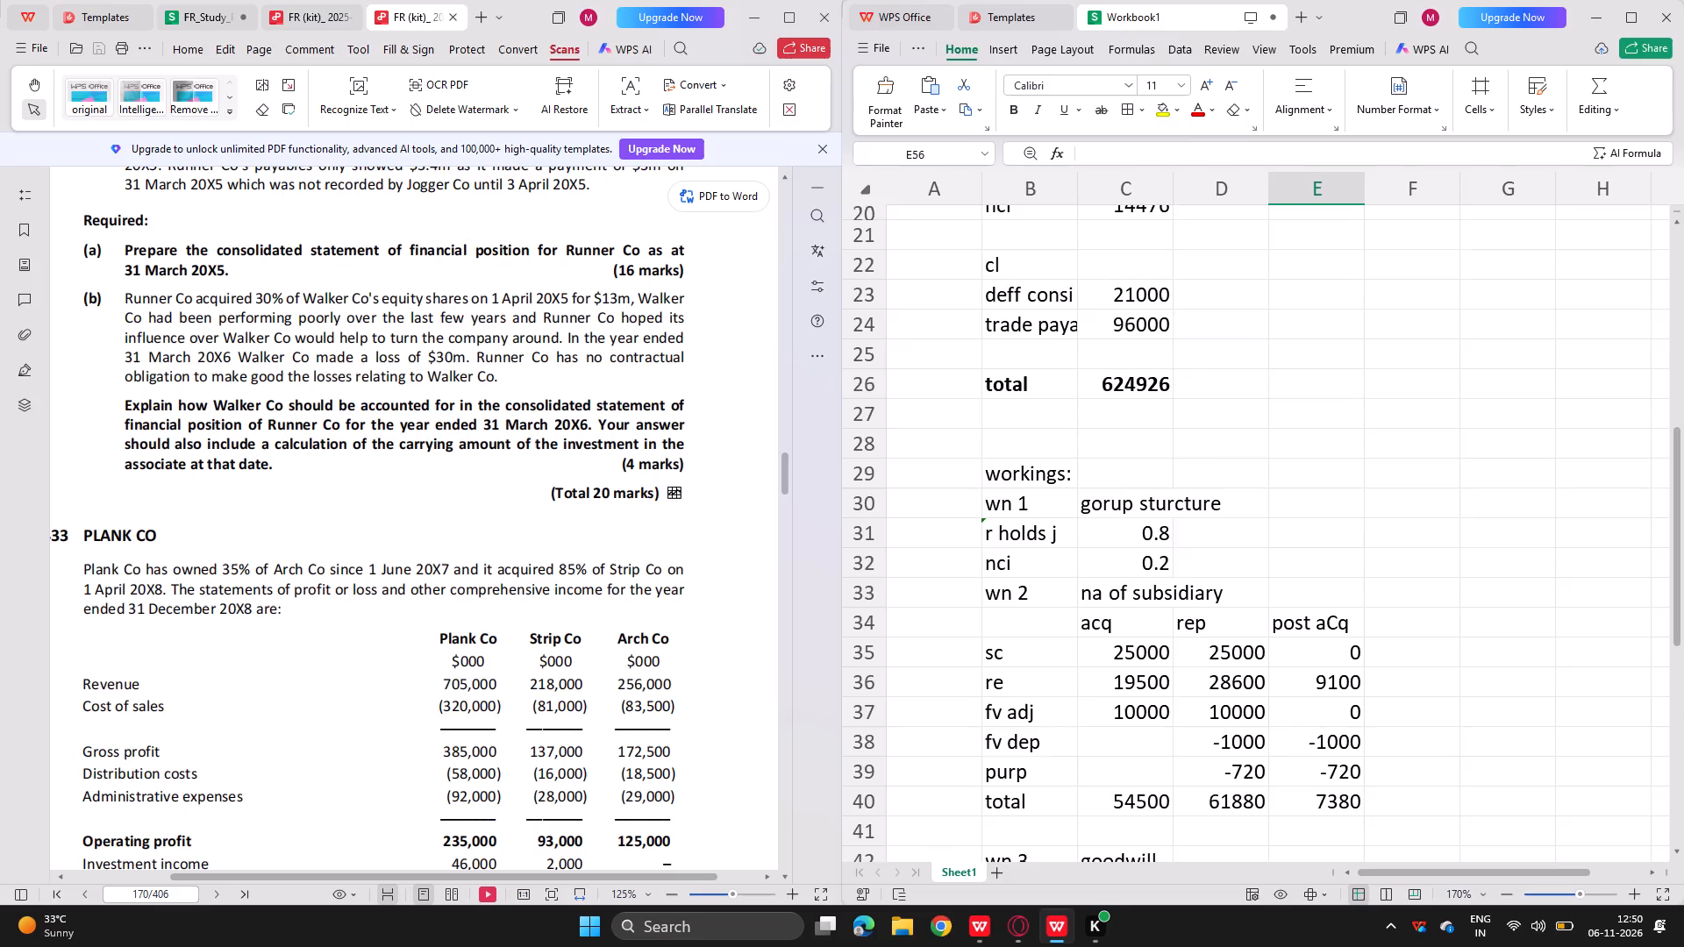
scroll(1277, 640, up, 3)
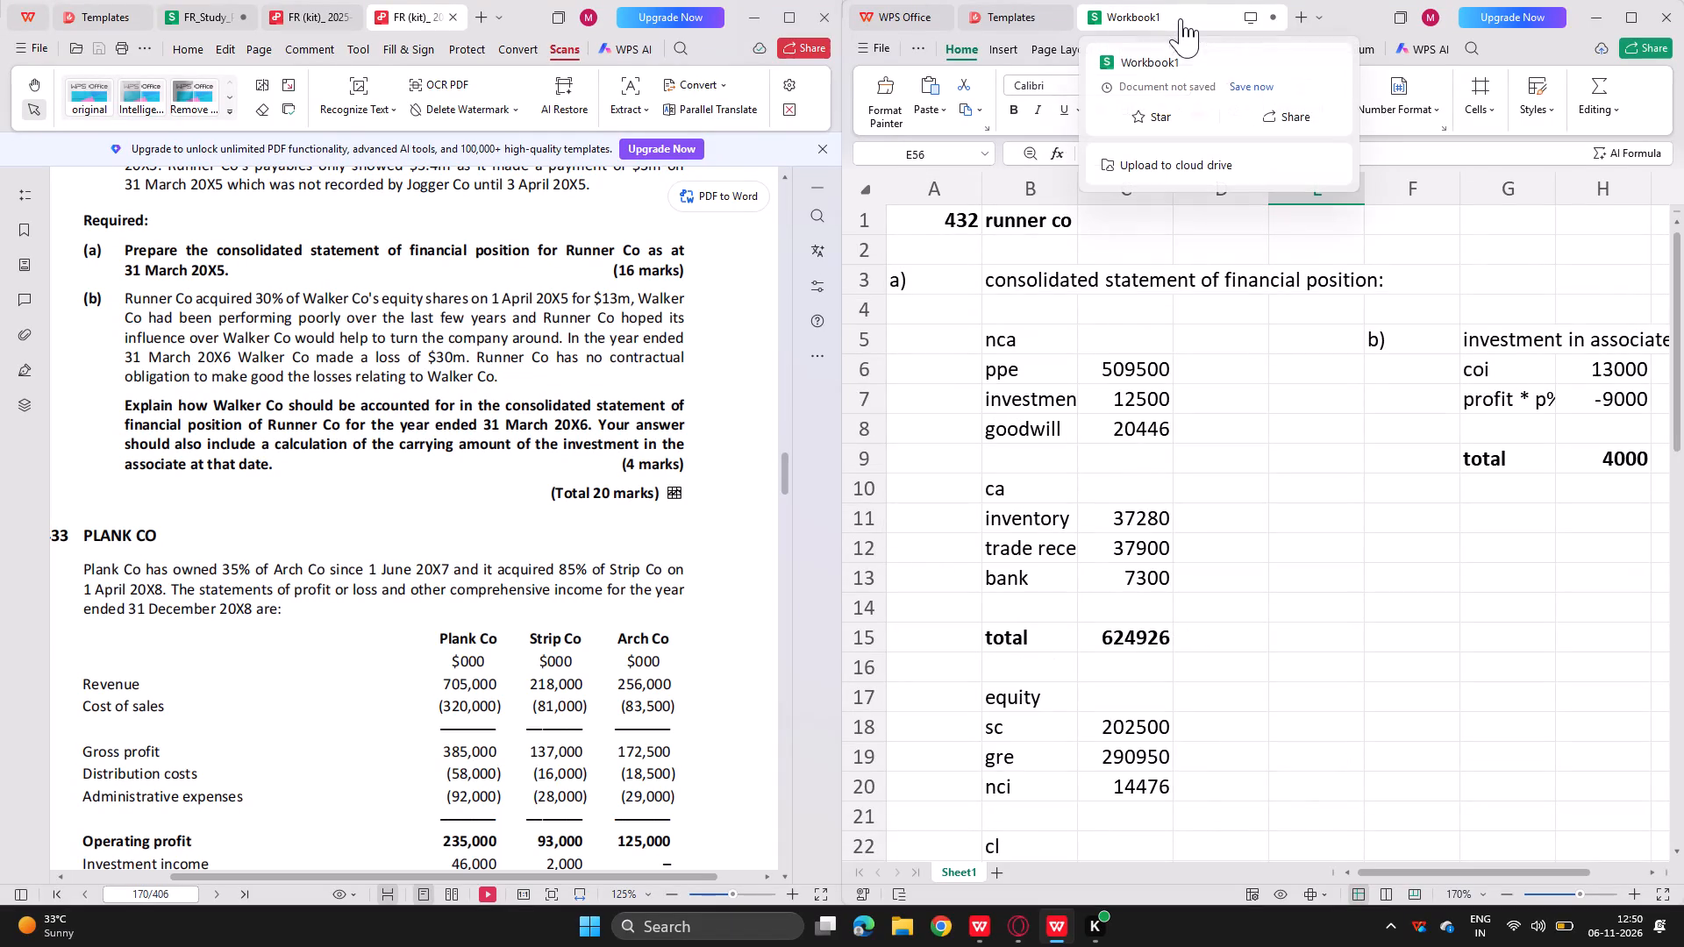
click(1240, 82)
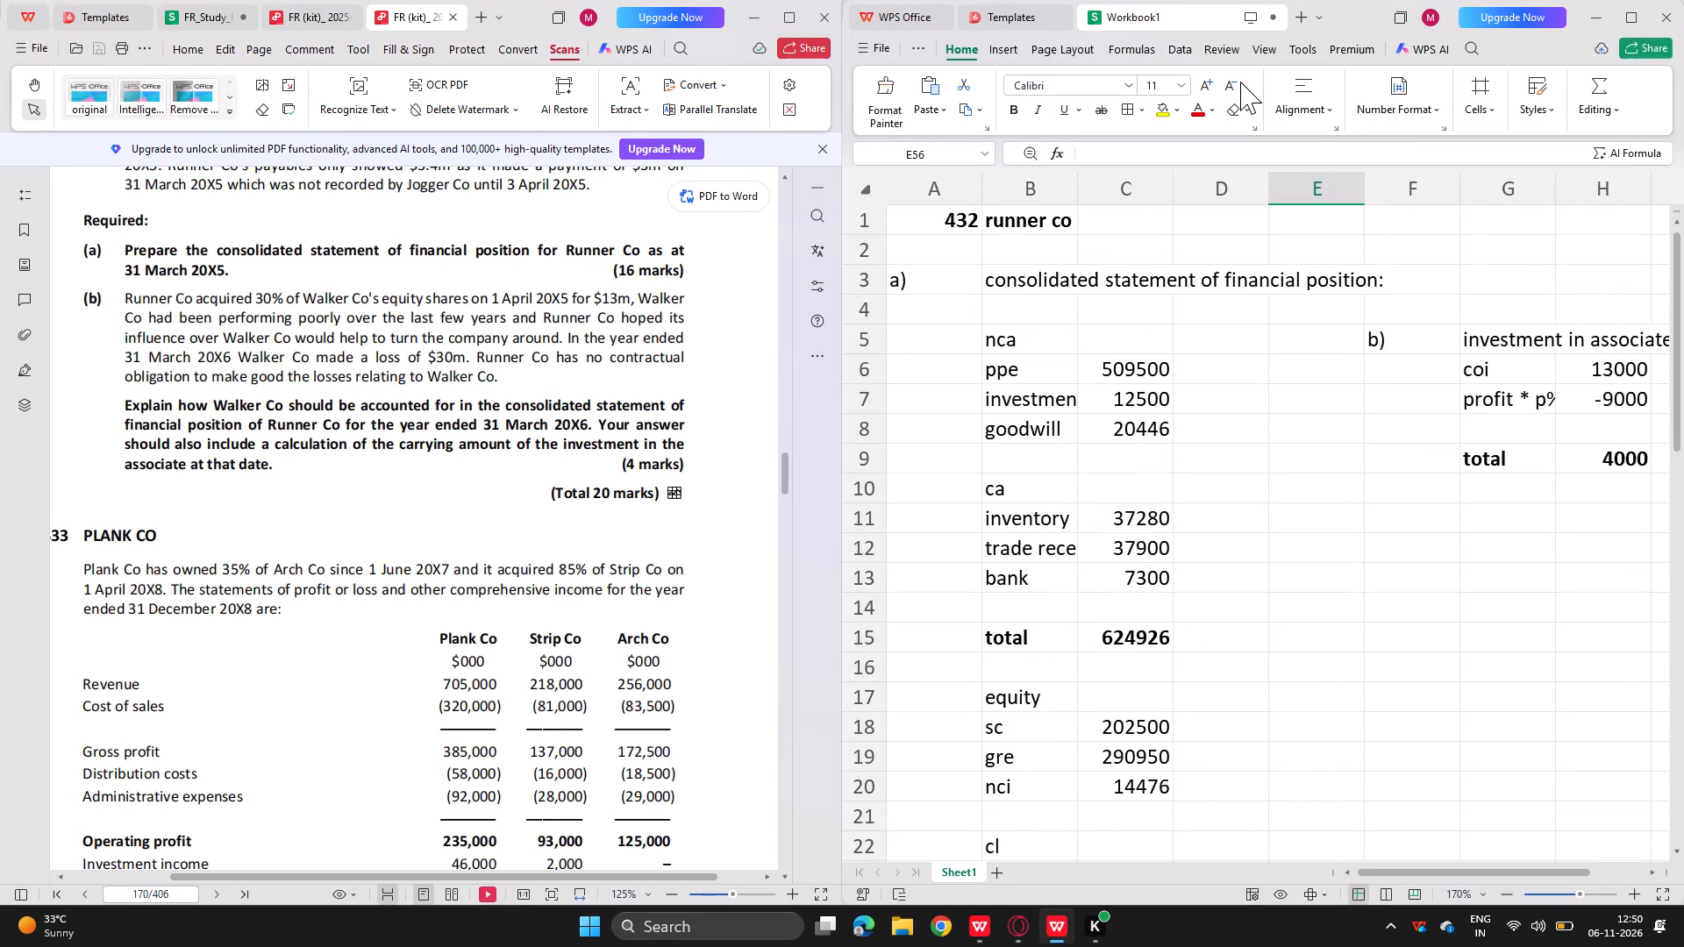
key(BackSpace)
text(432 runner co)
key(Return)
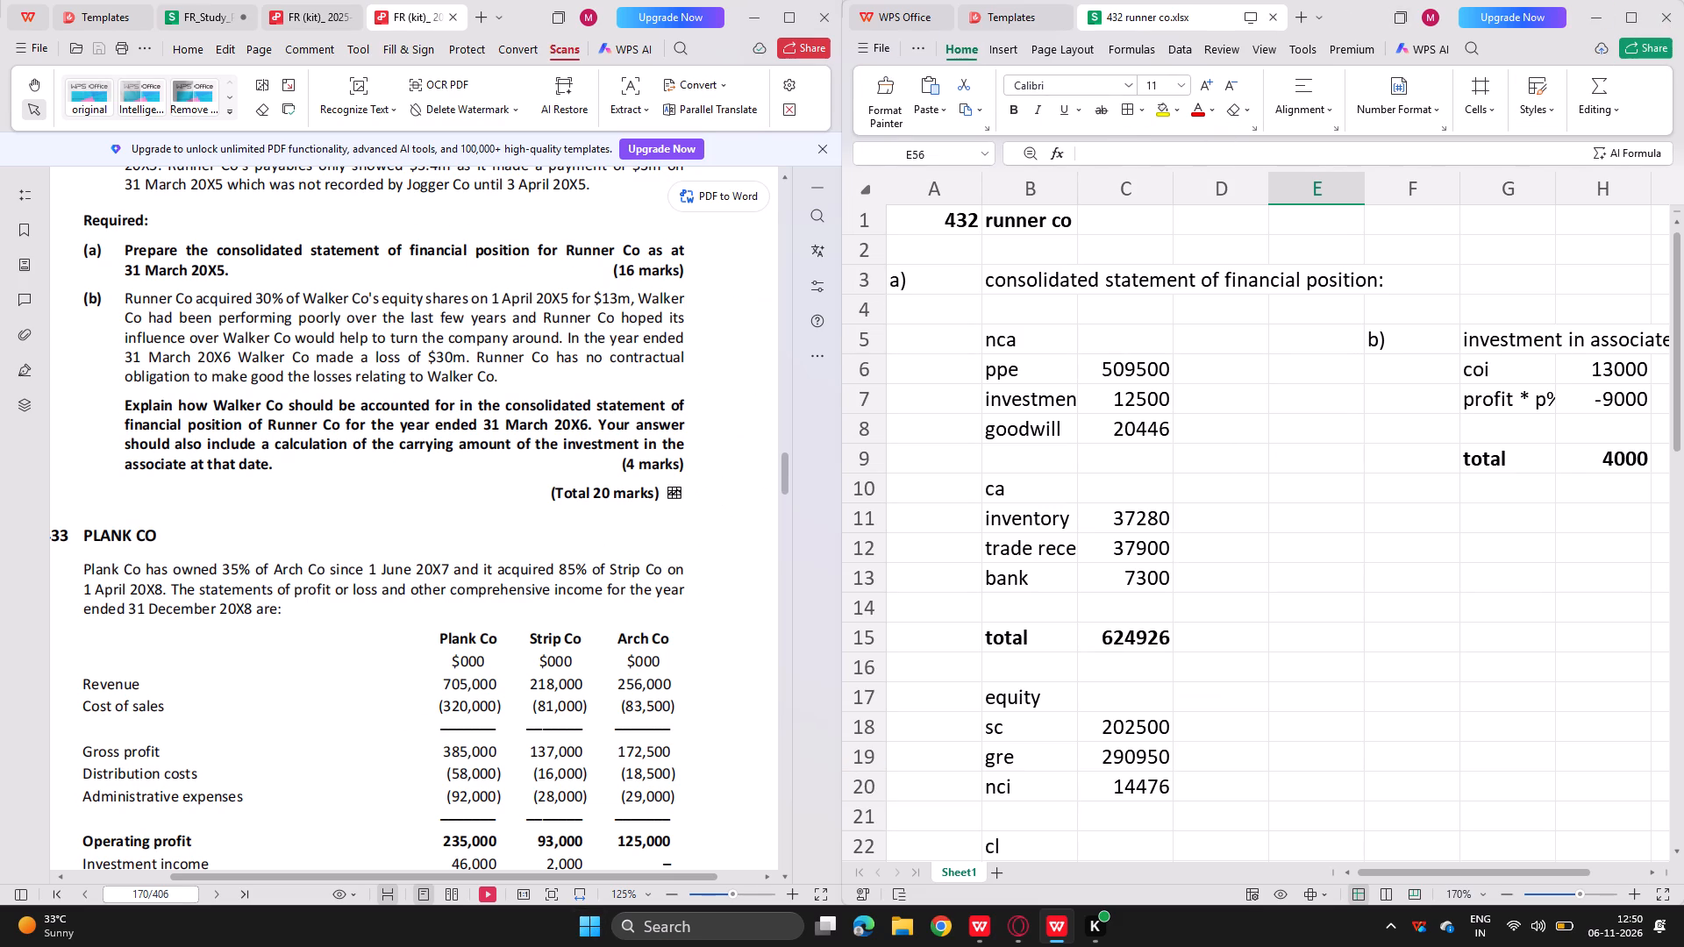
Mark question 432 Runner Co as done with a tick in G24 of the Section C Tracker.
click(203, 7)
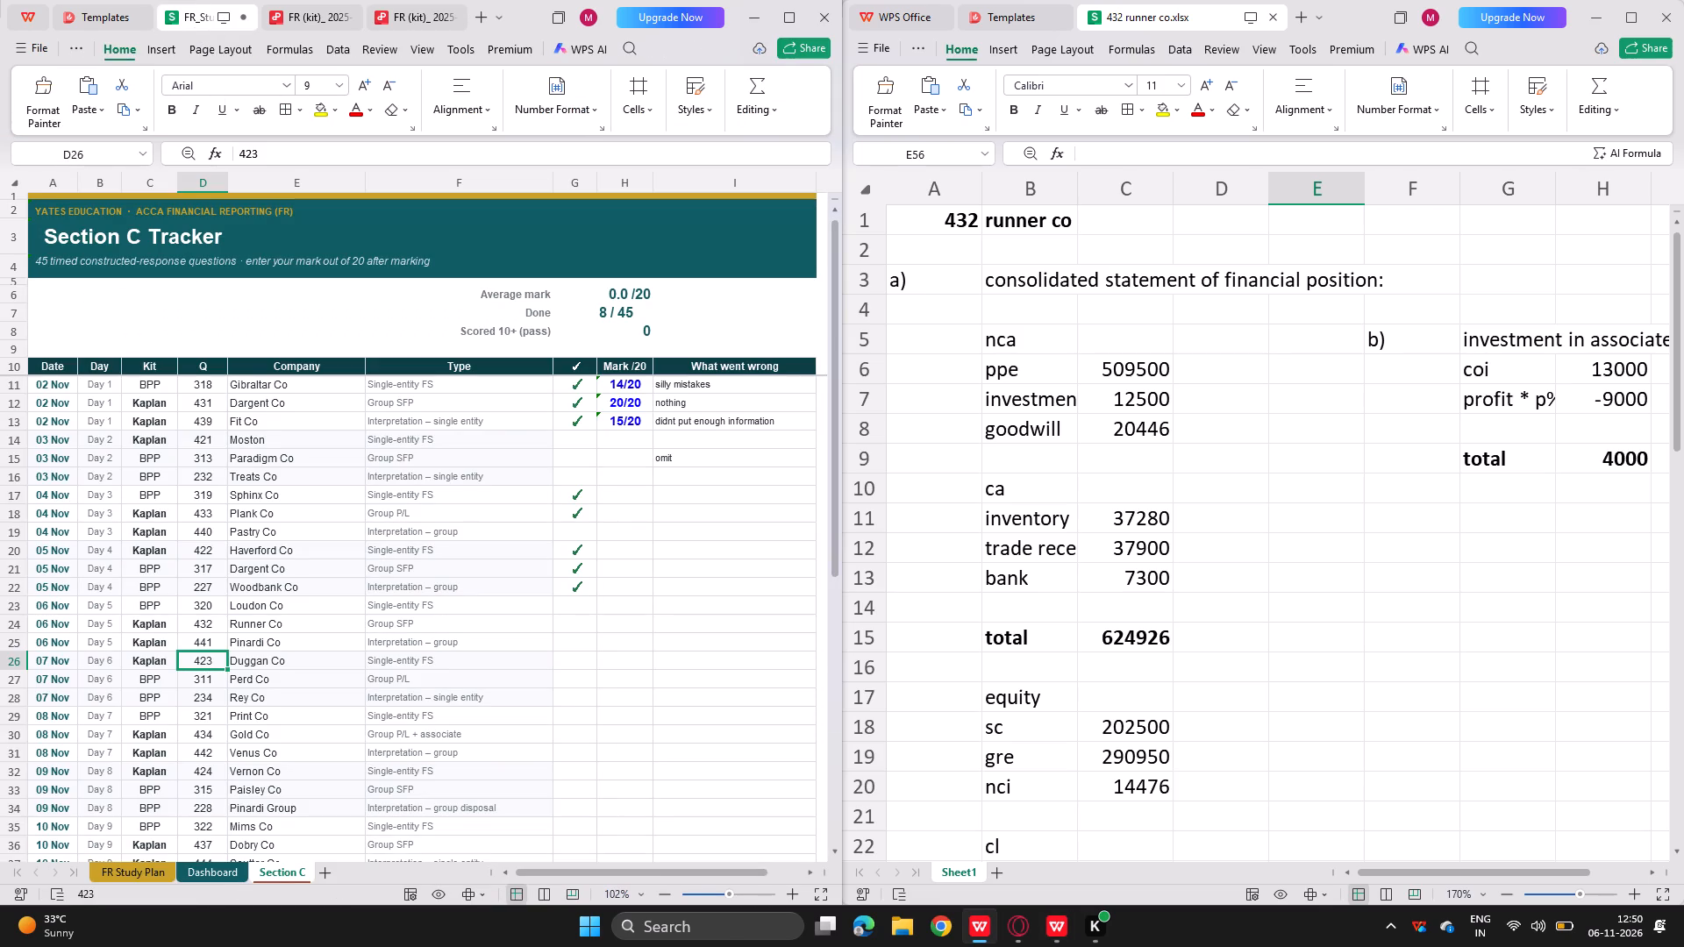
click(576, 626)
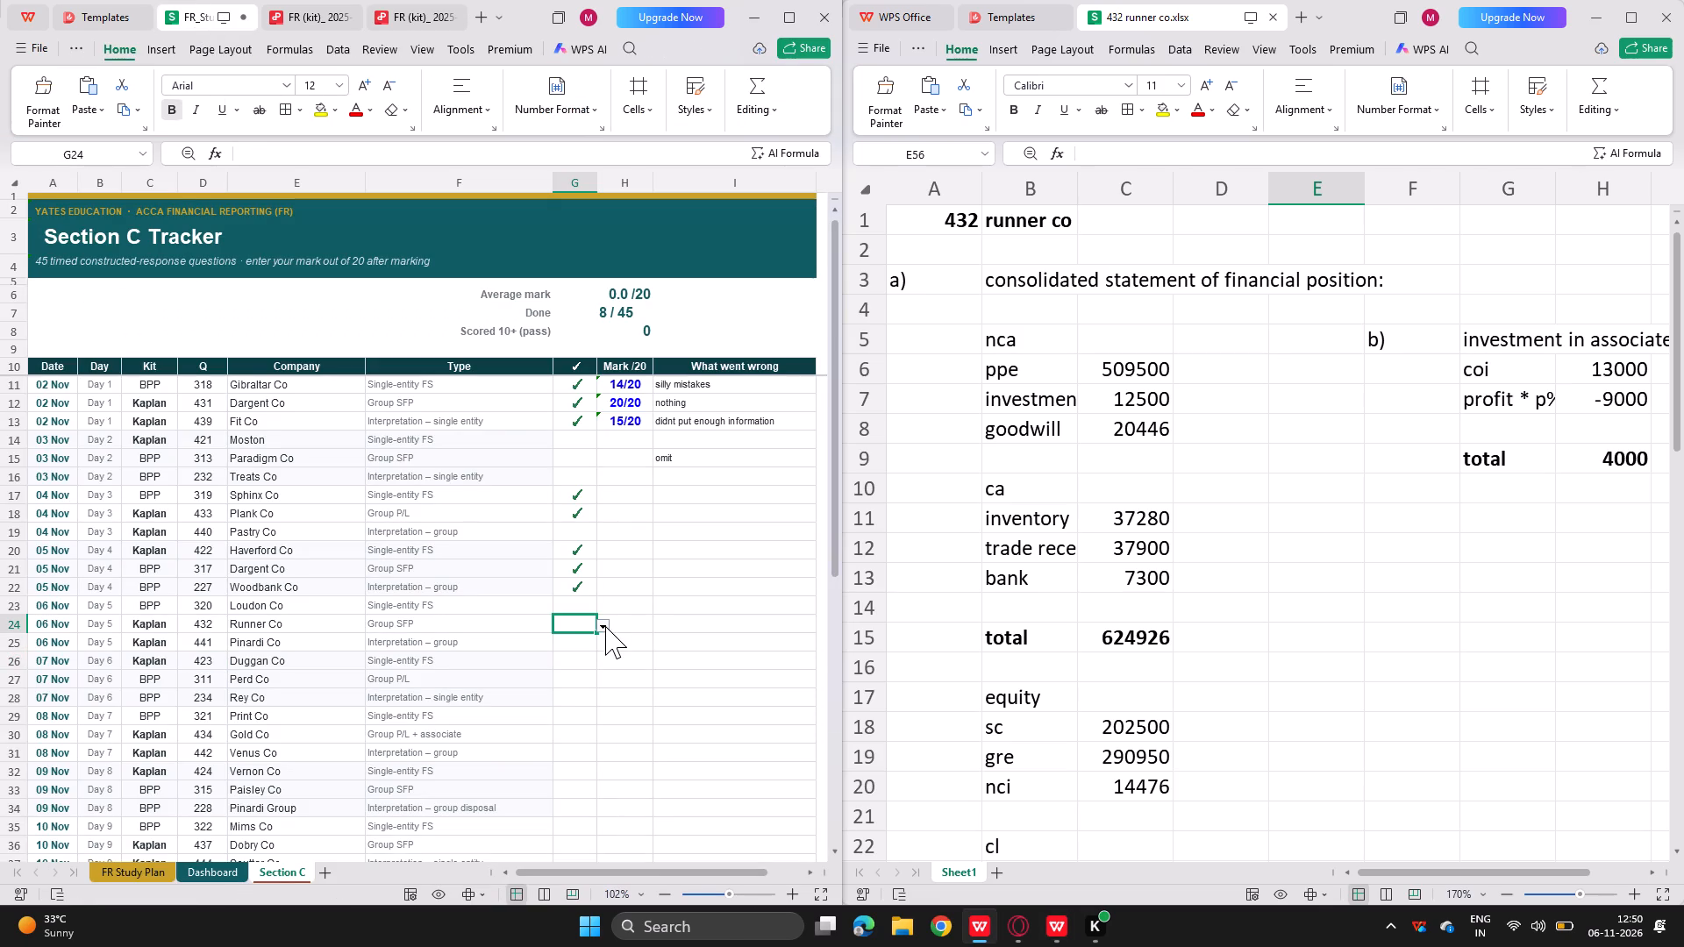
click(605, 626)
click(603, 622)
click(574, 659)
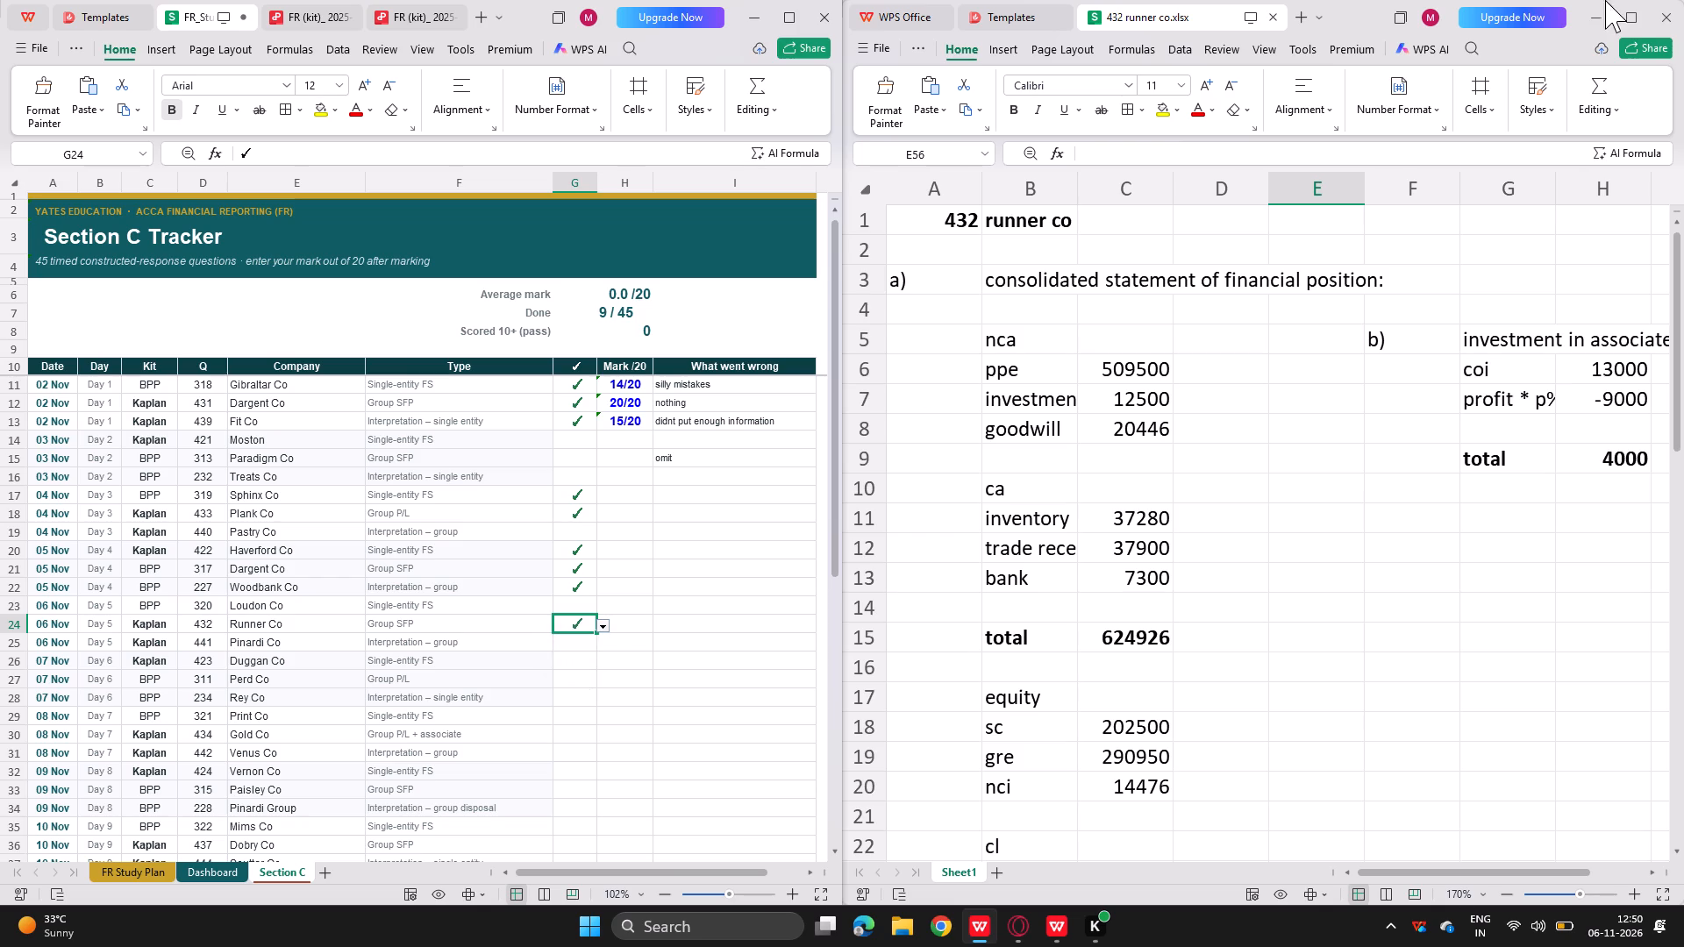
Minimize the 432 runner co workbook window.
click(1595, 18)
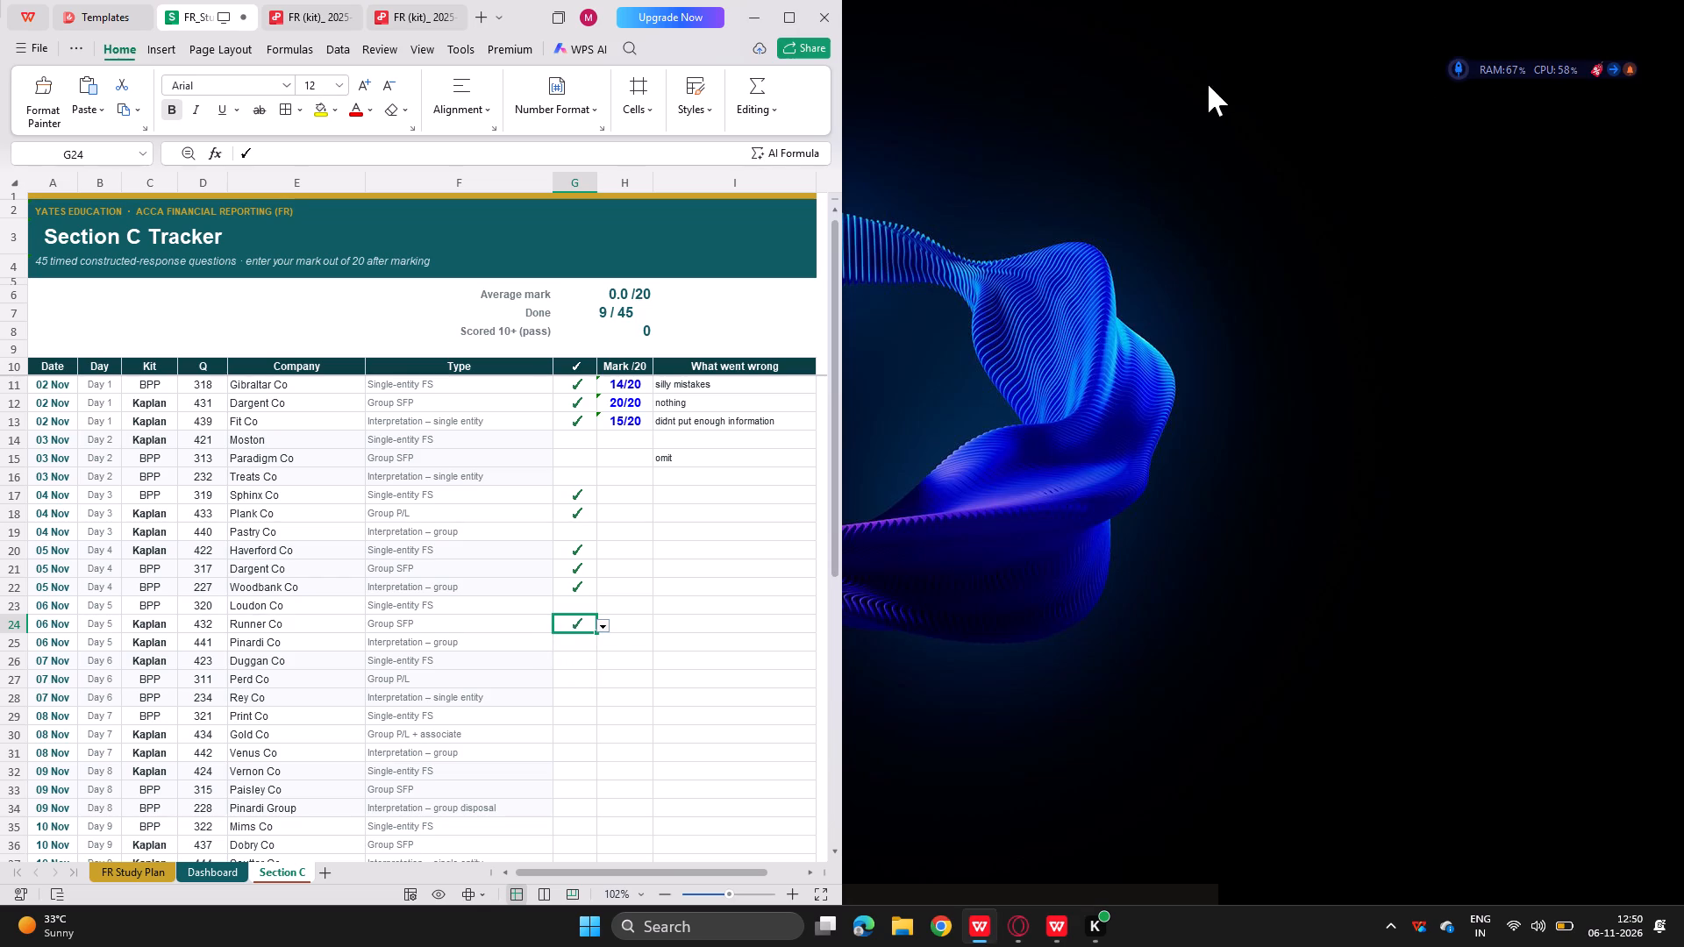
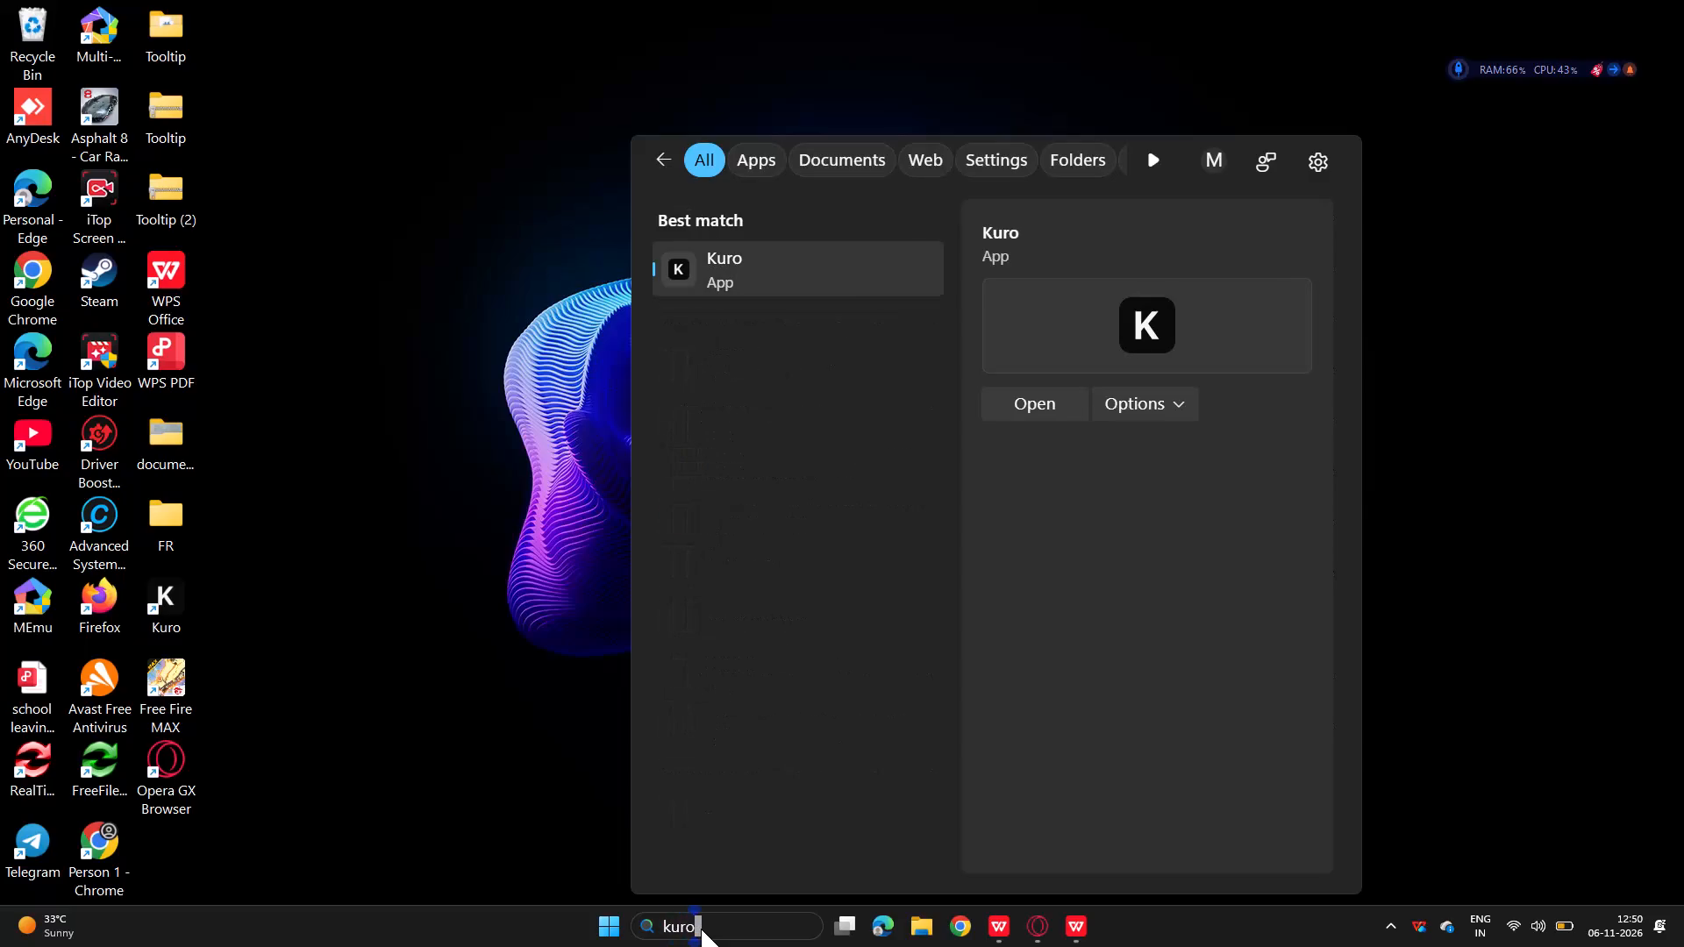
Open the Kuro app from the desktop search results.
key(BackSpace)
key(Return)
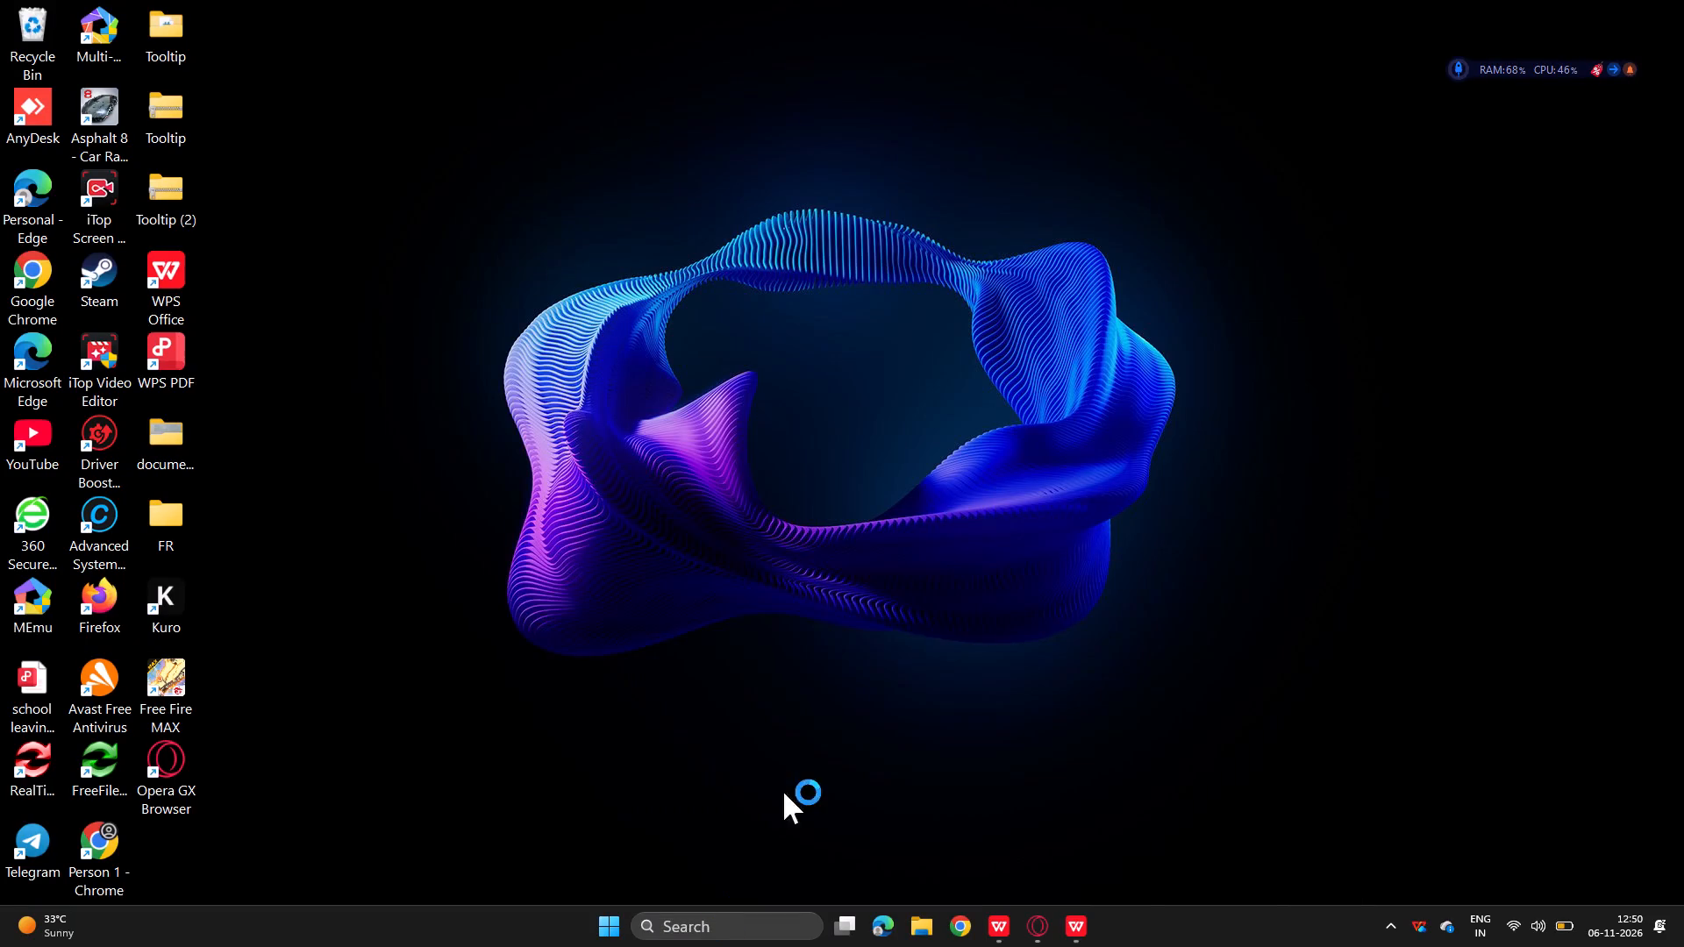
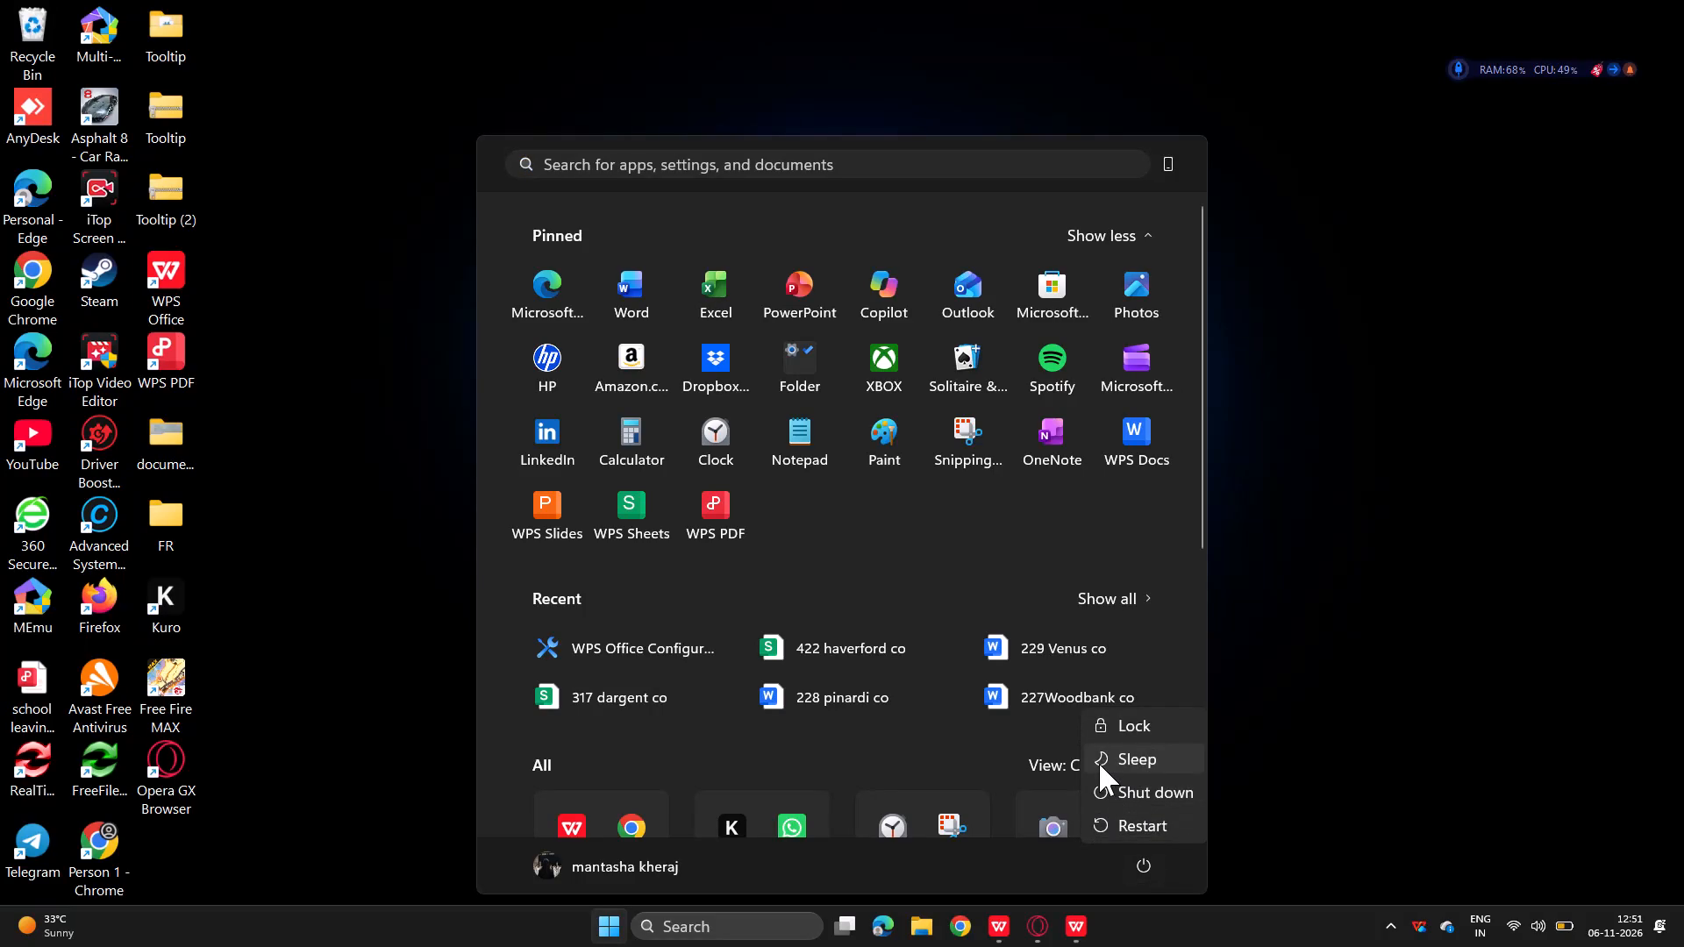
Put the computer to sleep.
click(1099, 764)
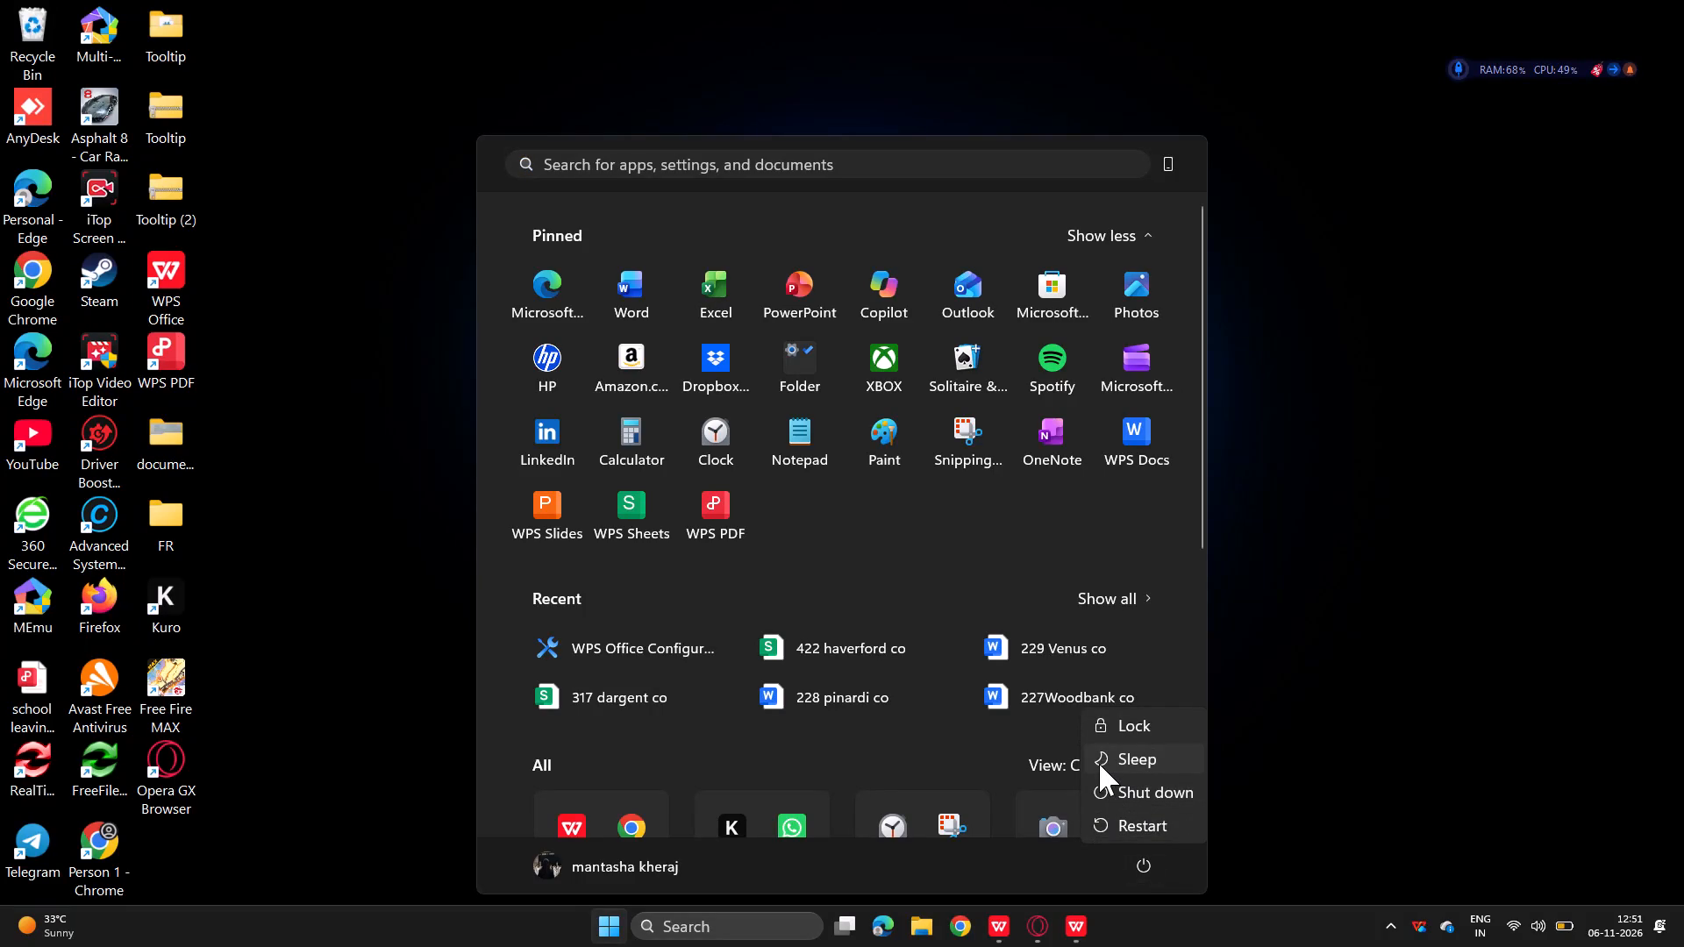